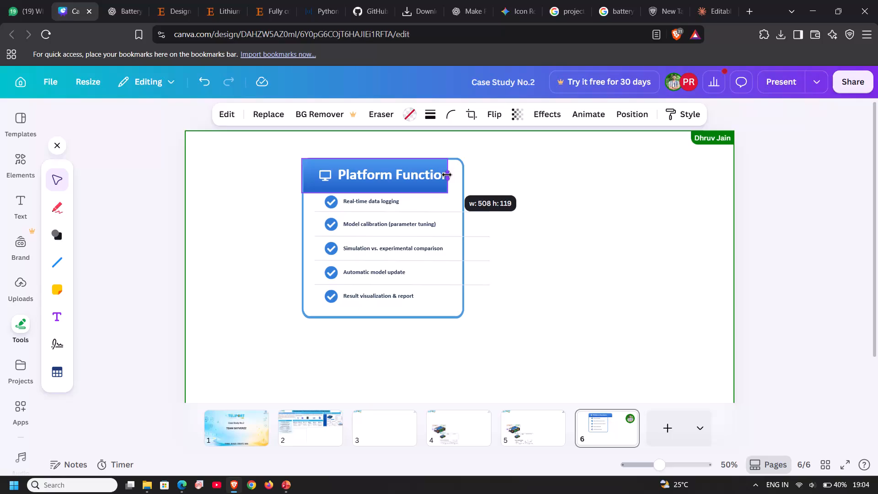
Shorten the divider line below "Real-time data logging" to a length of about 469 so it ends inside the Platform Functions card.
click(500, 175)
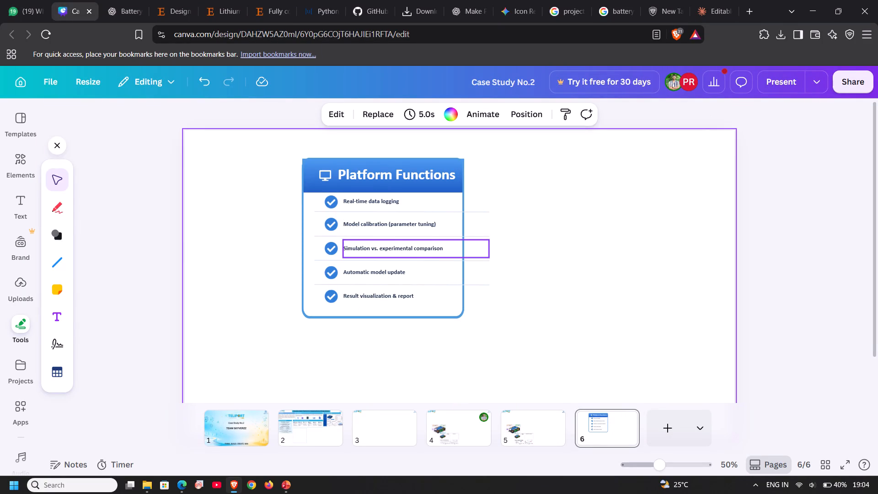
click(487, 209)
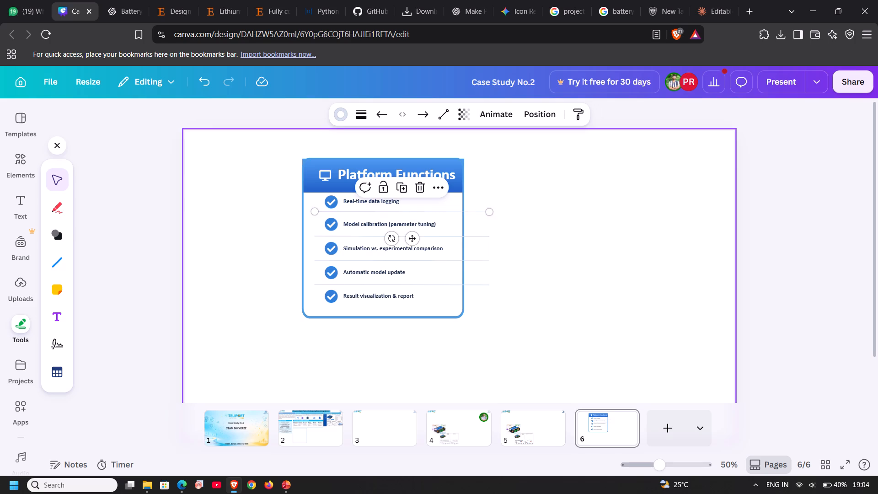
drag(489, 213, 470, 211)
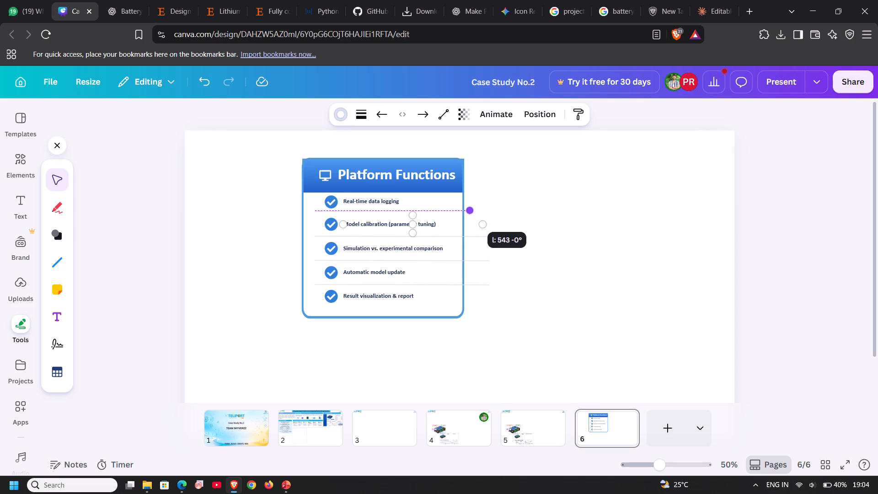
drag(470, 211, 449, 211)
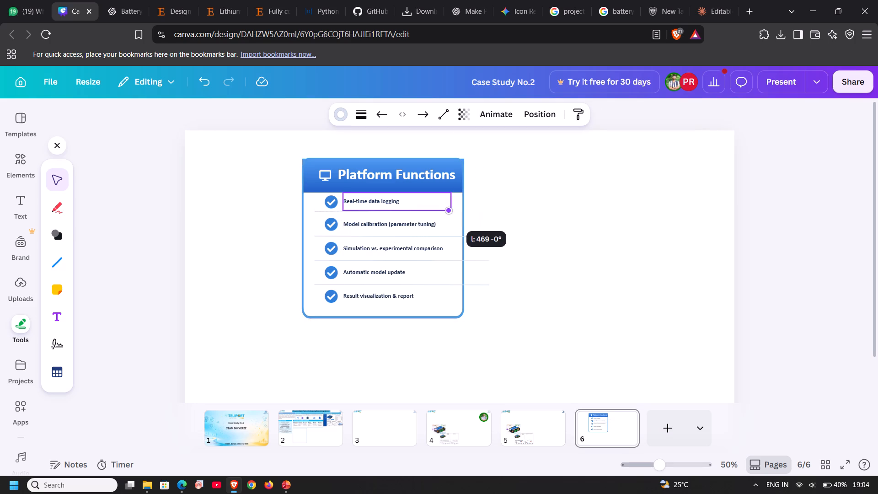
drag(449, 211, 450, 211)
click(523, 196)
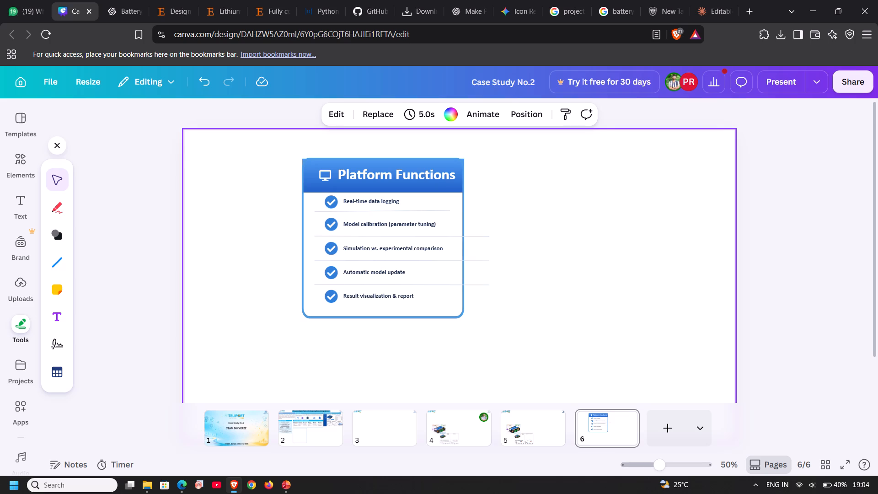
Undo the divider shortening and the earlier narrowing of the Platform Functions card's frame and header.
key(ctrl+z)
key(ctrl+z)
key(ctrl+z)
key(ctrl+z)
key(ctrl+z)
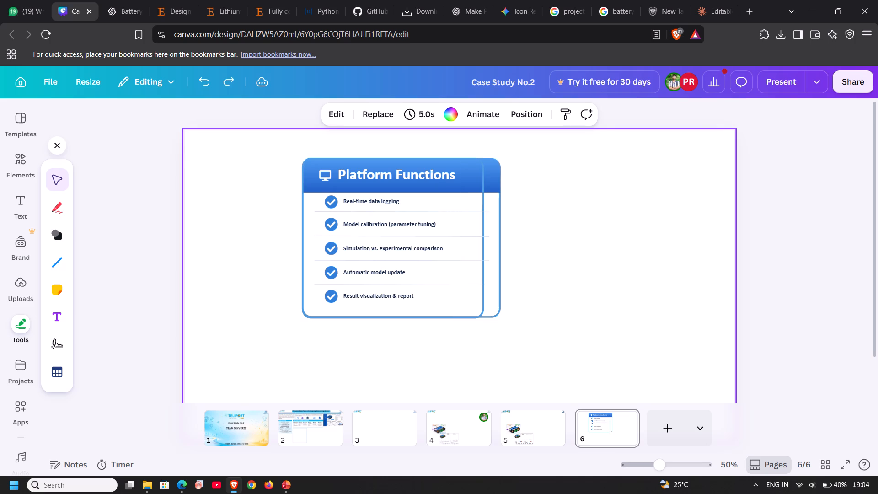
key(ctrl+z)
click(575, 194)
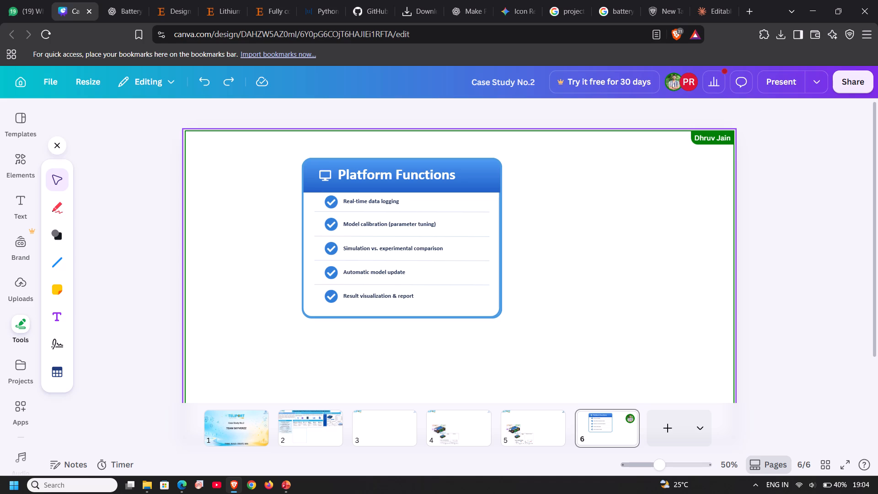
On page 4, complete the unfinished label under Sensors as "Voltage (INA219)".
click(461, 426)
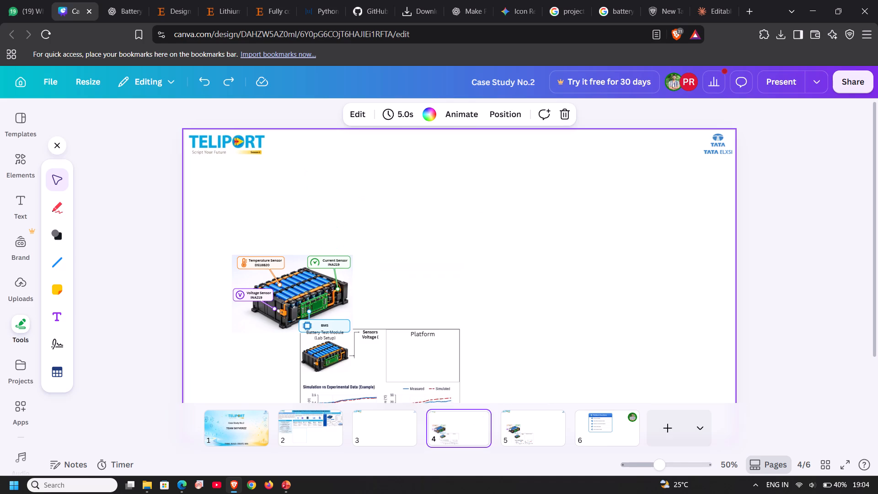
scroll(539, 260, down, 2)
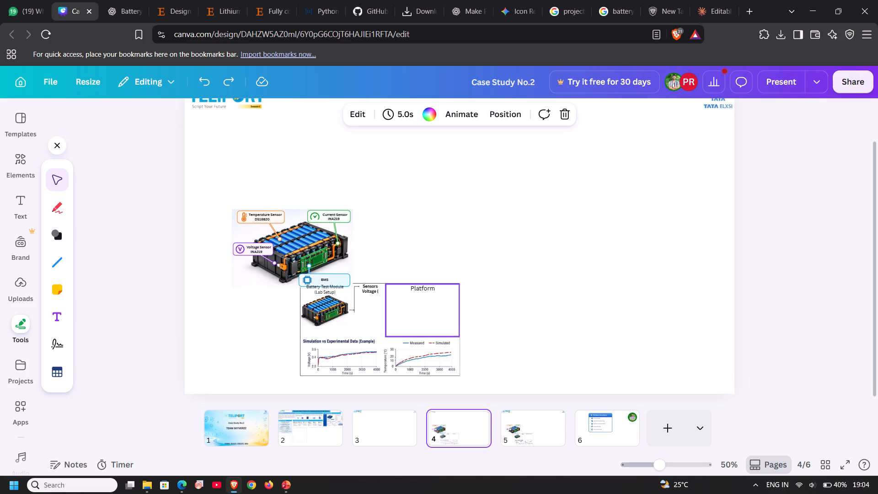
scroll(391, 291, right, 1)
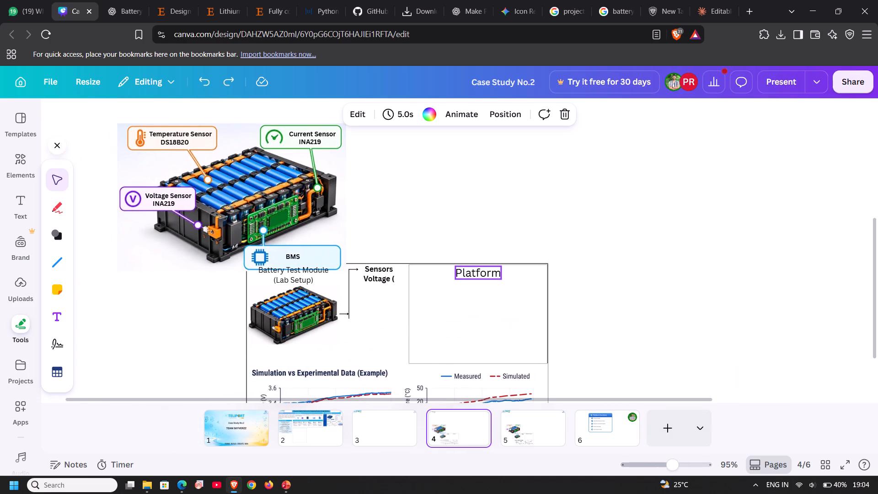
scroll(391, 291, right, 1)
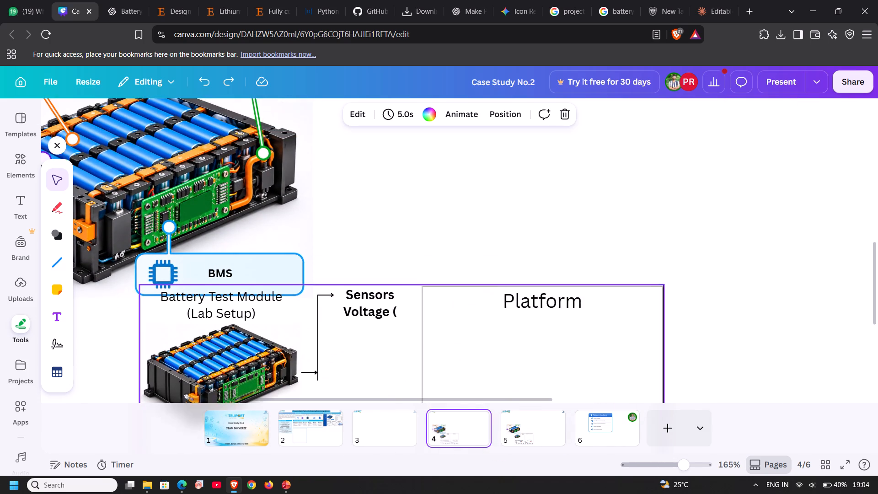
scroll(391, 291, right, 1)
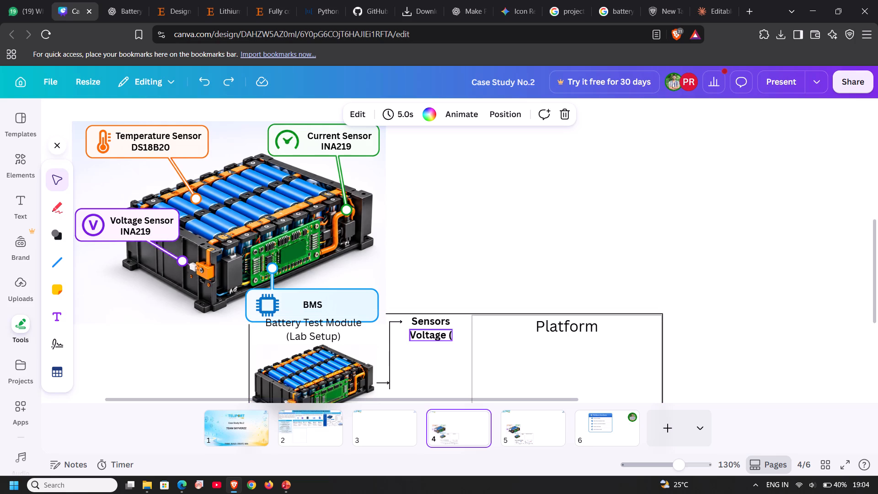
click(455, 335)
click(455, 335)
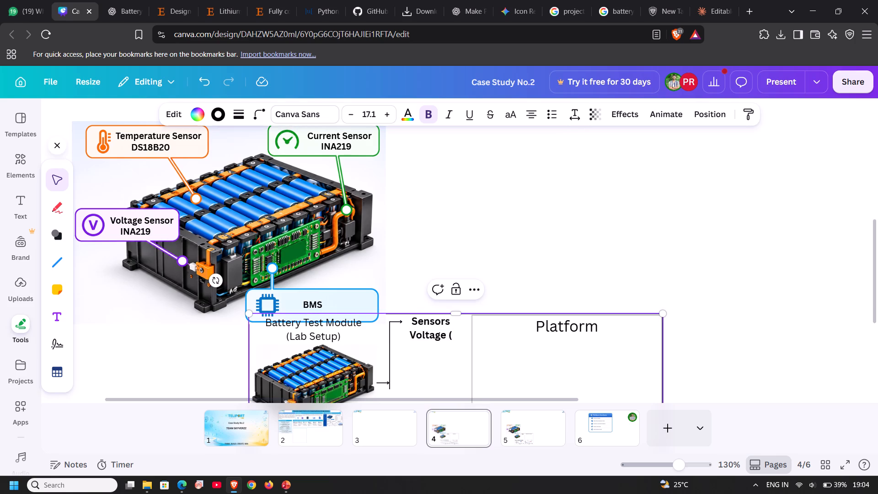
click(442, 333)
click(442, 333)
key(Right)
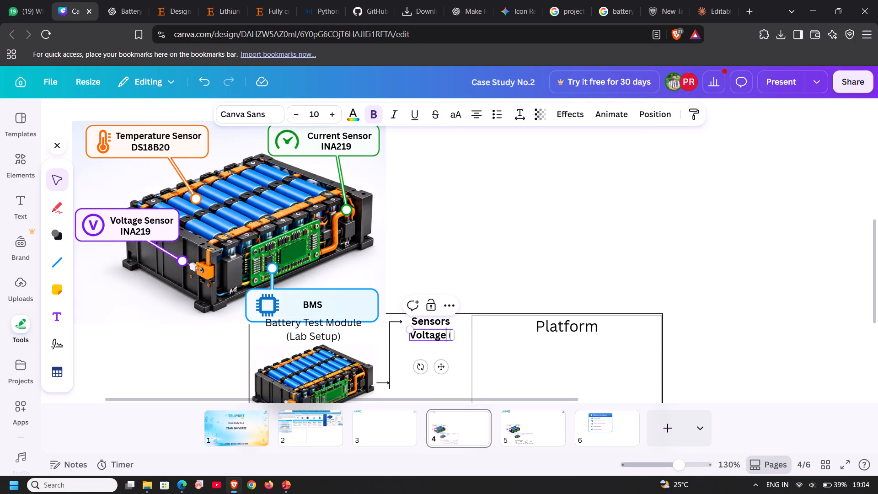
key(Right)
key(Right)
text(INA)
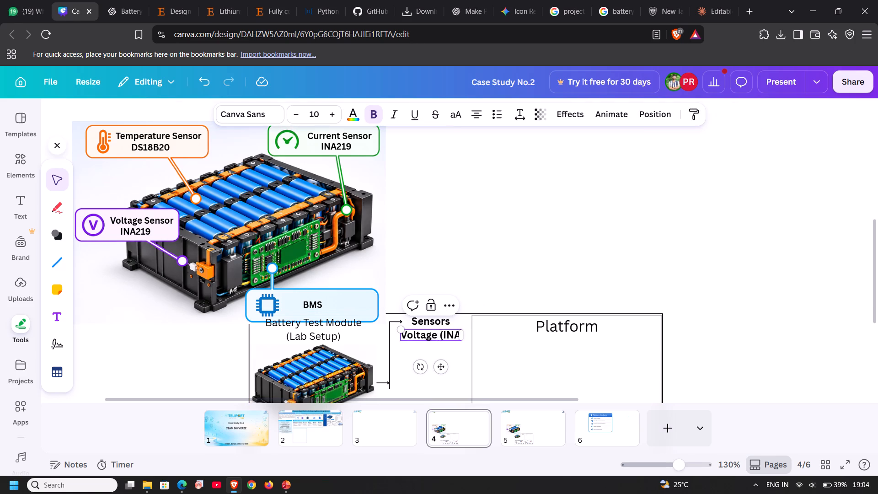
text(219)
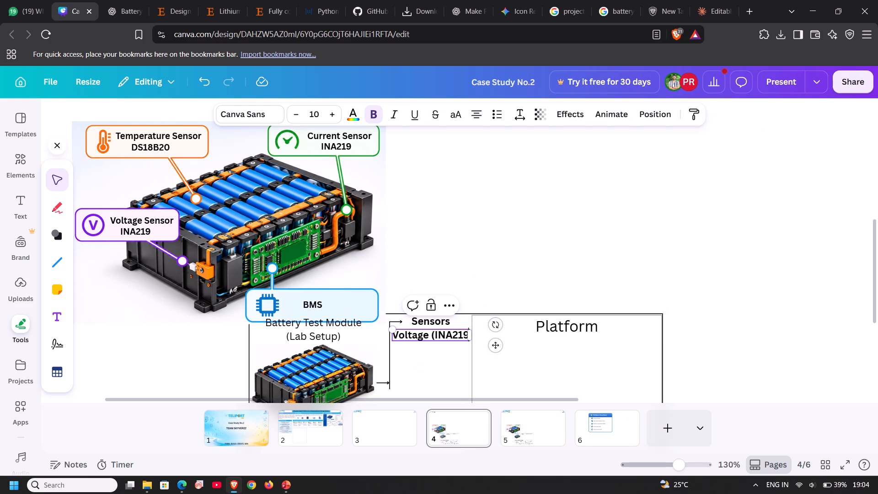
key(shift+parenright)
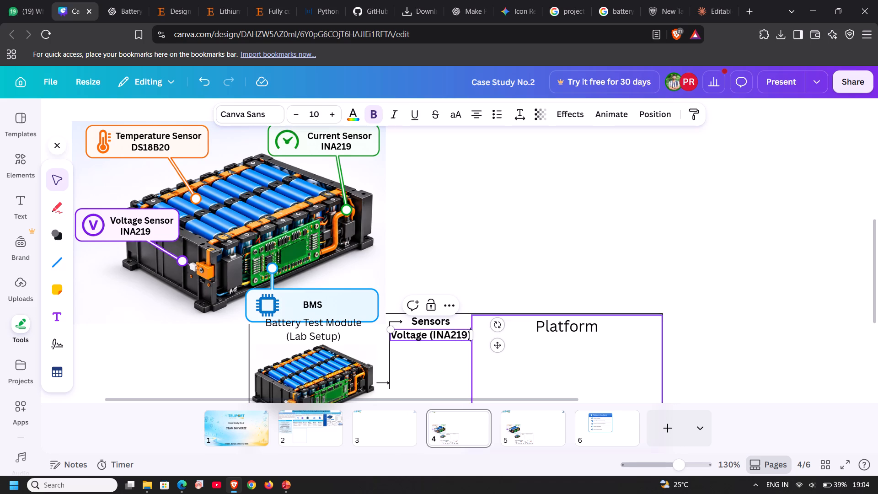
click(535, 262)
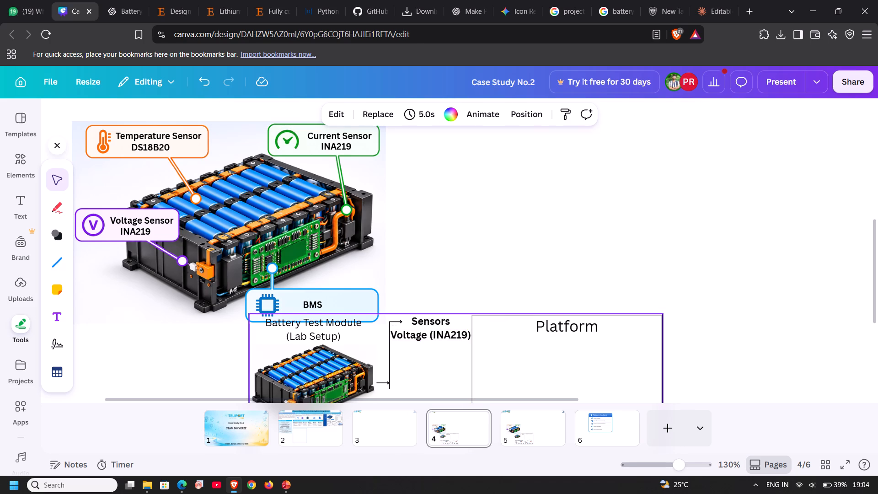
Nudge the "Voltage (INA219)" label slightly to the right, away from the vertical connector line.
click(440, 339)
key(Right)
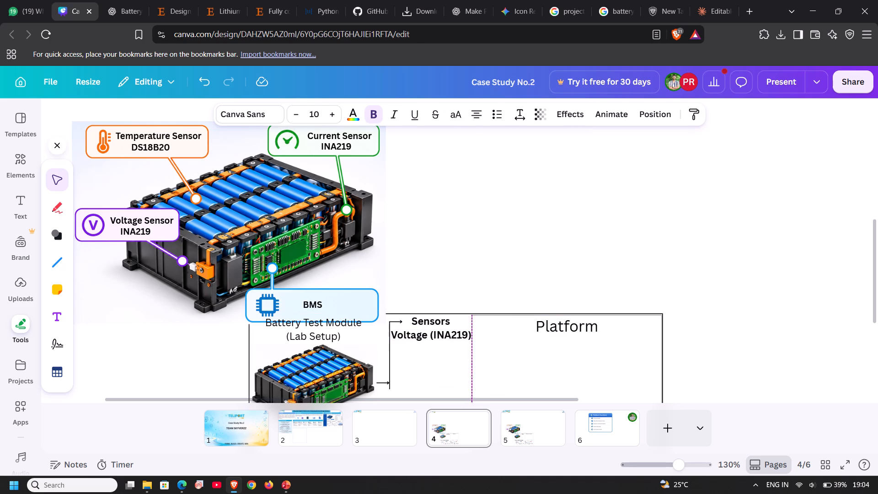
key(Right)
key(Right)
key(Right)
key(Right)
key(Right)
key(Right)
key(Right)
key(Right)
key(Right)
key(Right)
key(Right)
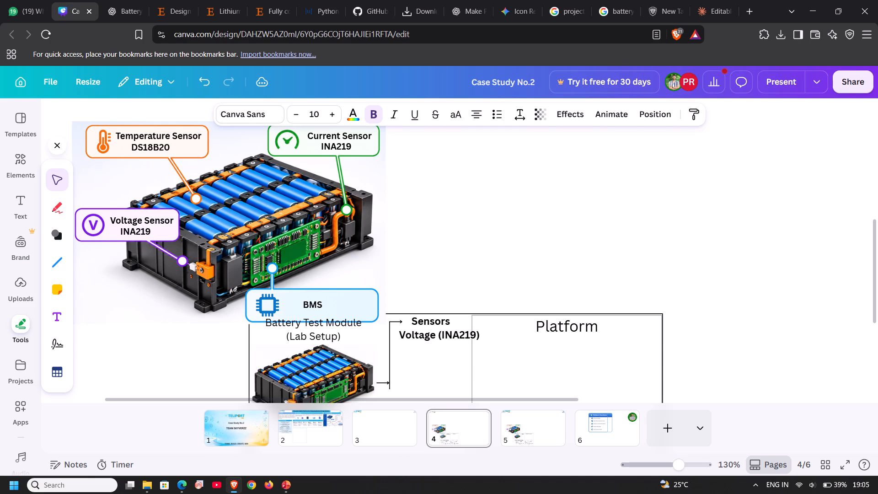
Format the "Voltage (INA219)" label as a bulleted list item.
click(434, 331)
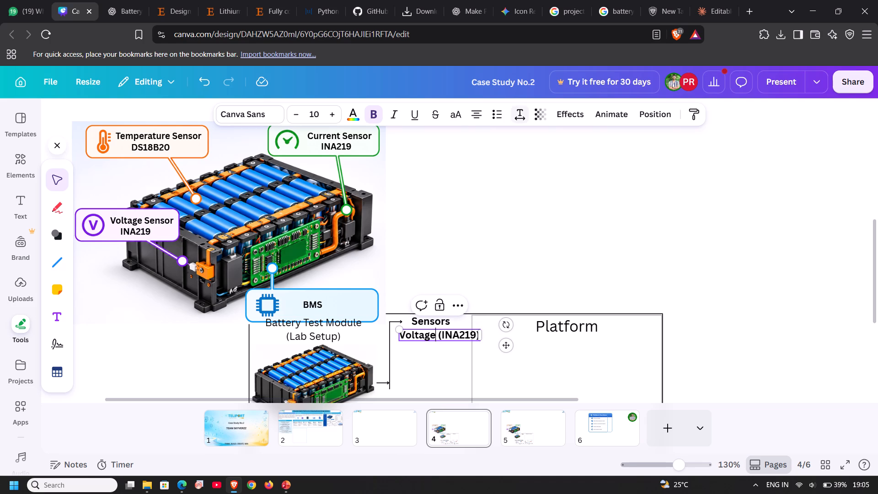
click(498, 111)
click(504, 163)
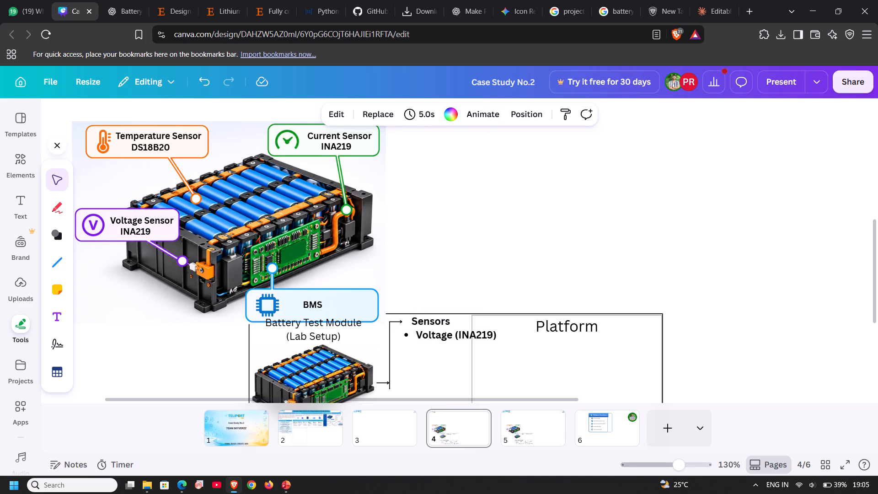
Duplicate the "Voltage (INA219)" bullet below the original and change the copy's text to "Current (INA219)".
click(435, 339)
key(ctrl+c)
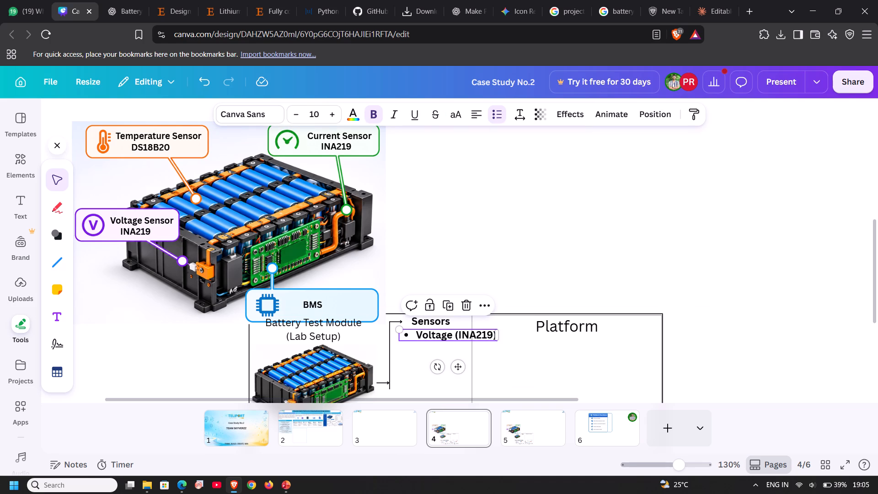
key(ctrl+v)
double_click(440, 346)
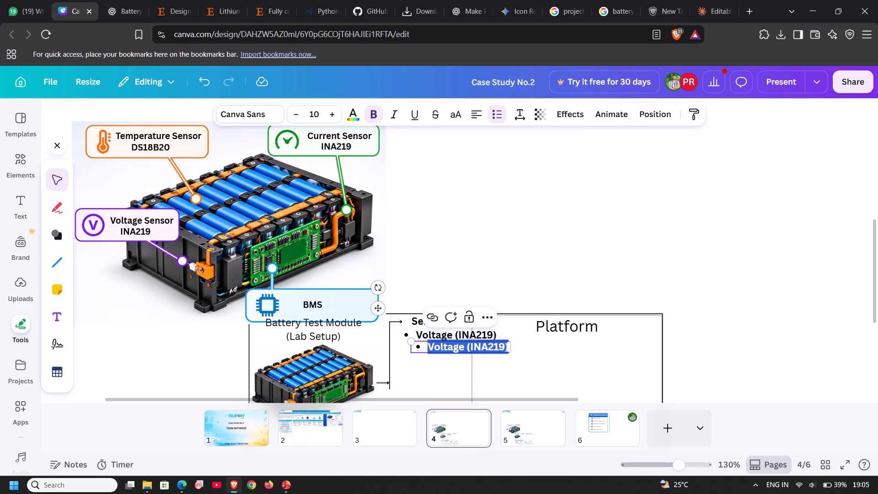
click(463, 344)
key(BackSpace)
key(BackSpace)
key(BackSpace)
key(BackSpace)
key(BackSpace)
key(BackSpace)
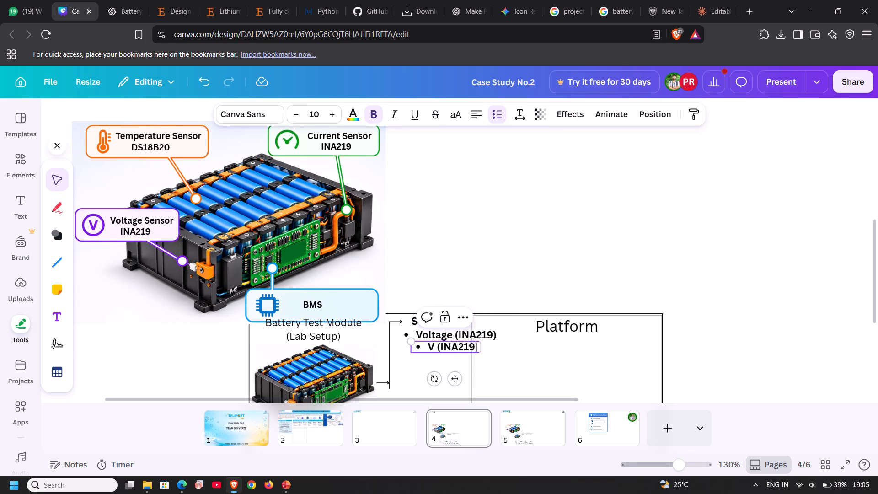
key(BackSpace)
key(shift+v)
key(BackSpace)
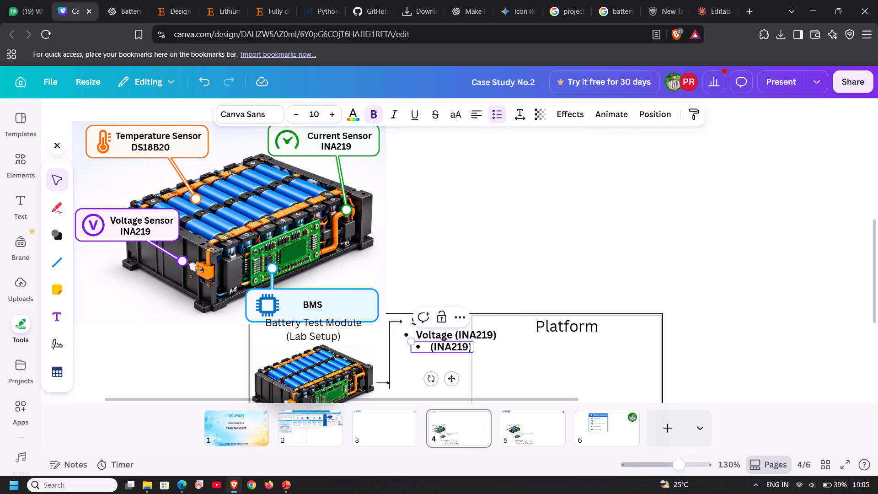
text(Curre)
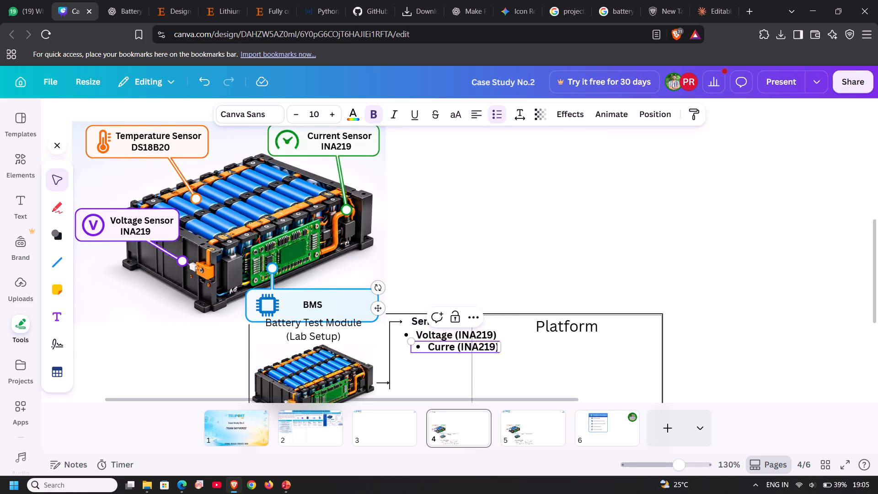
text(nt)
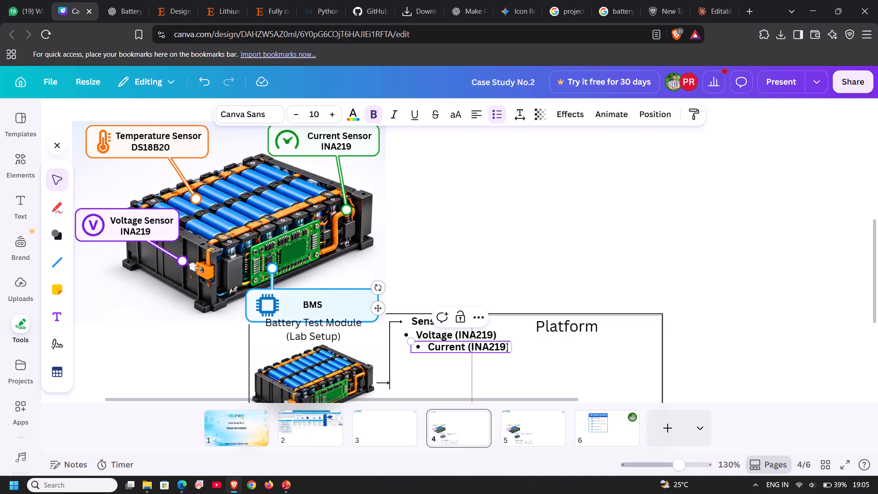
Duplicate the "Current (INA219)" bullet below itself and change the copy's sensor name to "Temperature".
click(444, 365)
click(452, 353)
key(ctrl+c)
key(ctrl+v)
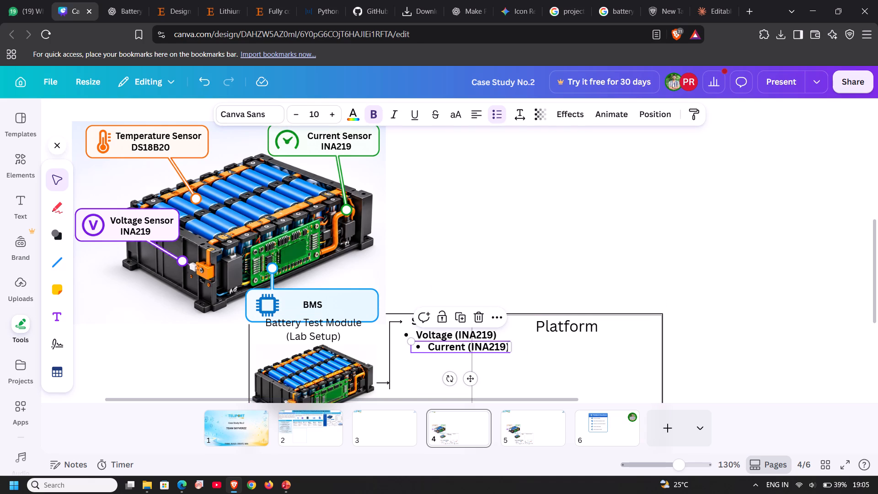
click(457, 359)
click(460, 357)
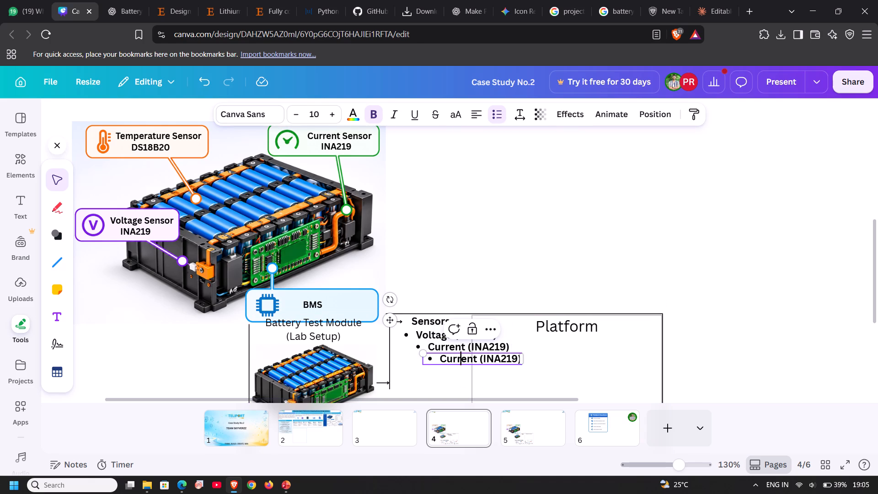
double_click(462, 358)
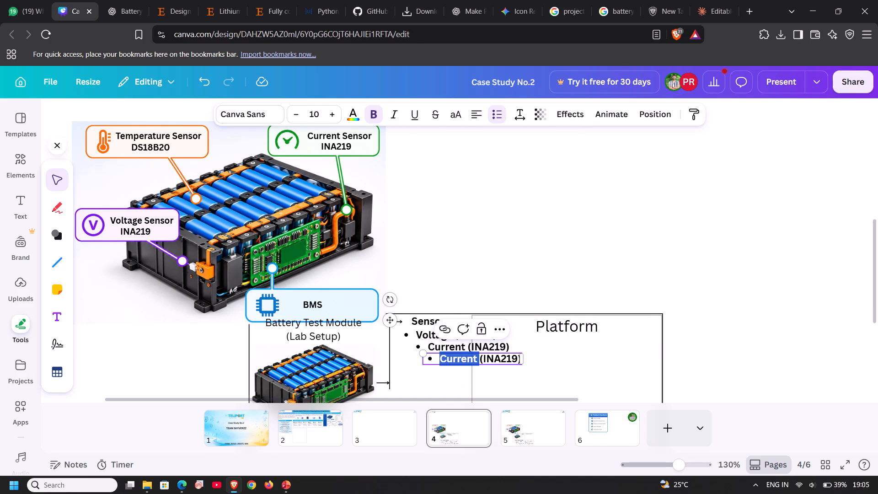
text(Temper)
text(ature)
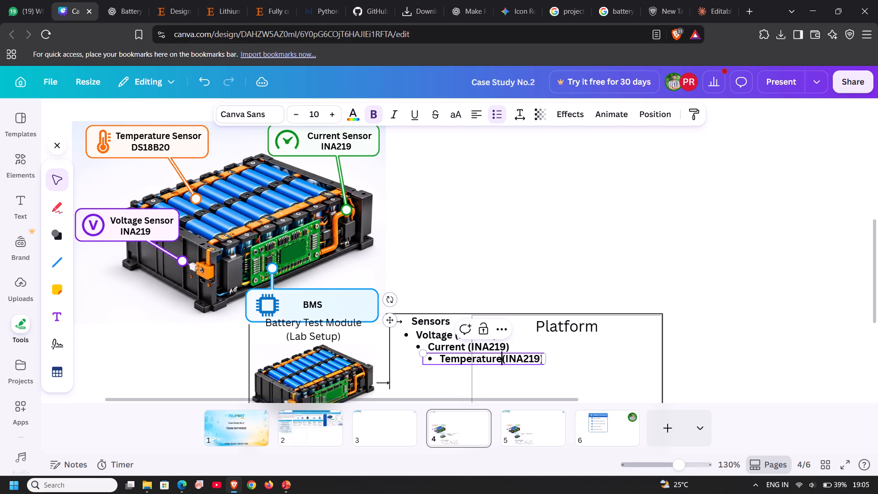
key(space)
Replace the part number in the "Temperature" bullet so that it reads "Temperature (DS18B20)".
key(Right)
key(Right)
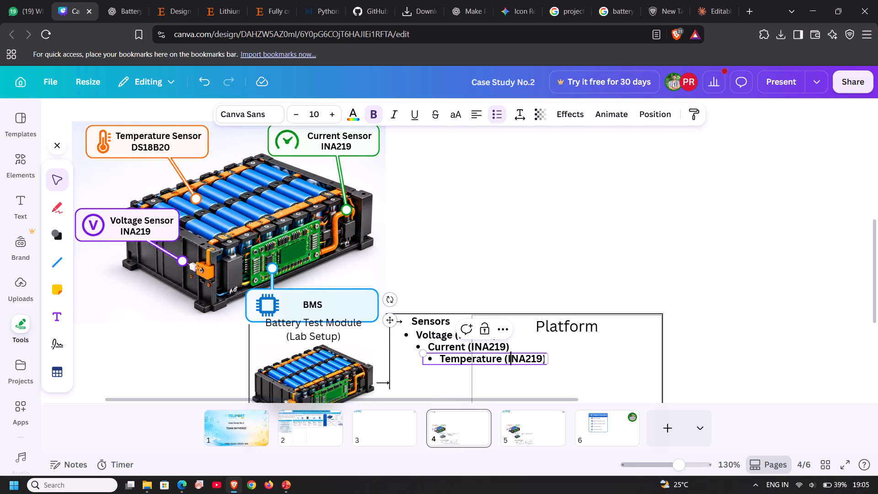
key(Right)
key(Right)
key(Right)
key(Right)
key(Right)
key(BackSpace)
key(BackSpace)
key(BackSpace)
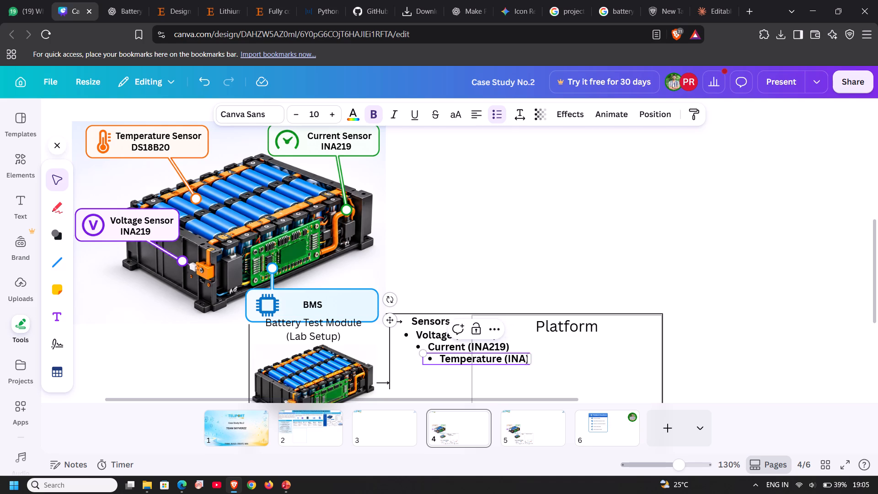
key(BackSpace)
key(BackSpace)
key(BackSpace)
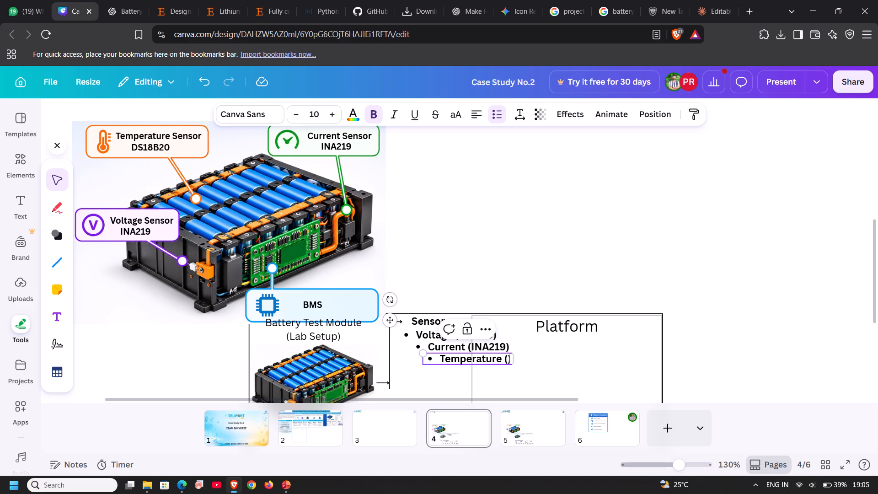
shift+click(462, 358)
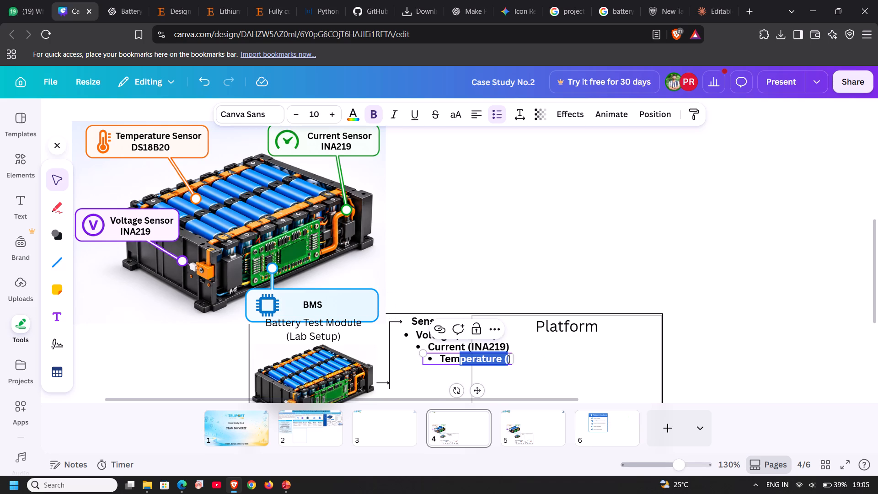
text(DS)
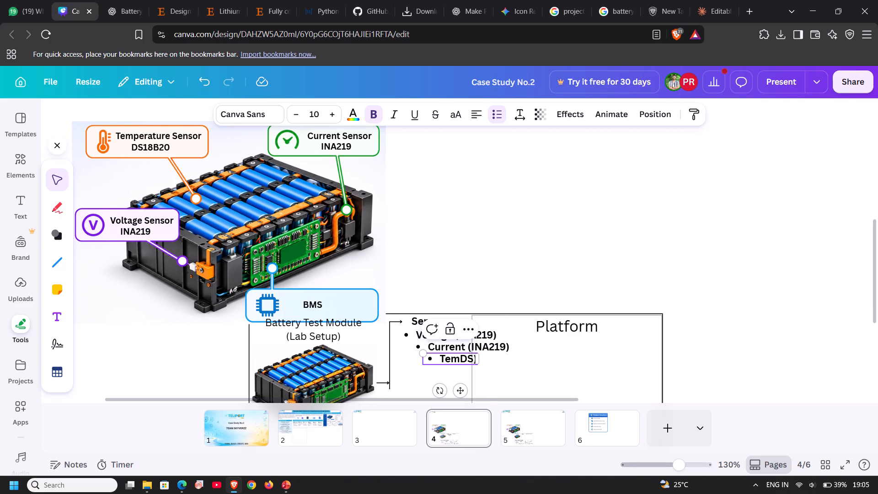
key(ctrl+z)
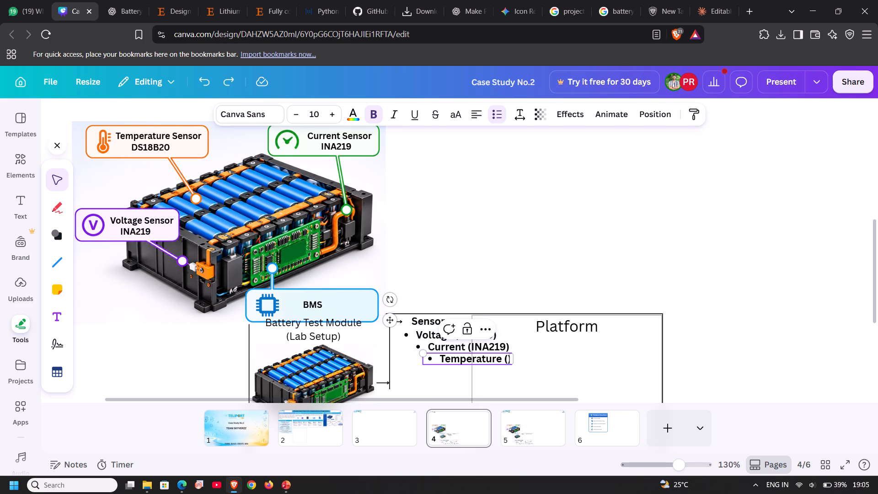
text(DS)
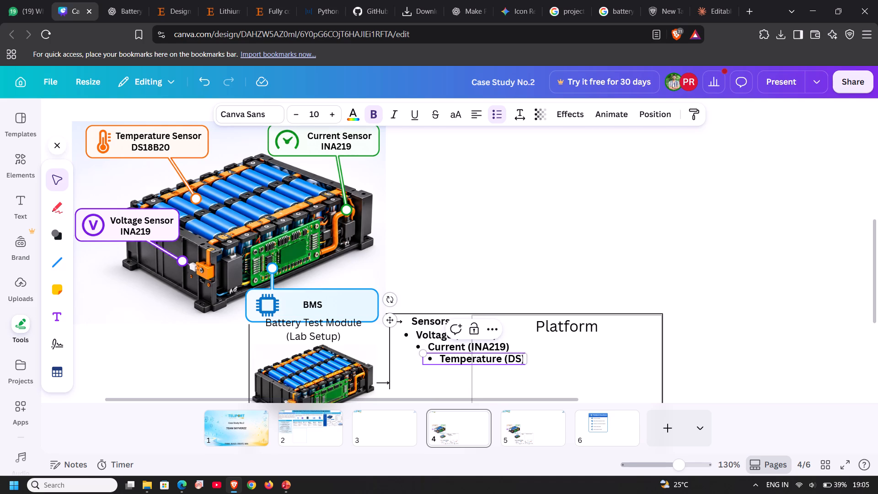
text(18B)
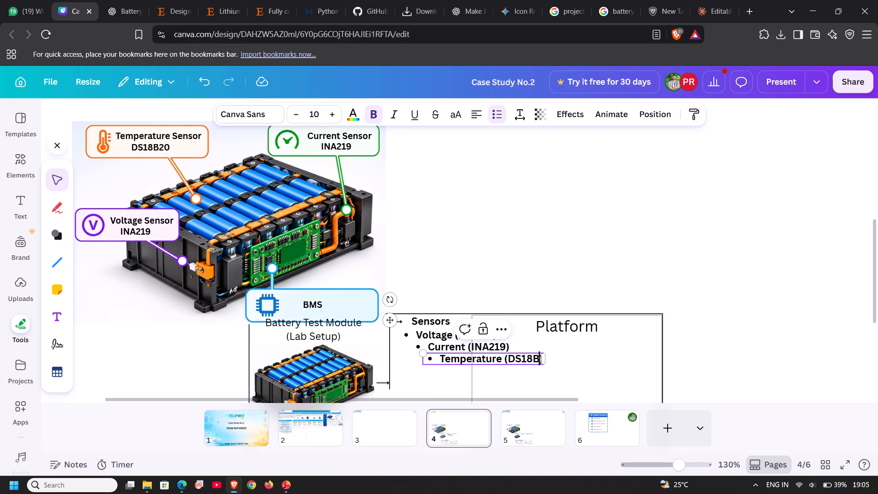
text(29)
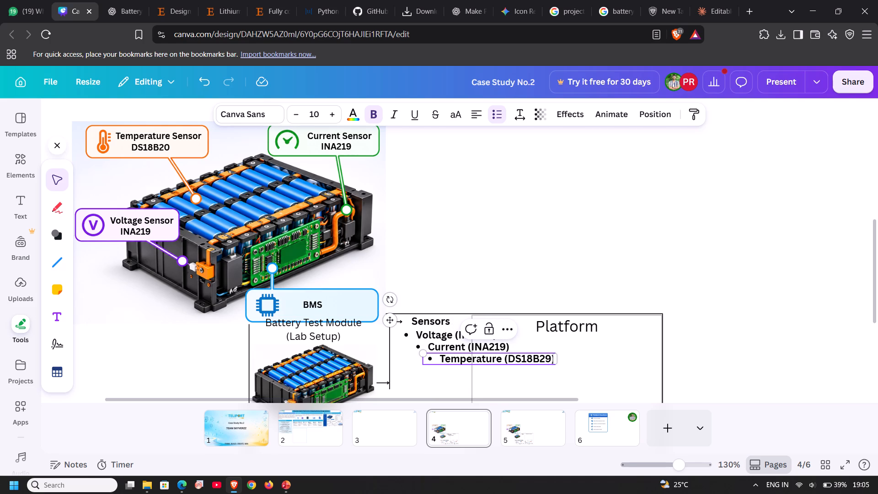
key(BackSpace)
key(0)
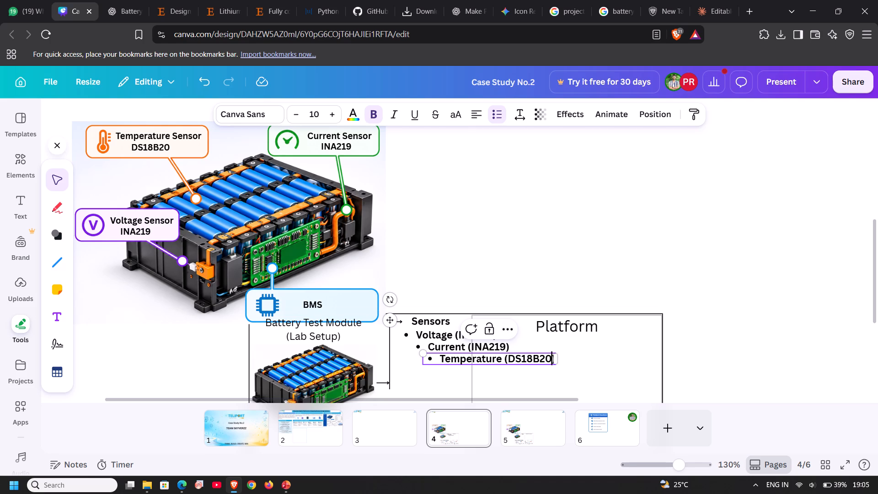
click(525, 248)
Move the "Current (INA219)" and "Temperature (DS18B20)" bullets so they line up evenly beneath "Voltage (INA219)".
drag(451, 344, 440, 346)
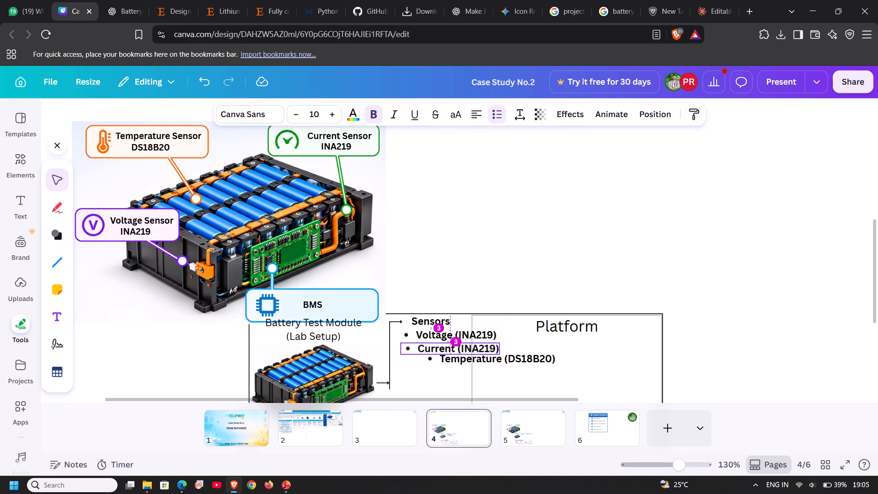
drag(440, 346, 439, 346)
click(505, 261)
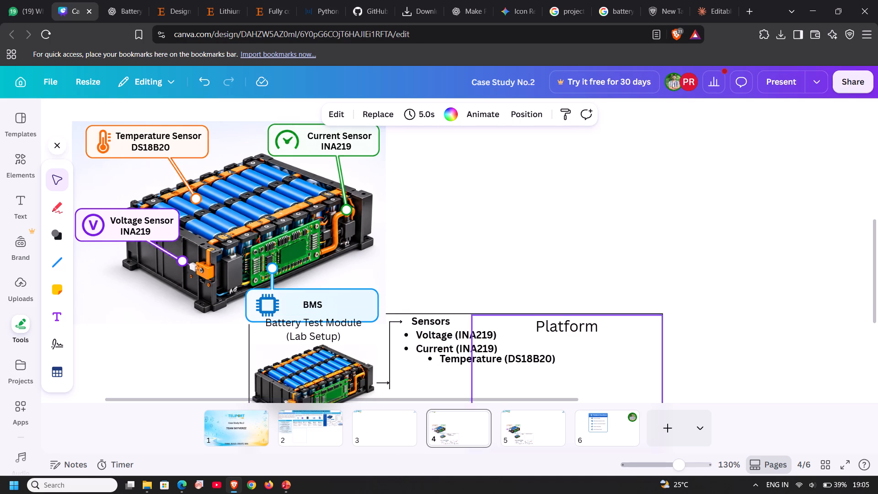
drag(498, 356, 474, 363)
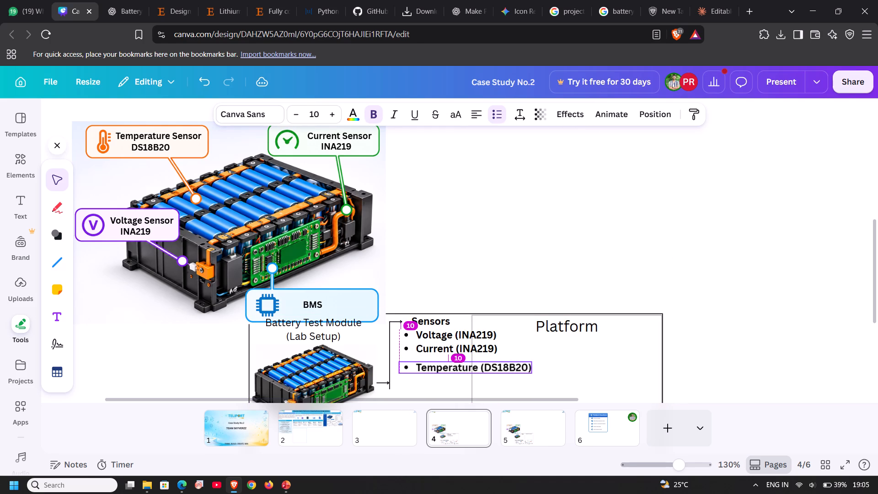
drag(474, 363, 476, 360)
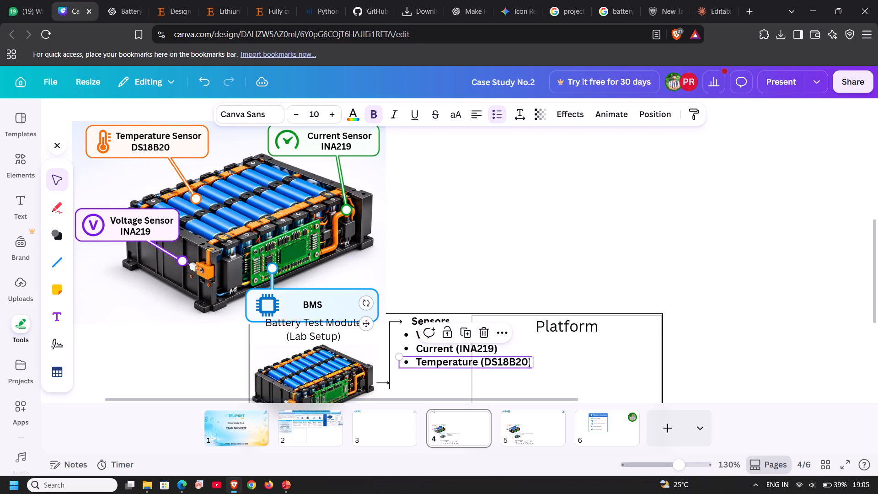
click(504, 246)
scroll(504, 240, left, 1)
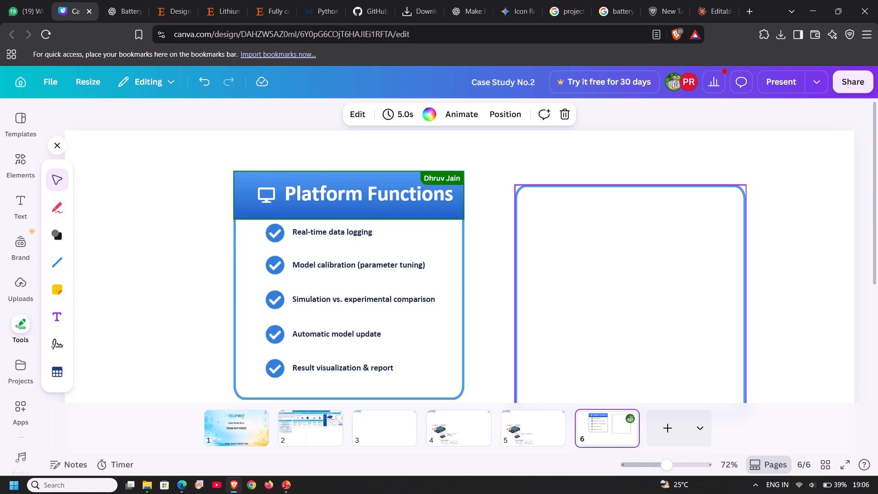
click(436, 368)
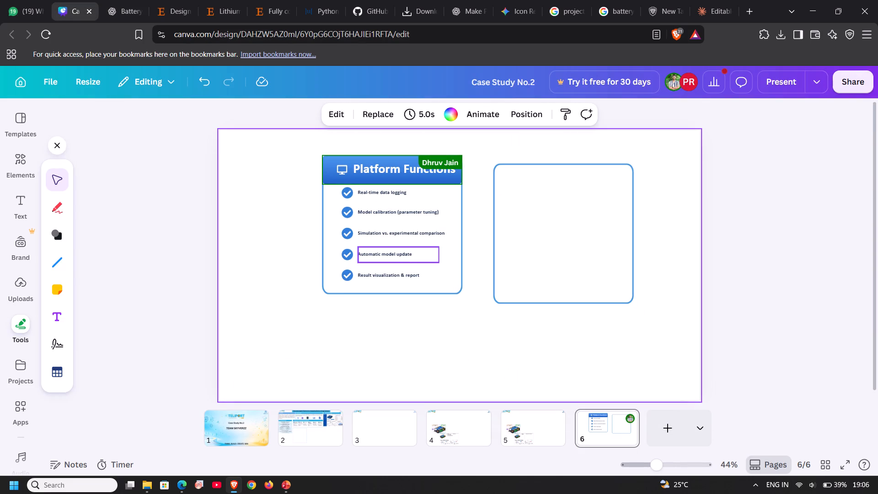
drag(312, 140, 425, 306)
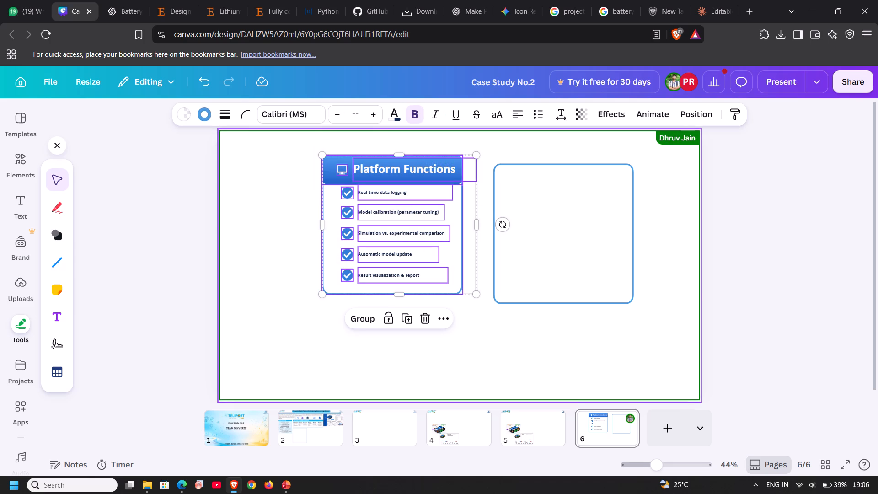
key(ctrl+g)
click(277, 259)
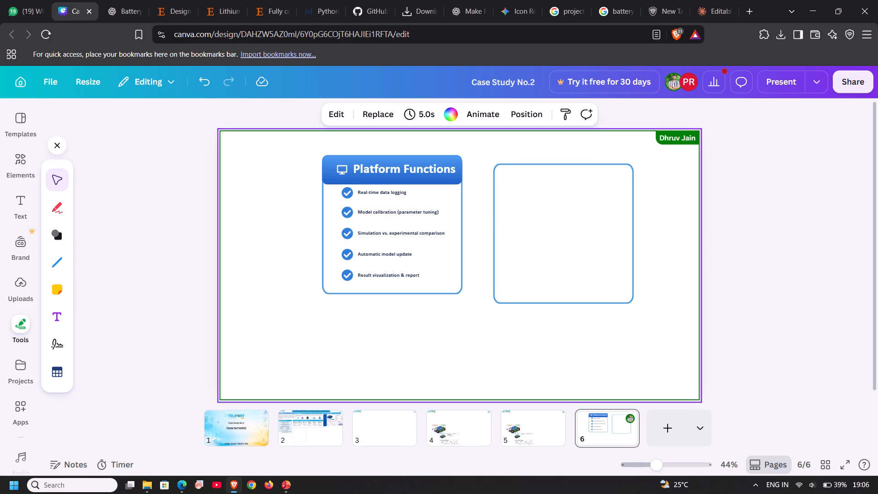
Scale the grouped "Platform Functions" card down to about 570 by 515.
click(381, 278)
drag(474, 294, 409, 244)
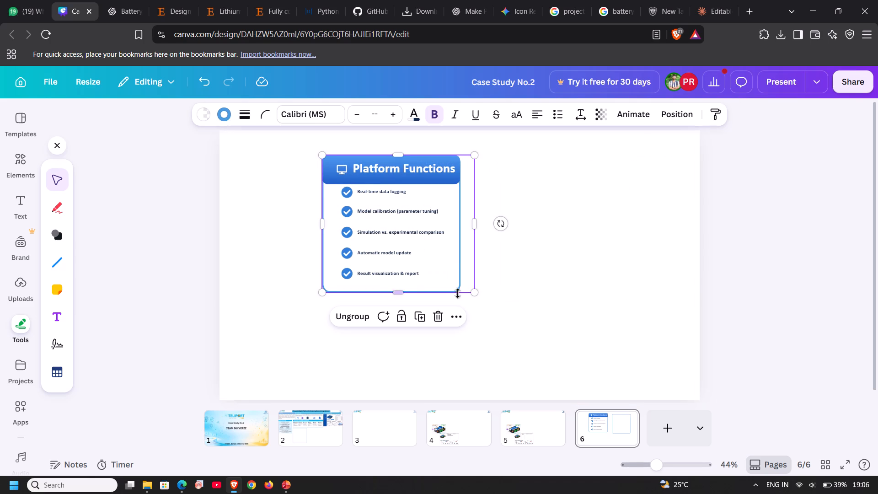
drag(475, 290, 437, 253)
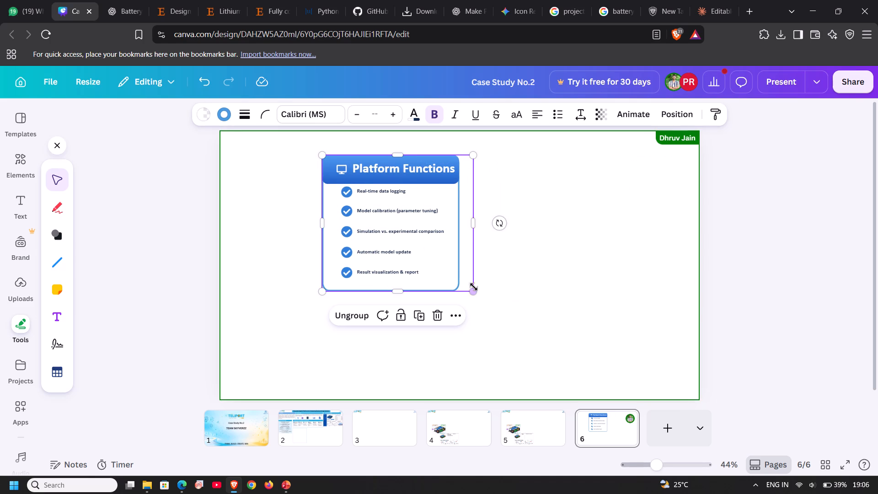
drag(472, 288, 439, 247)
drag(470, 288, 460, 278)
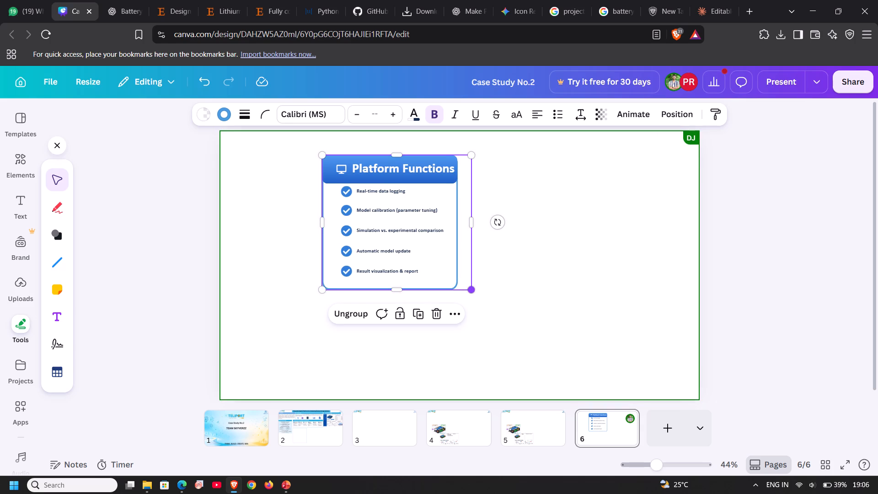
drag(460, 278, 438, 252)
drag(465, 287, 433, 252)
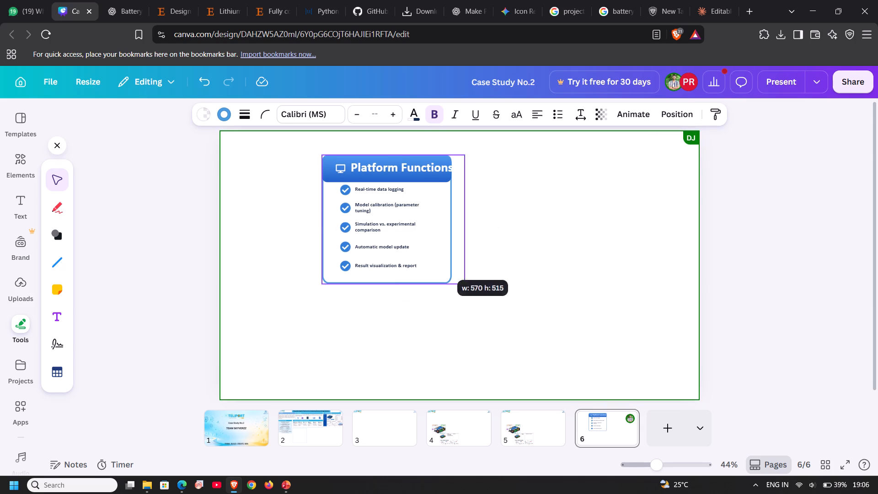
drag(433, 252, 429, 248)
drag(466, 287, 446, 261)
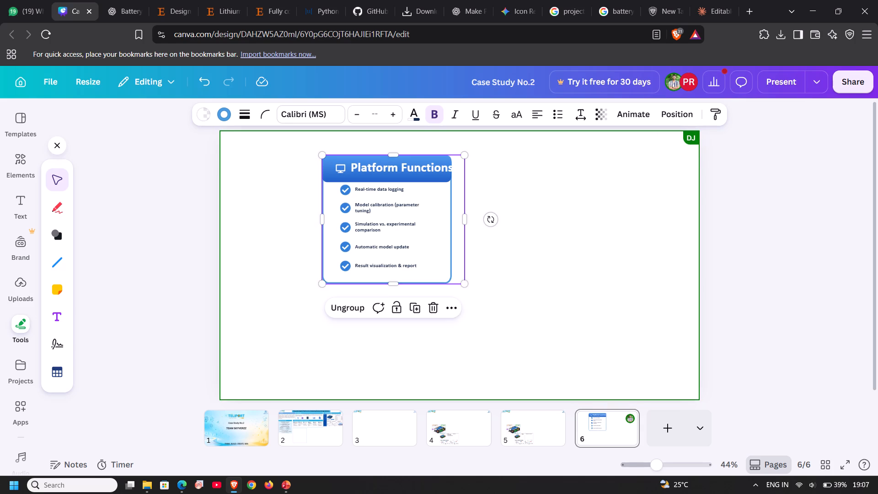
drag(464, 282, 444, 249)
drag(464, 283, 458, 277)
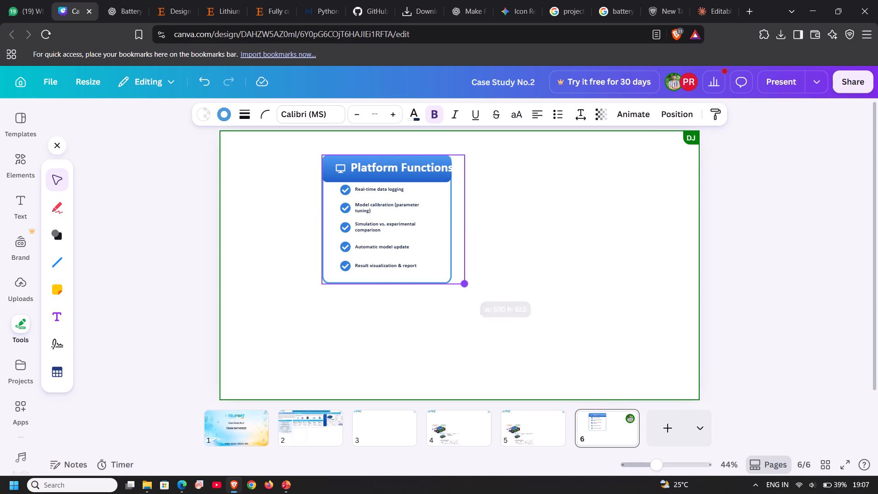
drag(458, 277, 444, 260)
drag(465, 155, 453, 165)
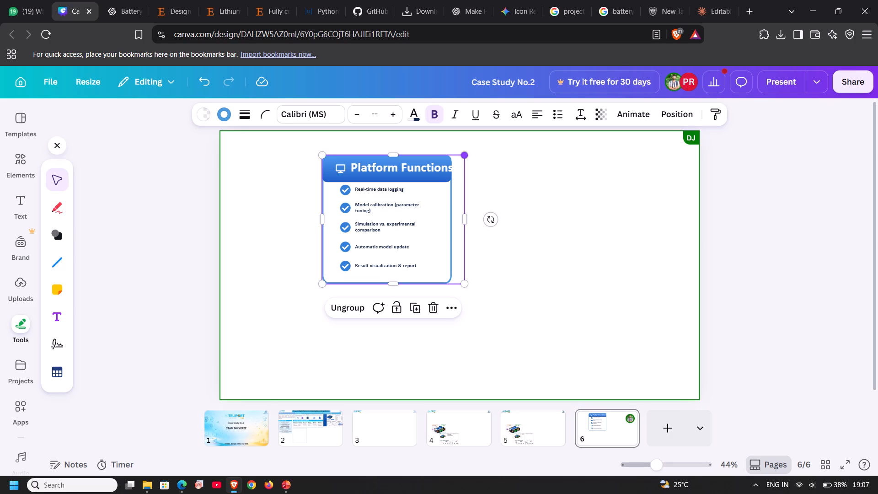
drag(453, 165, 431, 178)
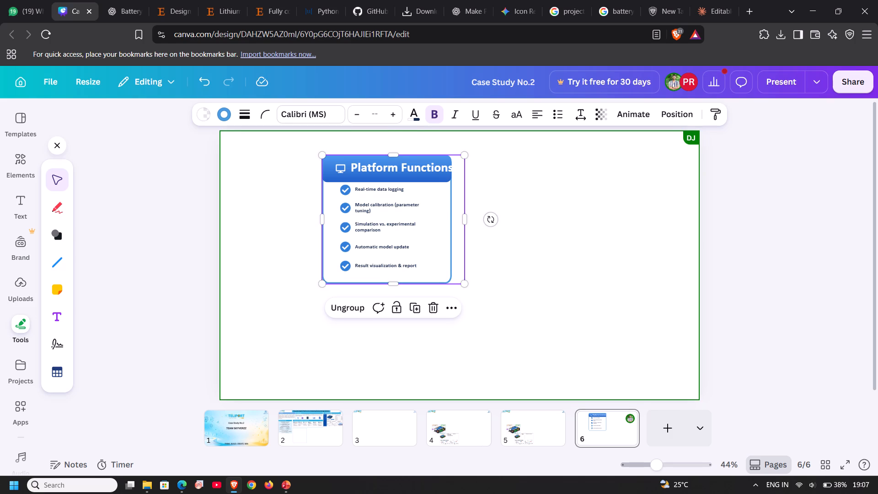
Reduce the "Platform Functions" heading's font size to 28 so it fits inside the card's blue header.
double_click(407, 162)
click(348, 118)
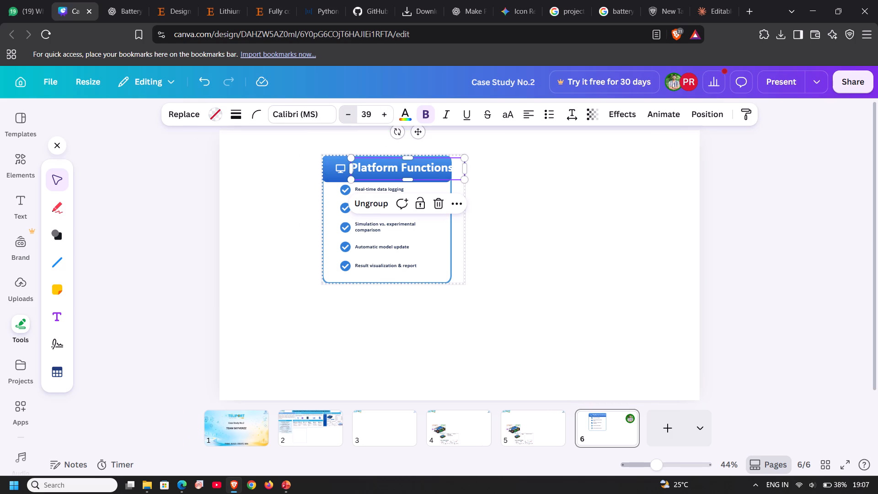
triple_click(348, 119)
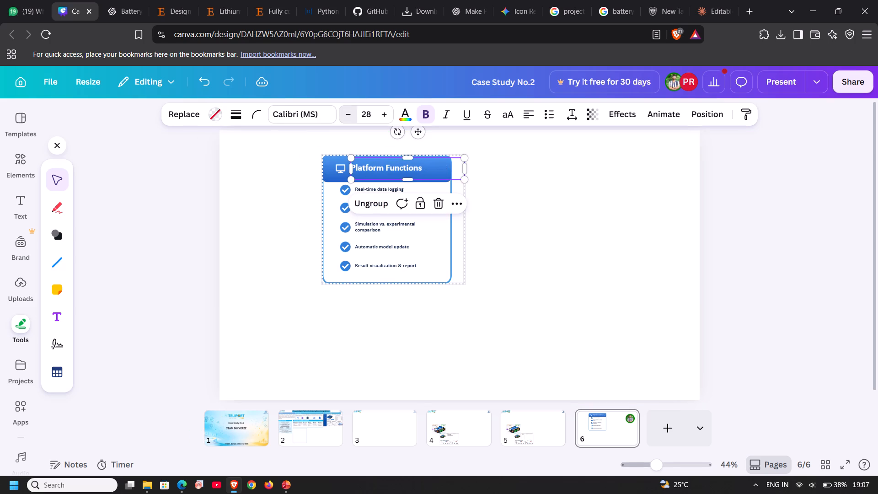
Reduce the "Platform Functions" heading's font size further to 23.
triple_click(349, 119)
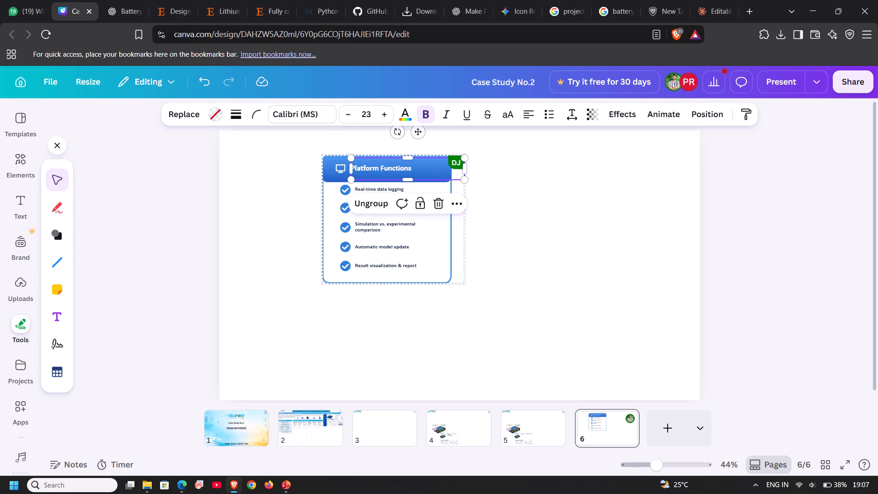
click(461, 280)
click(491, 255)
click(465, 248)
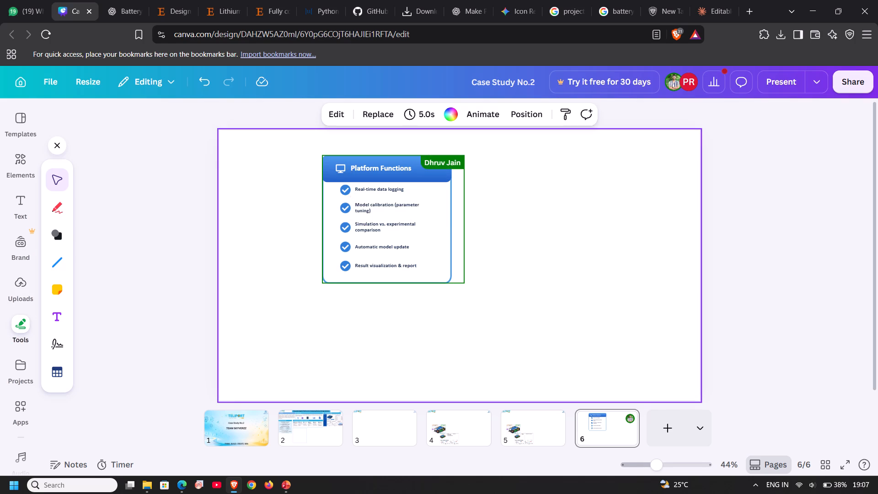
Shrink the grouped "Platform Functions" card's bounds to about 519 by 515.
click(429, 230)
drag(463, 284, 449, 266)
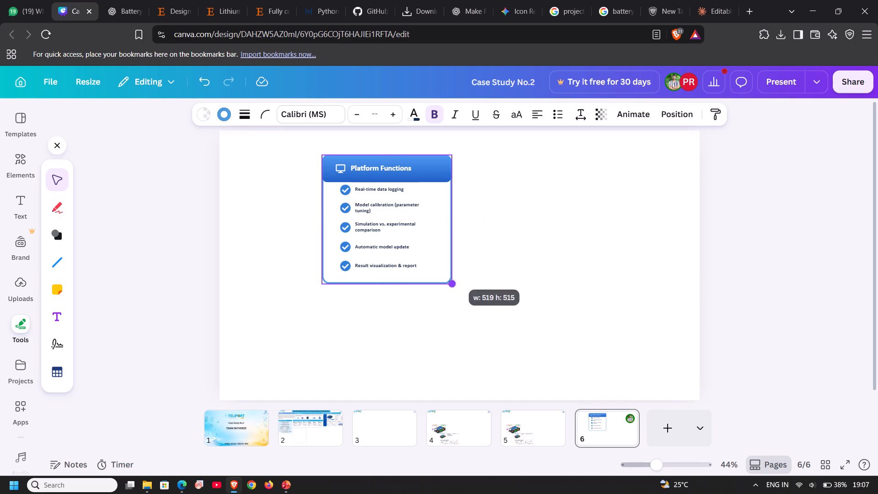
drag(449, 266, 435, 247)
drag(450, 281, 427, 246)
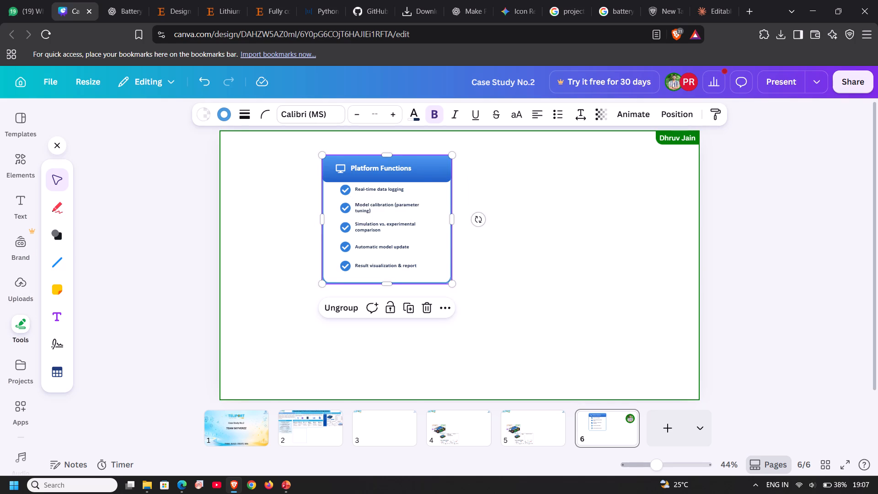
drag(449, 280, 432, 252)
Reduce the "Model calibration (parameter tuning)" item's font size to 13.6 so it fits on one line.
click(406, 209)
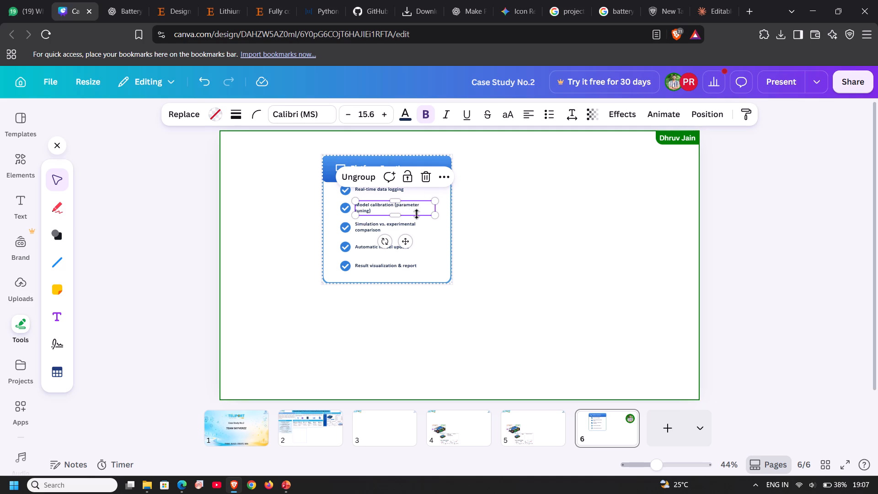
double_click(350, 114)
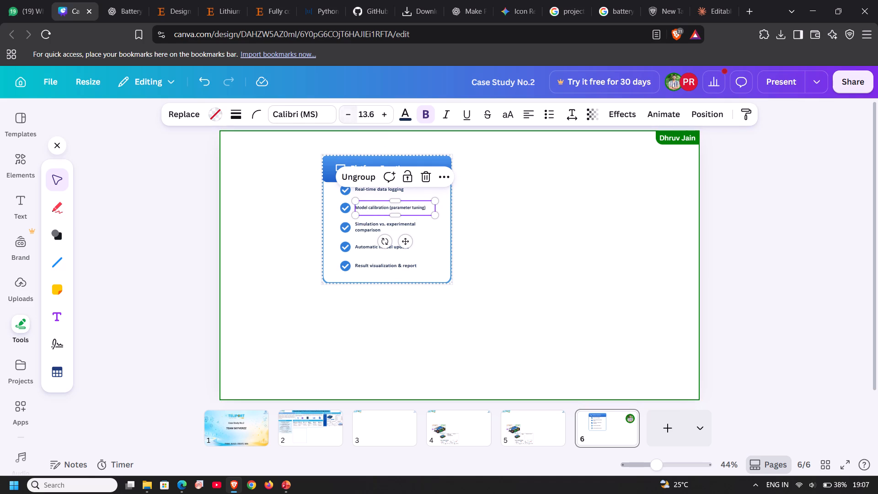
click(493, 215)
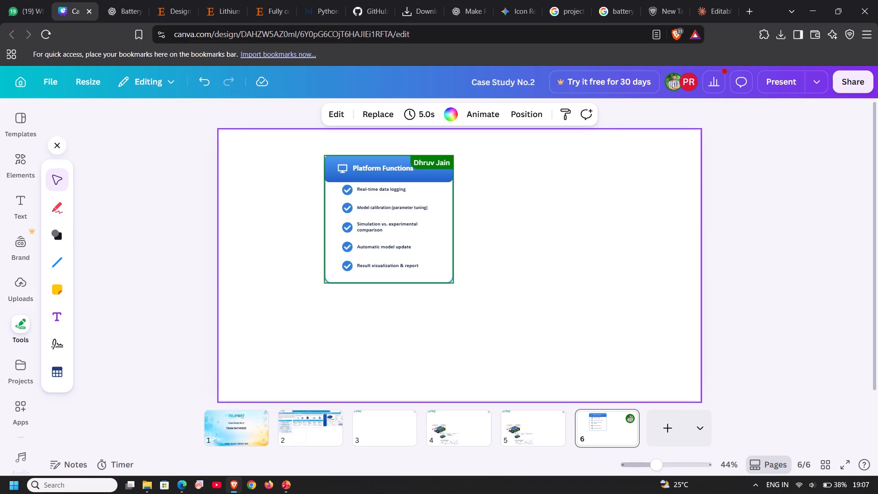
On page 4, add a rounded square shape in the blank area beside the battery test setup diagram.
click(322, 438)
click(493, 447)
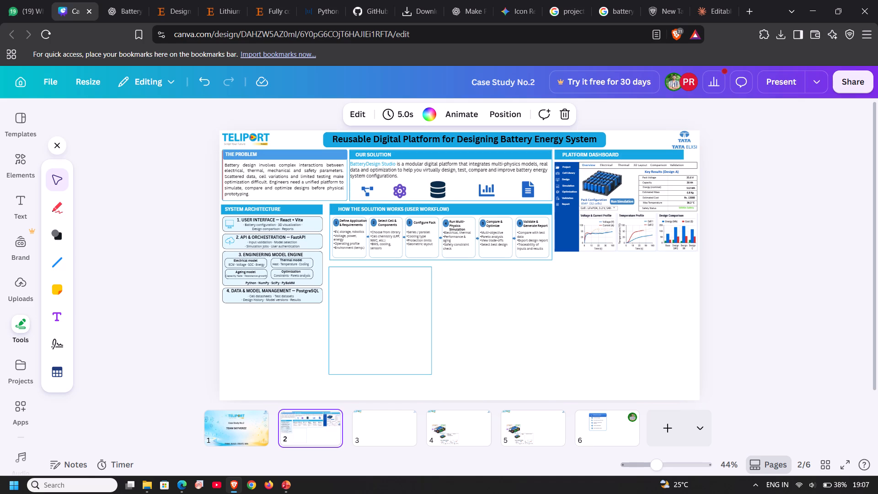
click(520, 435)
click(472, 425)
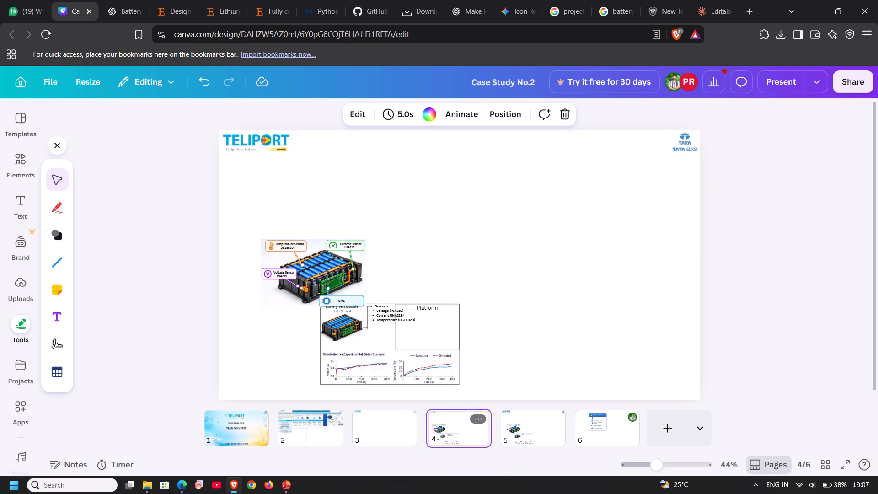
click(527, 427)
click(468, 424)
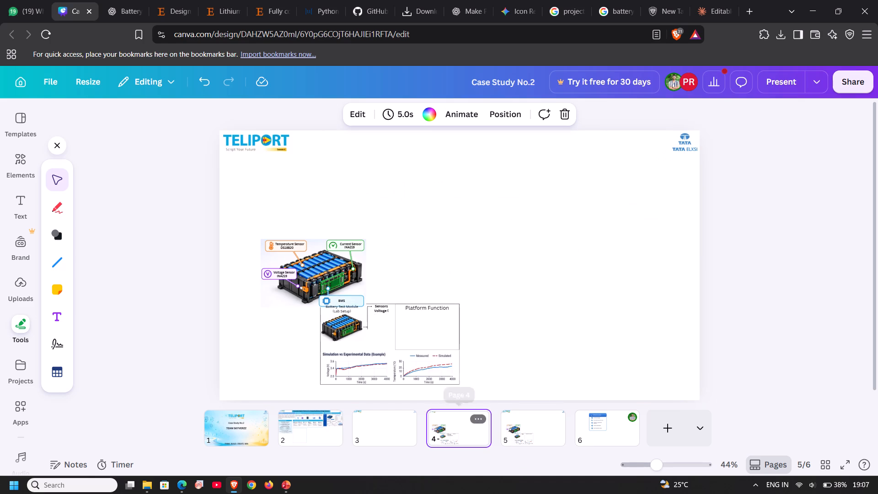
scroll(474, 293, right, 1)
scroll(487, 278, down, 1)
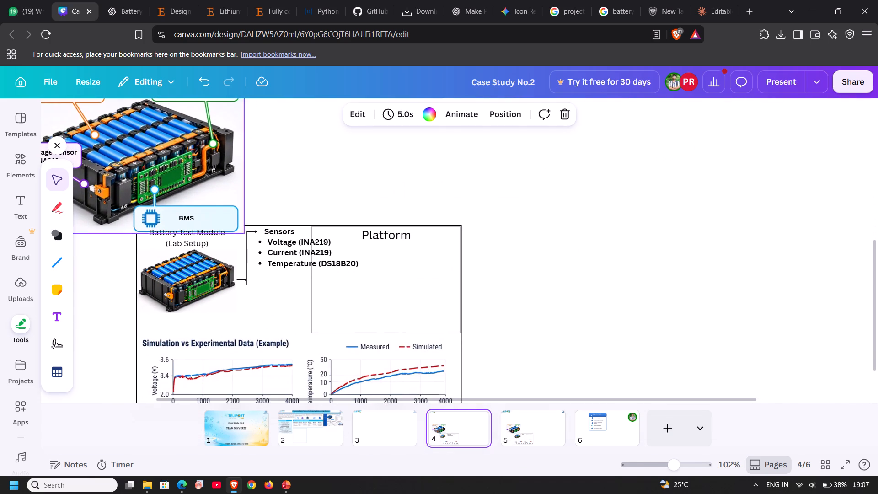
click(56, 231)
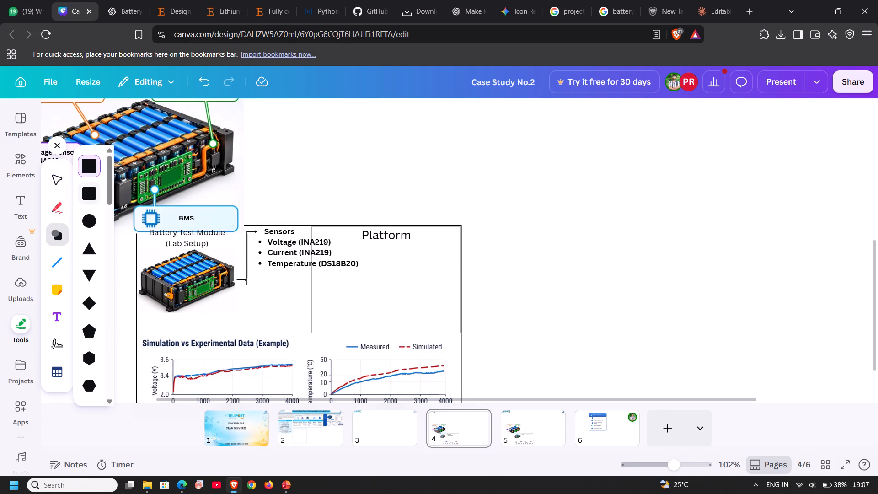
click(88, 193)
click(588, 144)
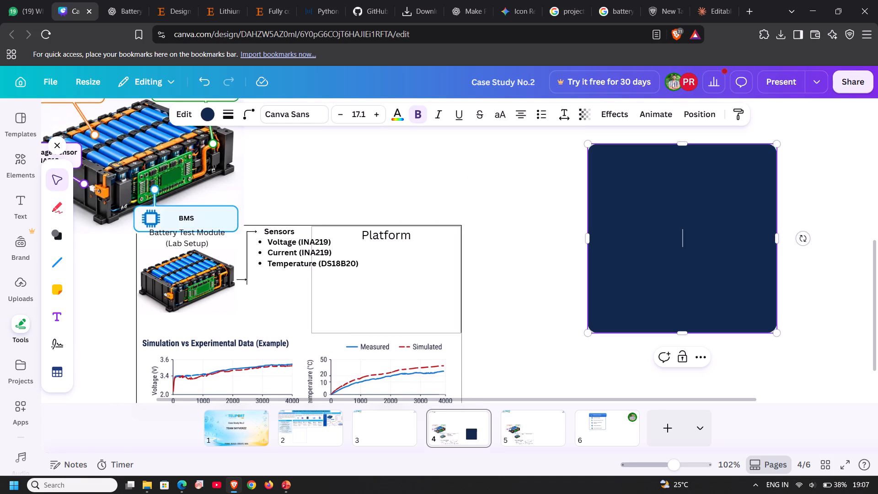
Give the rounded square a solid outline with stroke weight 1 and a white fill.
click(229, 115)
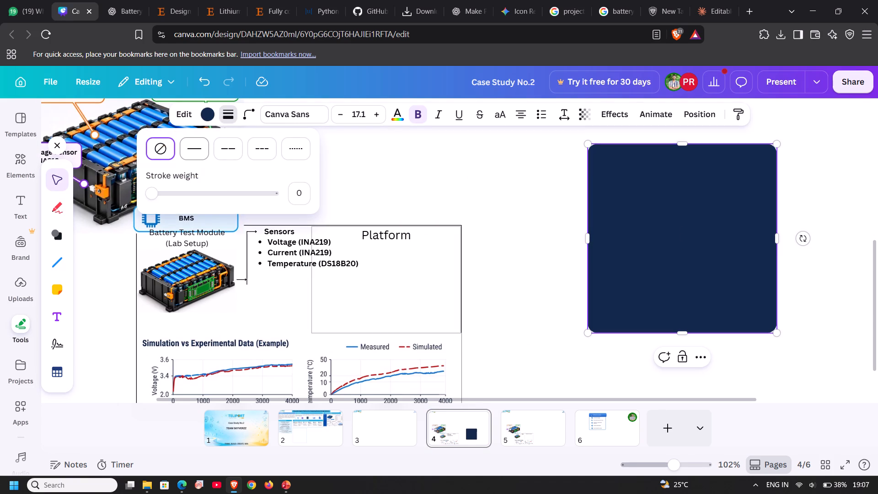
click(193, 148)
click(297, 195)
key(1)
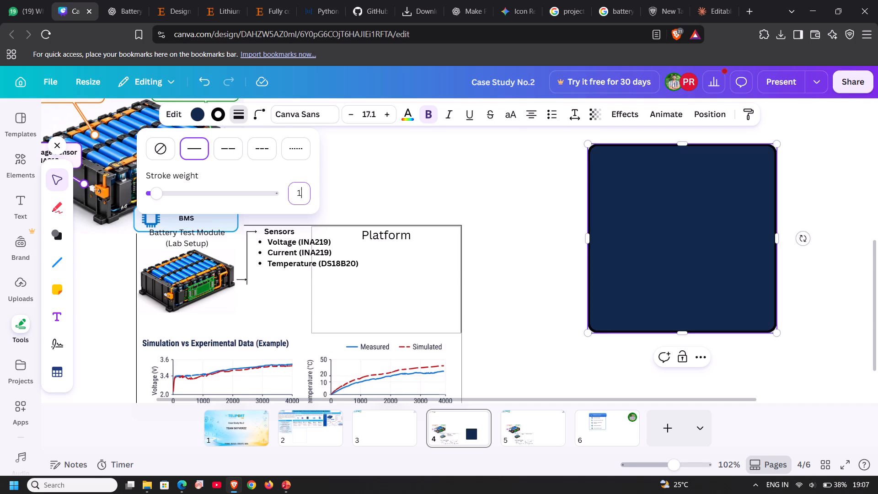
key(Return)
click(199, 116)
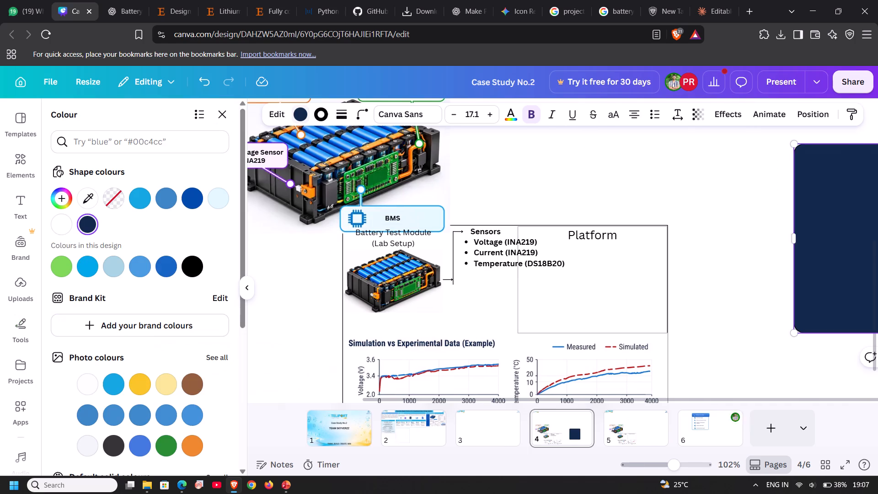
click(68, 220)
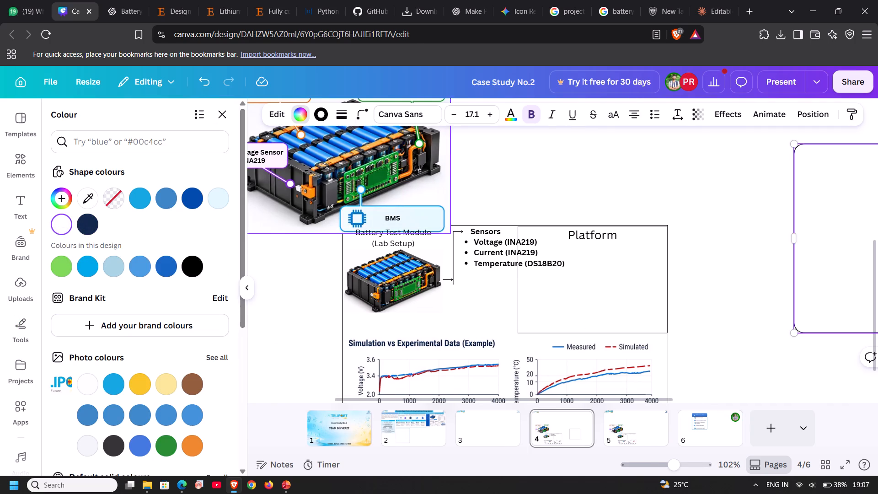
Flatten the rounded square to about a third of its height and move it over the Sensors list.
scroll(638, 161, left, 5)
click(706, 205)
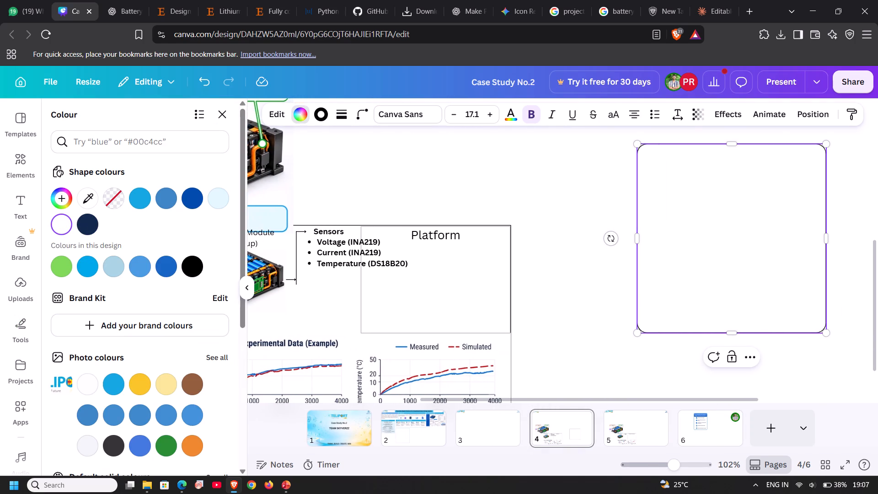
drag(732, 145, 727, 269)
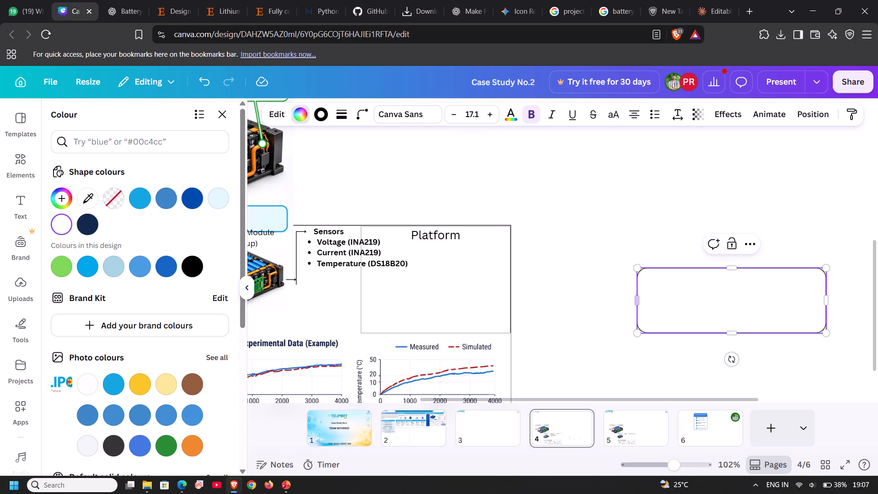
drag(697, 293, 500, 259)
click(625, 208)
drag(713, 319, 396, 257)
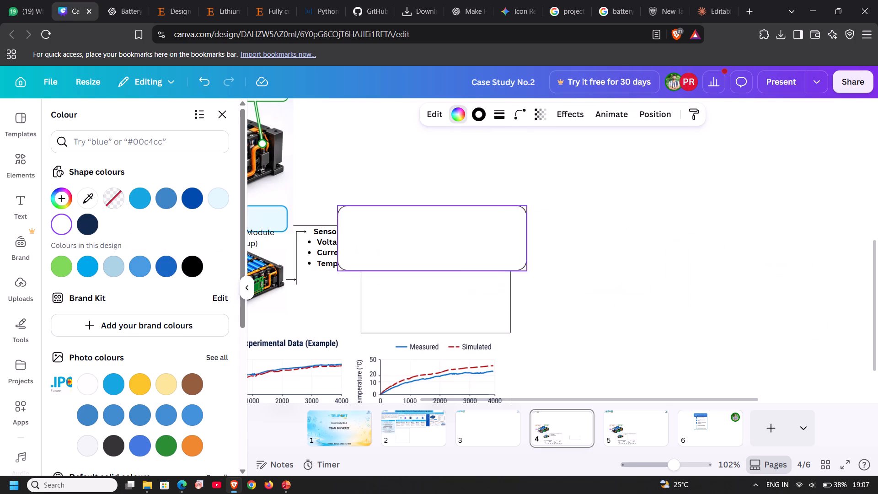
drag(396, 257, 386, 264)
Send the rounded rectangle to the back so it sits behind the Sensors list.
right_click(391, 252)
click(419, 276)
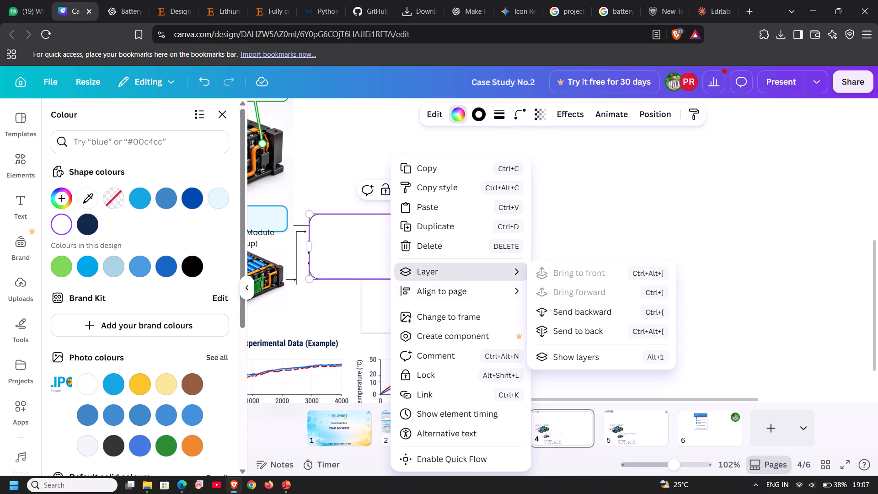
click(555, 328)
click(641, 220)
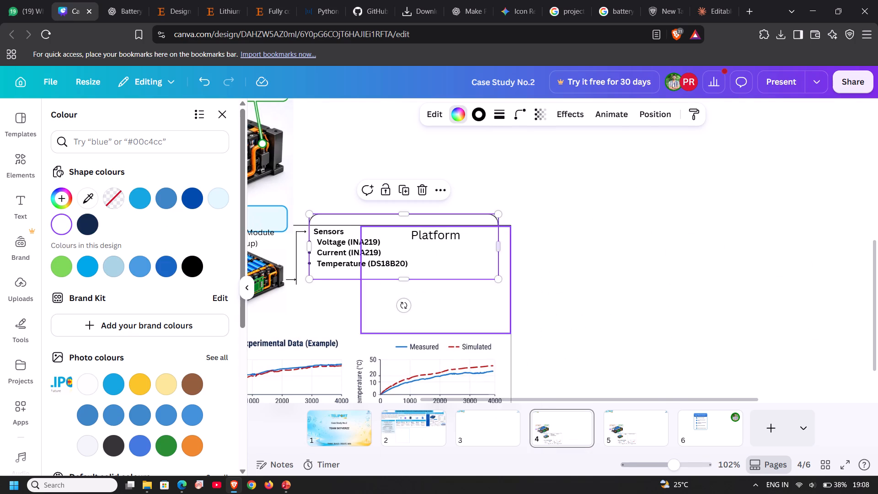
Narrow the rounded rectangle to the width of the Sensors list.
drag(499, 242, 411, 240)
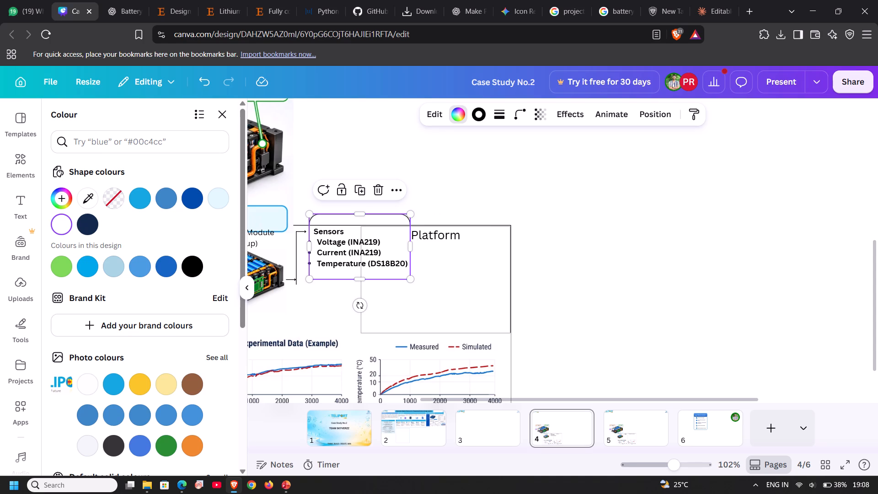
drag(355, 207, 359, 223)
click(434, 185)
click(371, 202)
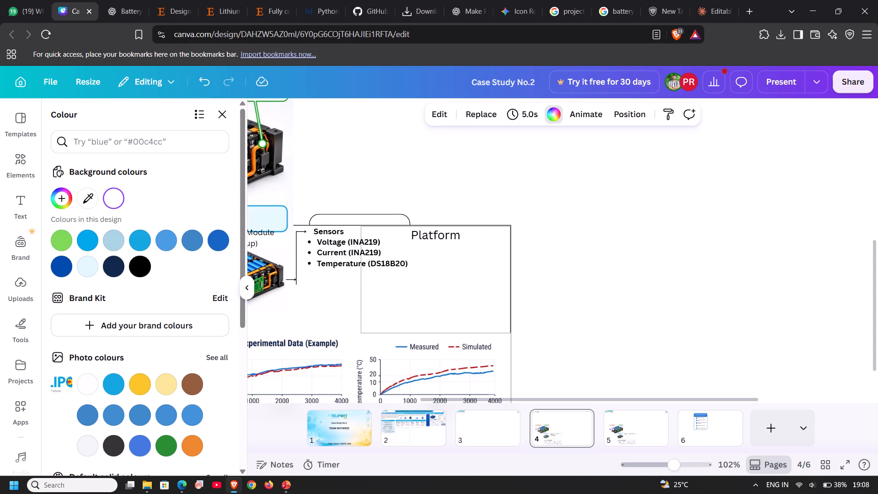
click(369, 216)
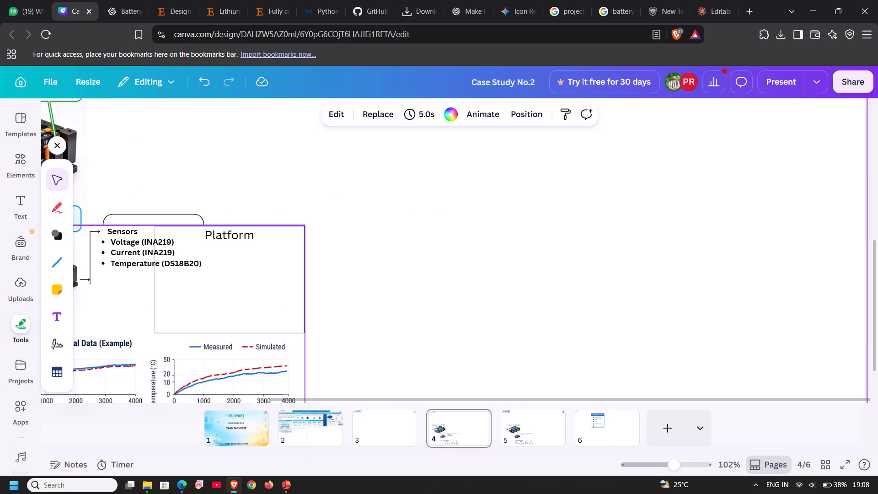
scroll(308, 203, right, 5)
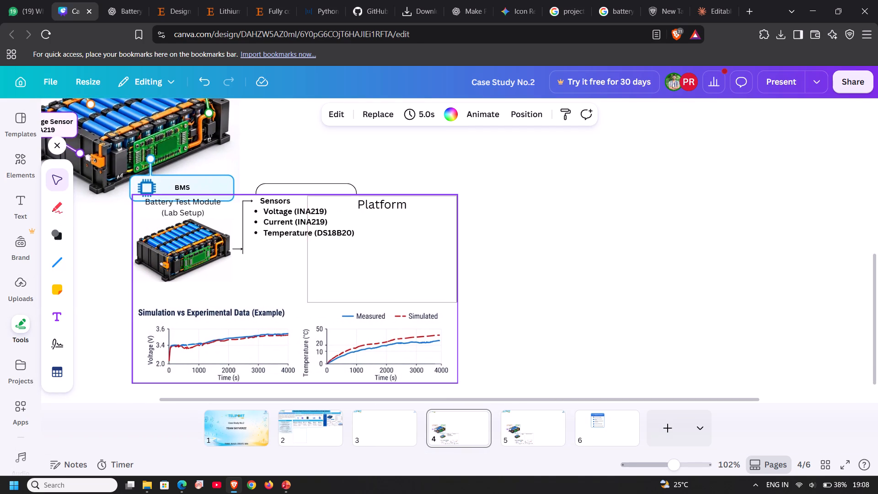
Bring the Sensors rectangle forward one layer and lower its top edge to the diagram's outer frame.
click(316, 190)
right_click(316, 190)
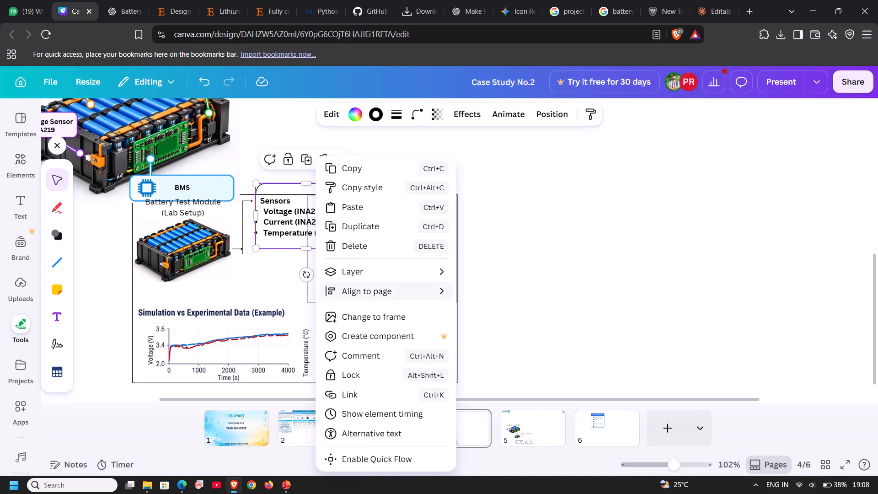
click(394, 272)
click(483, 293)
click(590, 203)
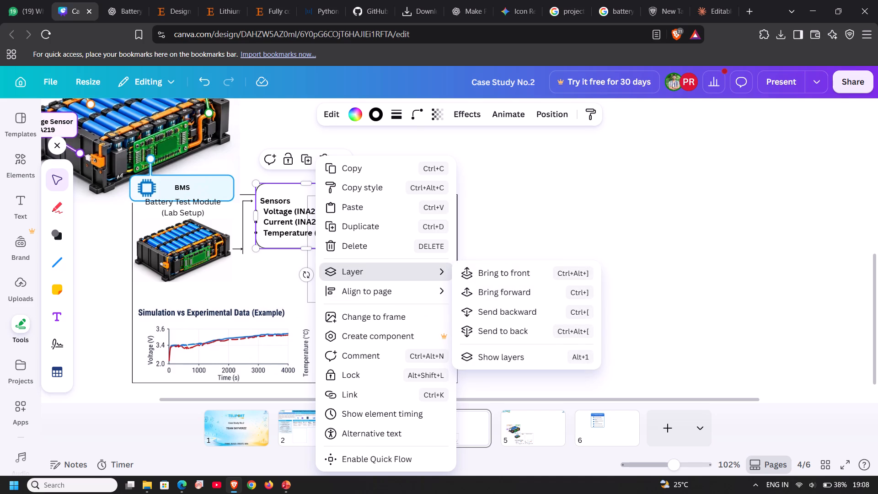
drag(308, 183, 308, 193)
click(412, 136)
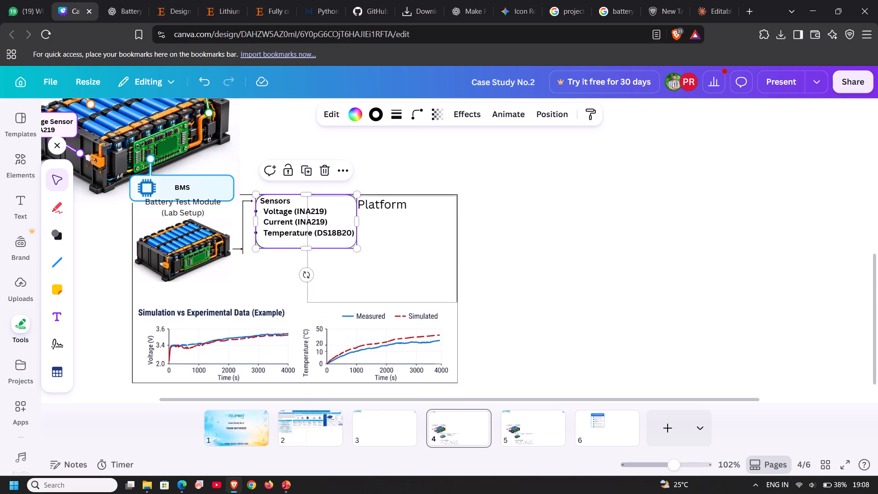
Narrow the Platform box from its inner side so it clears the Sensors rectangle.
click(365, 261)
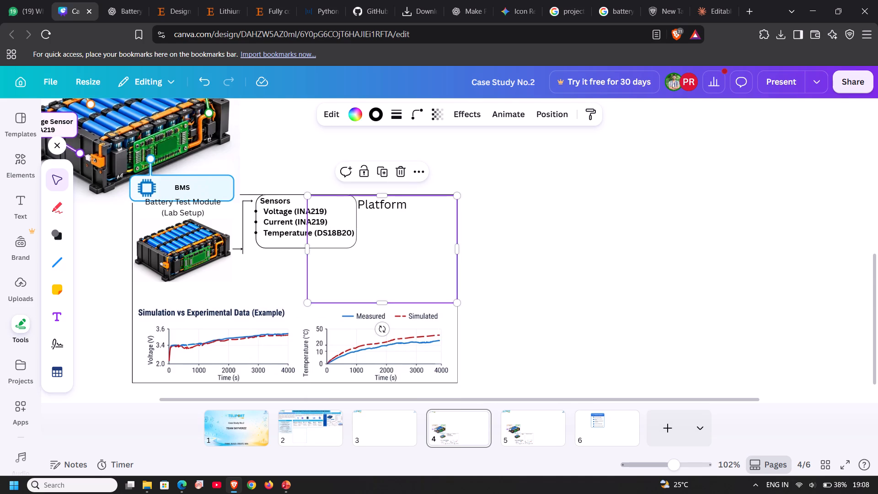
drag(306, 251, 375, 251)
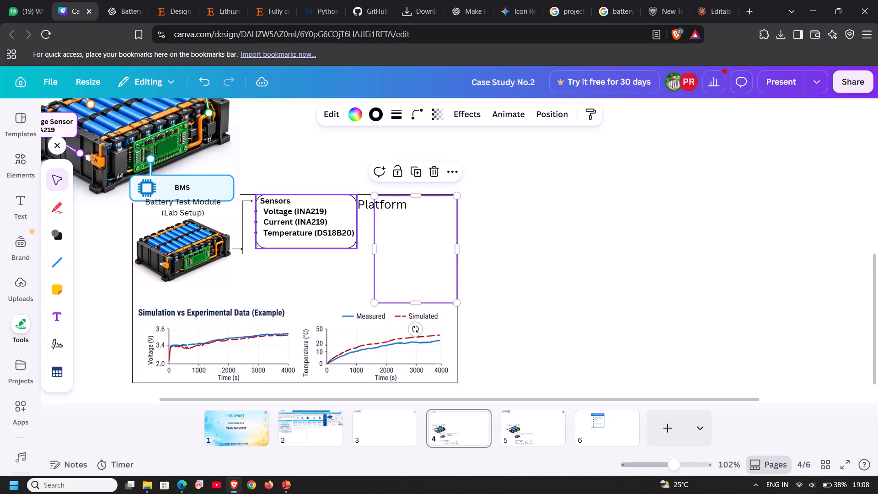
click(311, 264)
Nudge the Sensors rectangle slightly towards the battery module to fine-tune its fit around the bulleted list.
click(290, 242)
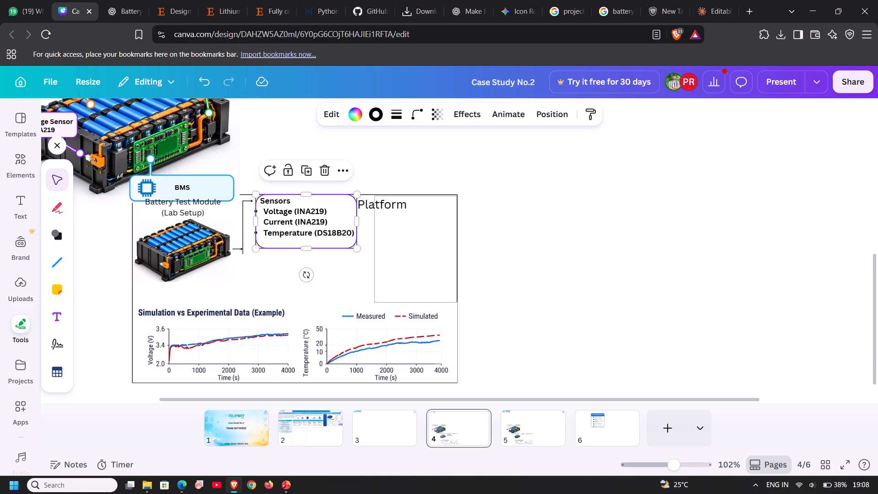
key(Left)
key(Left)
key(Left)
key(Left)
key(Left)
key(Left)
key(Left)
key(Left)
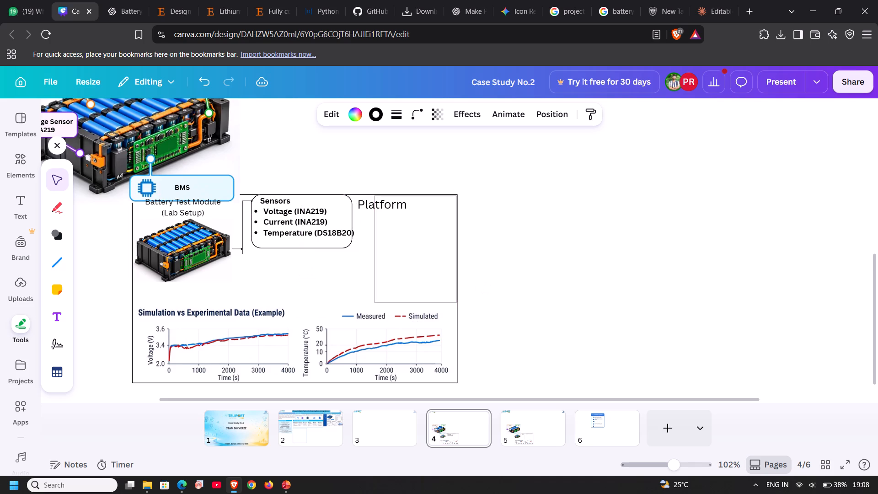
key(Left)
key(Left)
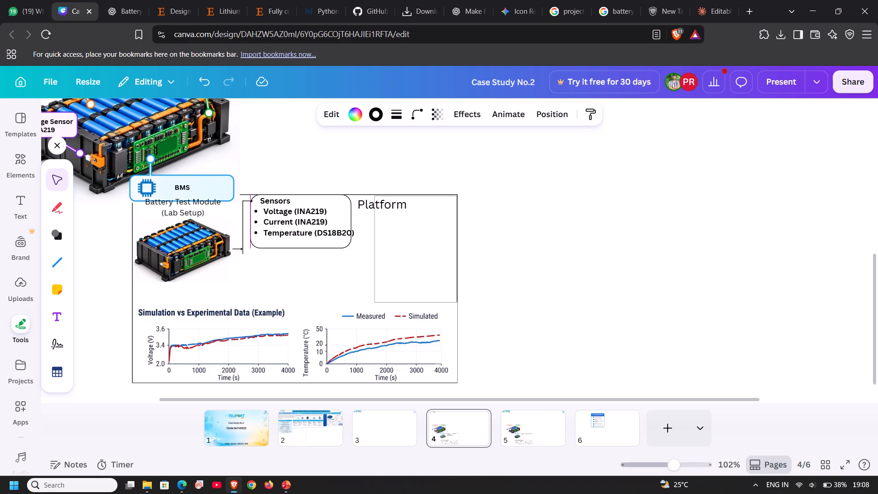
key(Right)
key(Right)
key(Right)
key(Right)
key(Right)
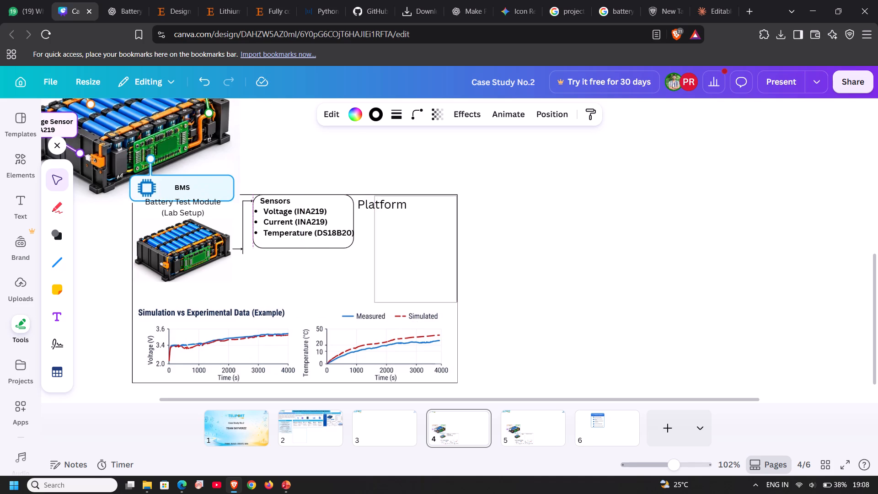
Lower the Sensors rectangle slightly, then make it shorter and a little wider so it fits closely around the bulleted sensor list.
key(Down)
key(Down)
key(Down)
key(Down)
key(Up)
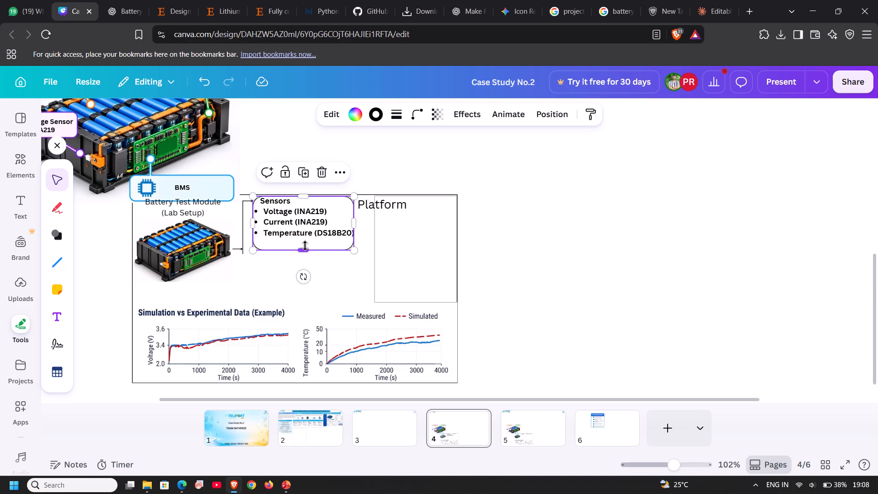
drag(305, 247, 300, 237)
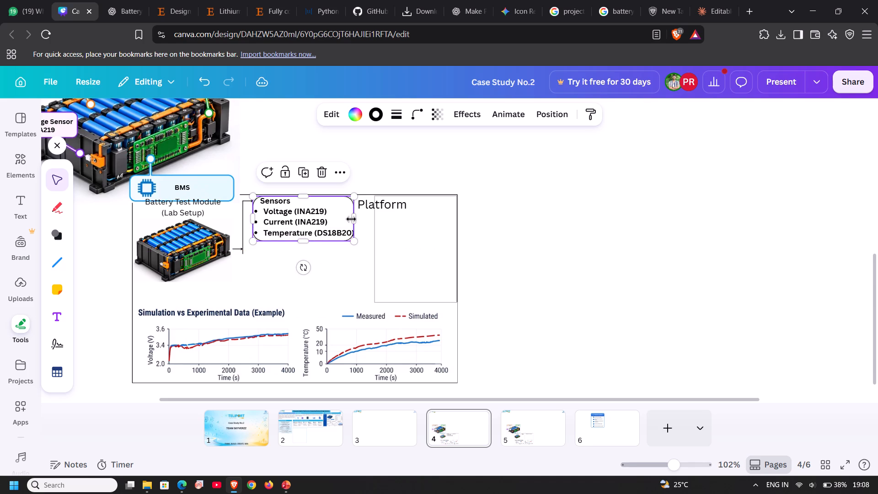
click(353, 219)
click(435, 160)
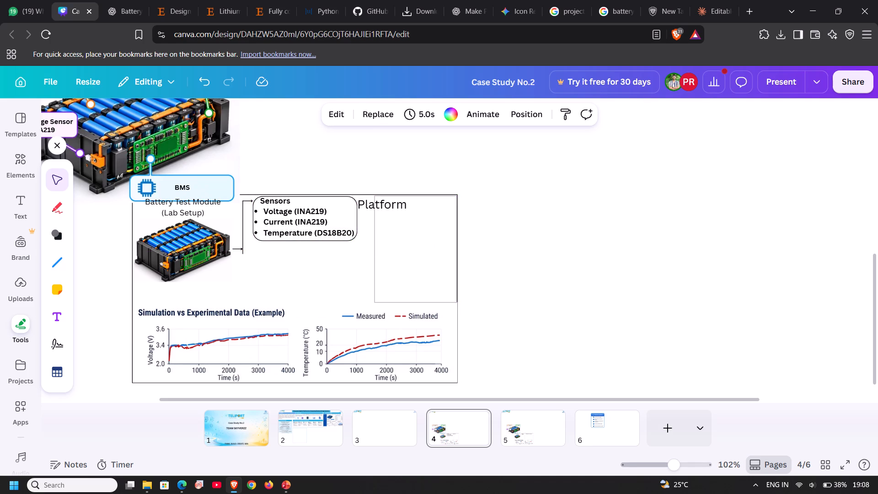
Reduce the corner rounding of the Sensors rectangle to below 13 so its corners are only slightly rounded.
click(343, 201)
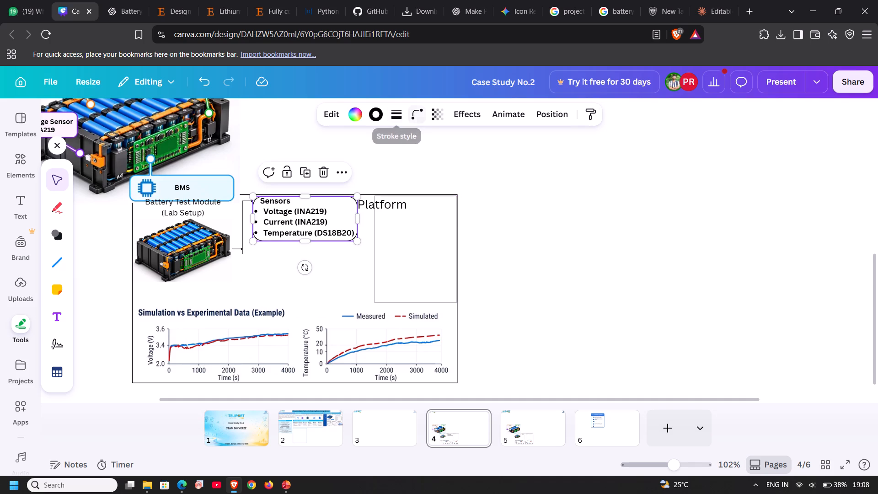
click(419, 110)
drag(377, 162, 368, 162)
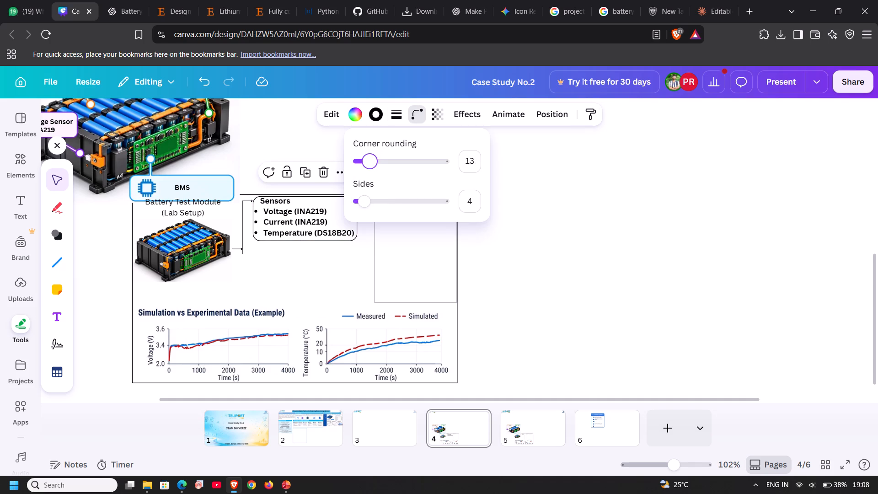
drag(368, 162, 363, 162)
click(520, 167)
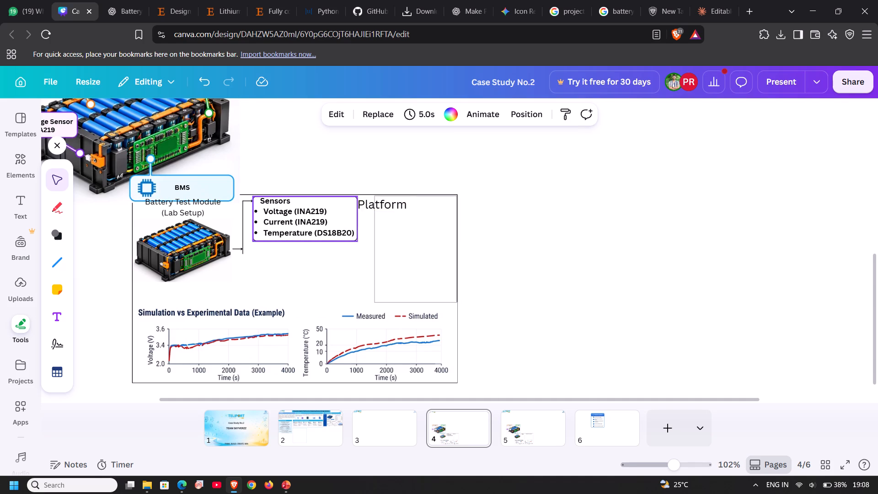
Nudge the Sensors rectangle two small increments towards the battery module to centre it around the list.
click(343, 211)
key(Left)
key(Left)
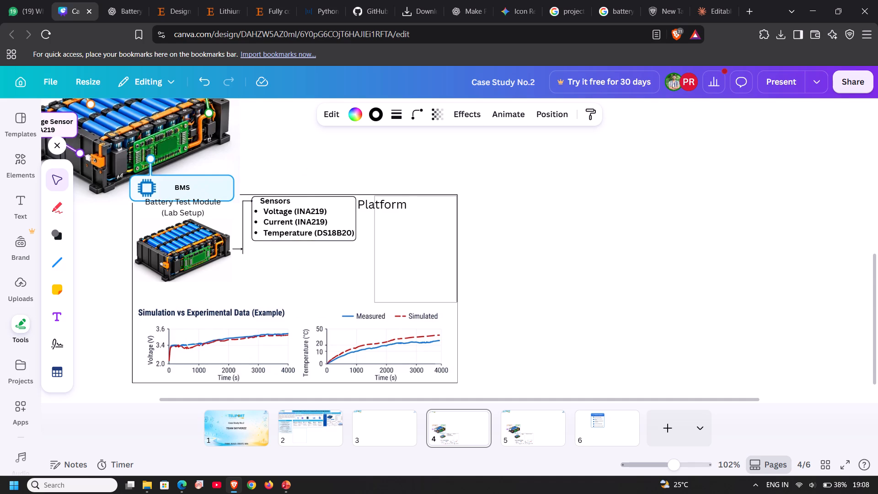
click(434, 141)
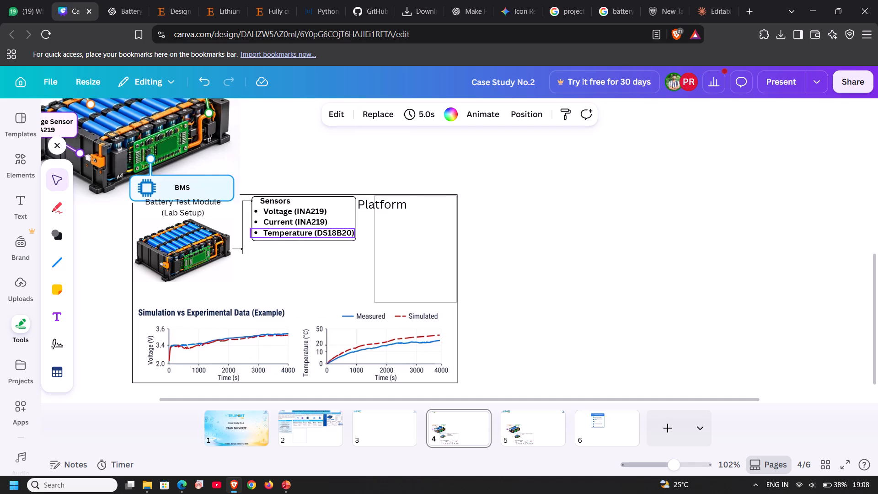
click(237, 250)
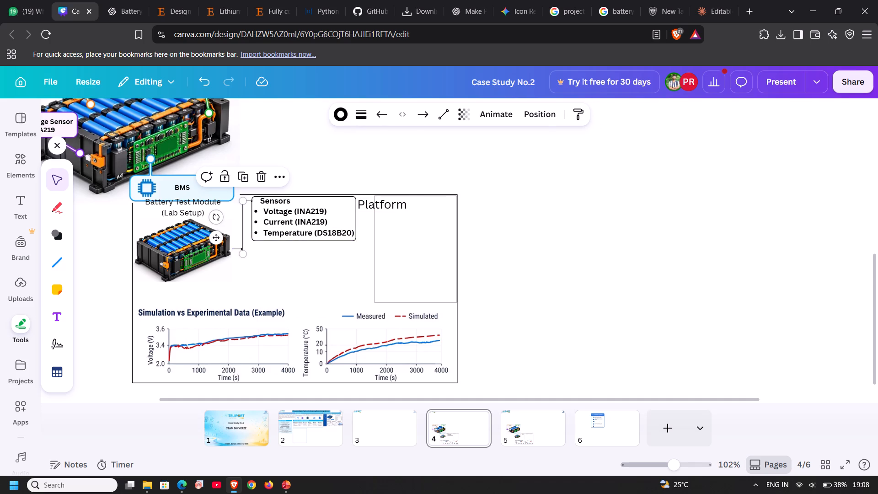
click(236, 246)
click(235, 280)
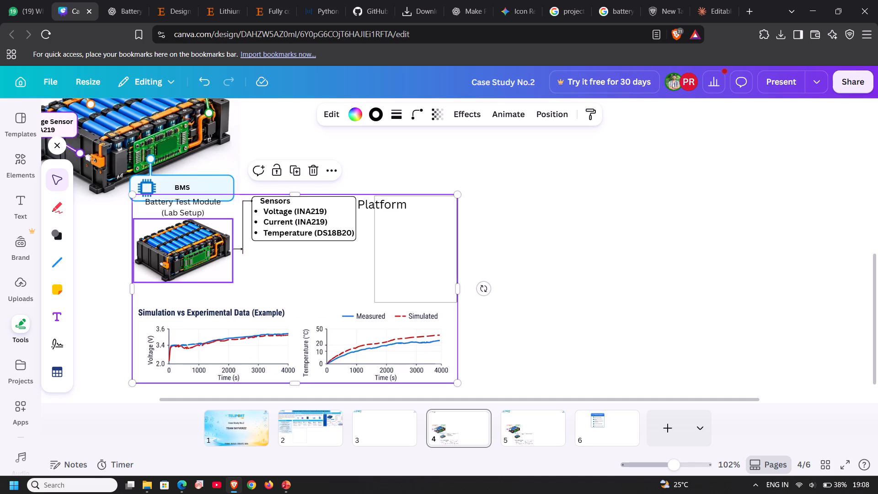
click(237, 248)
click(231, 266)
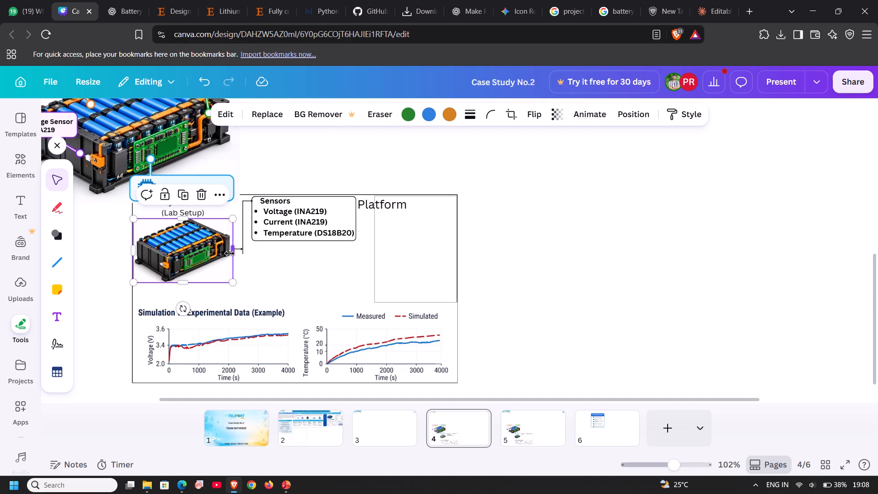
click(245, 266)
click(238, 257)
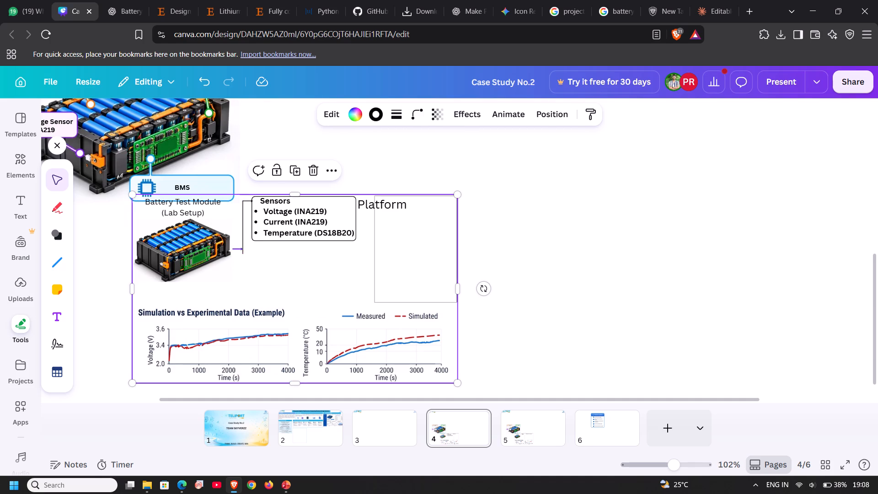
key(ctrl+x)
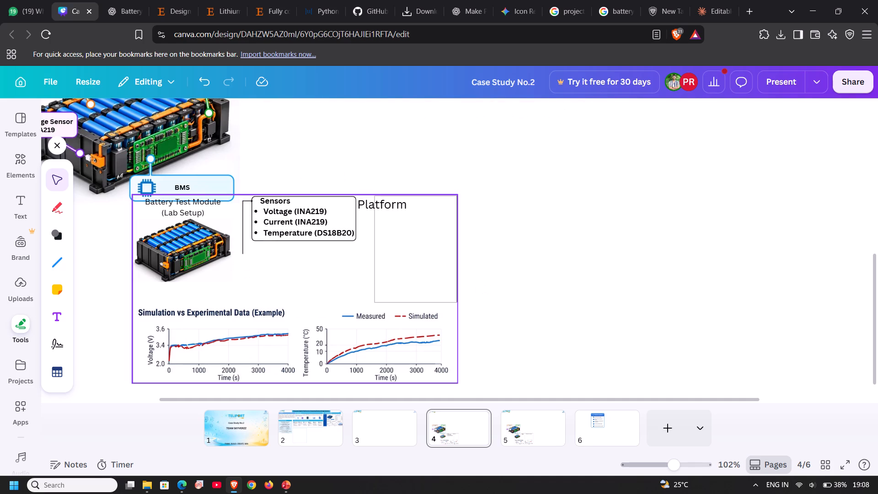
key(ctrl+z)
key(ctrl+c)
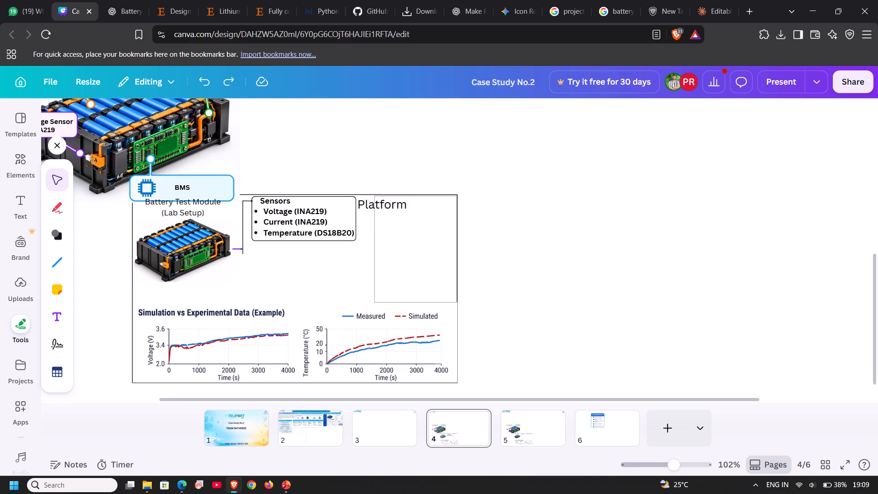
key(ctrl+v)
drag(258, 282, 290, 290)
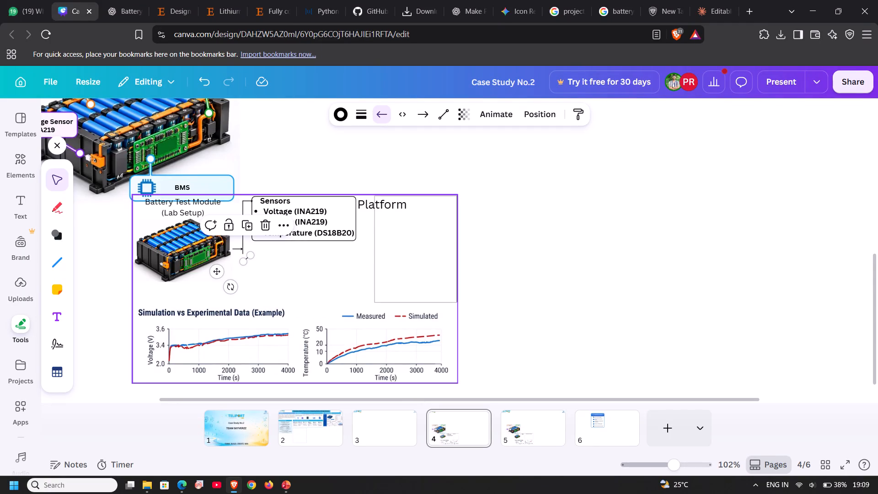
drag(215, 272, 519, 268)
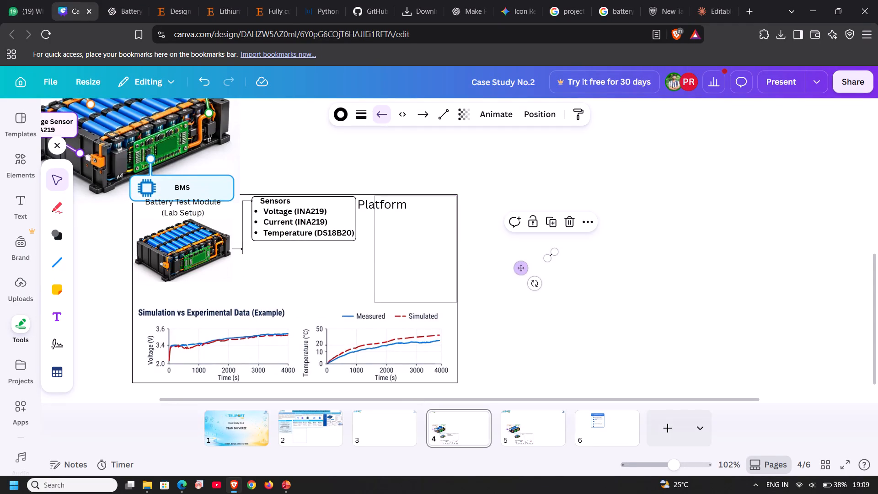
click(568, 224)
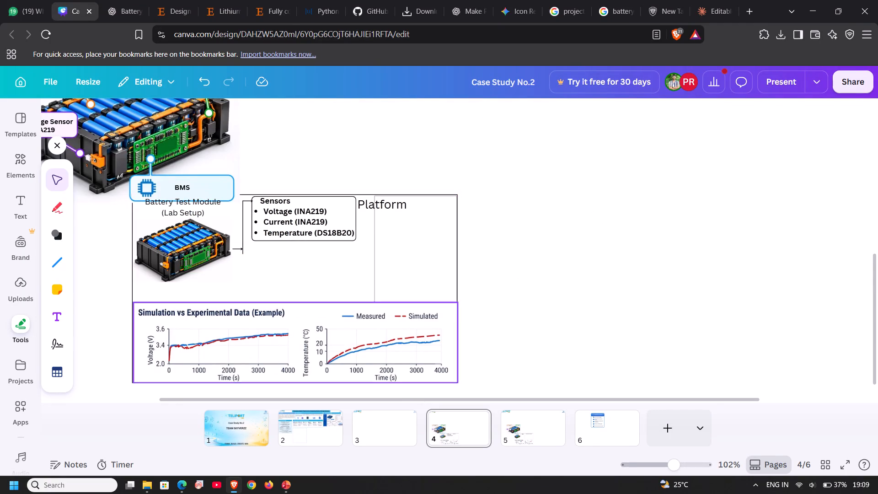
Copy a small blue arrow from between the workflow cards on page 2 and paste it onto page 4.
click(298, 432)
scroll(314, 336, up, 1)
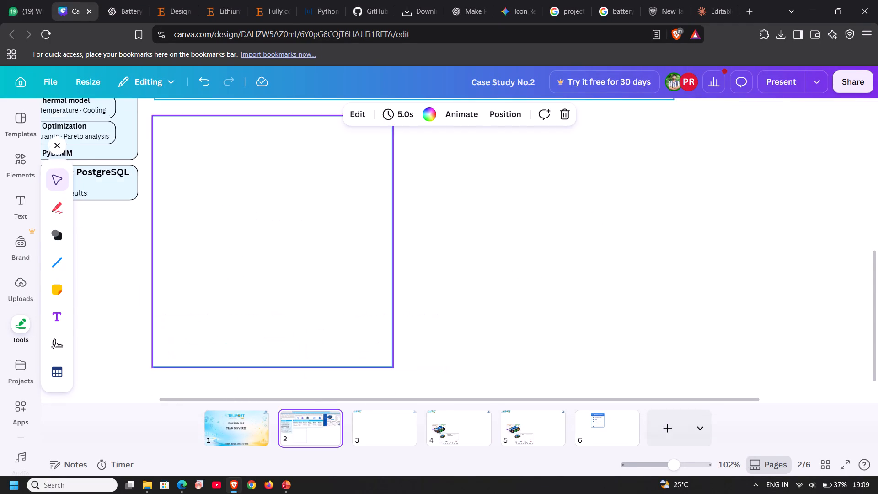
drag(330, 342, 356, 359)
click(326, 191)
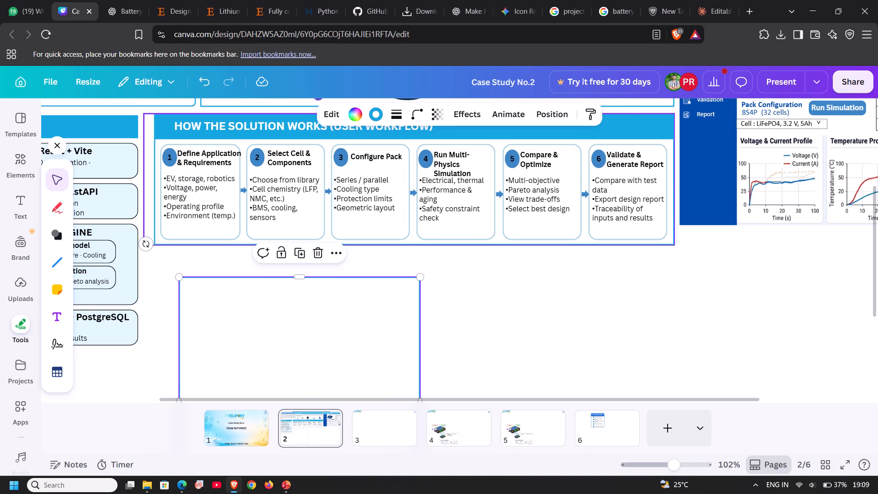
click(326, 191)
key(ctrl+c)
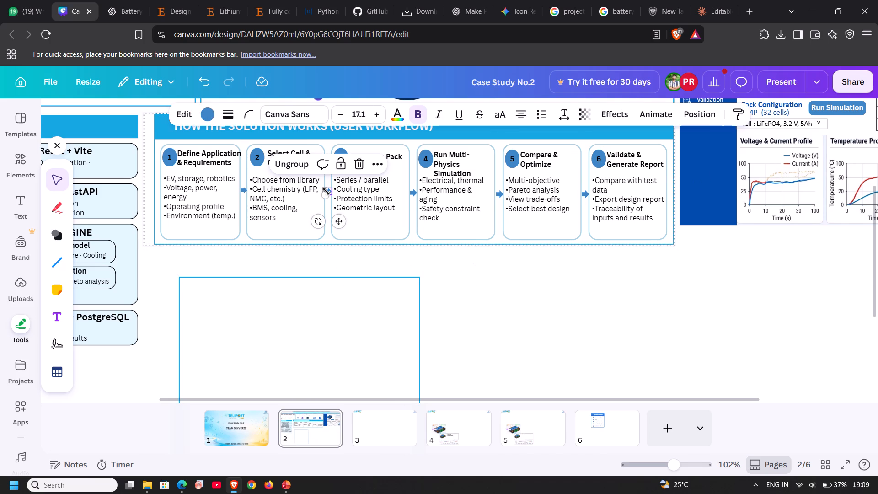
click(470, 427)
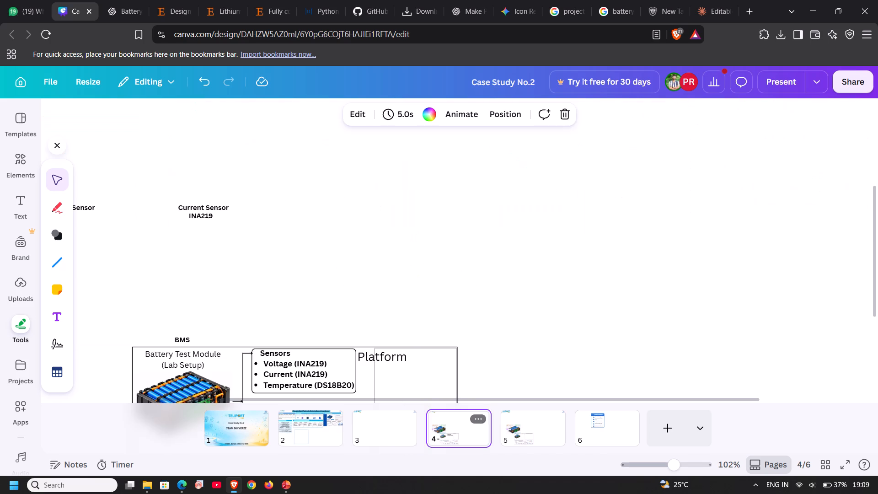
click(447, 257)
key(ctrl+v)
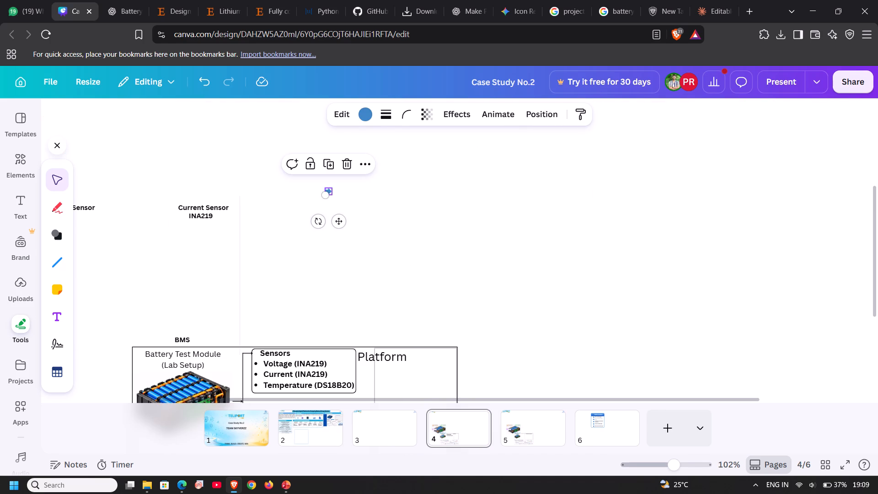
Position the pasted blue arrow at the middle of the Sensors rectangle's bottom edge.
drag(337, 223, 334, 316)
scroll(334, 316, down, 2)
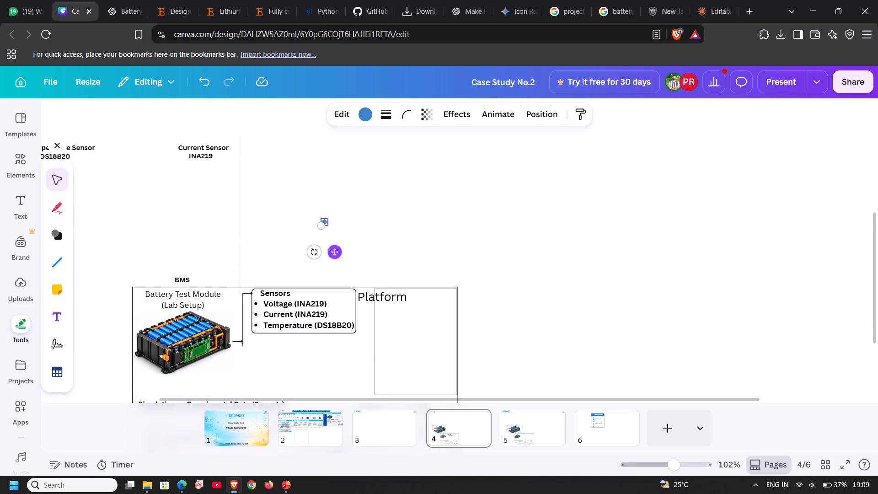
scroll(334, 316, down, 1)
drag(333, 219, 319, 304)
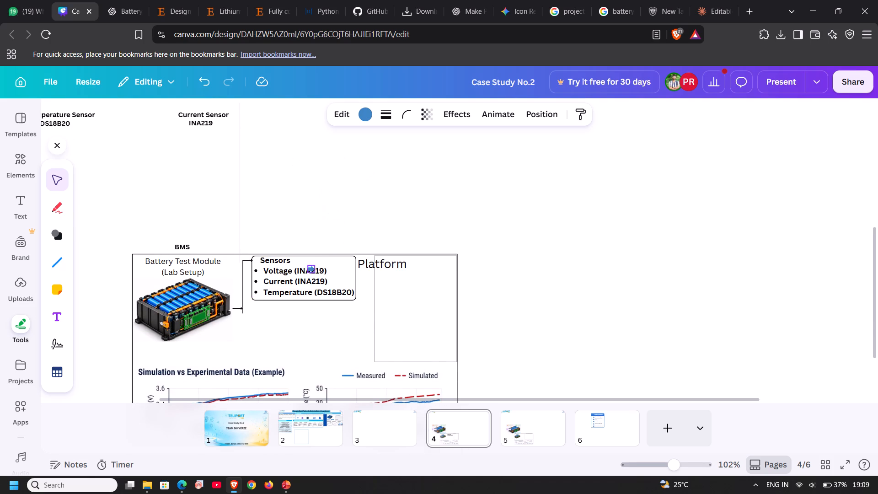
drag(319, 304, 306, 331)
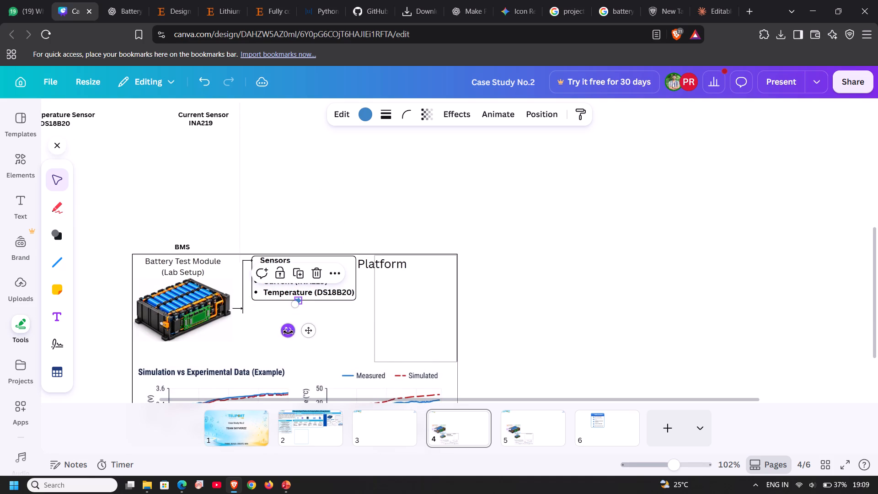
Rotate the blue arrow by about 90° so it points straight down from the Sensors rectangle.
drag(287, 332, 284, 298)
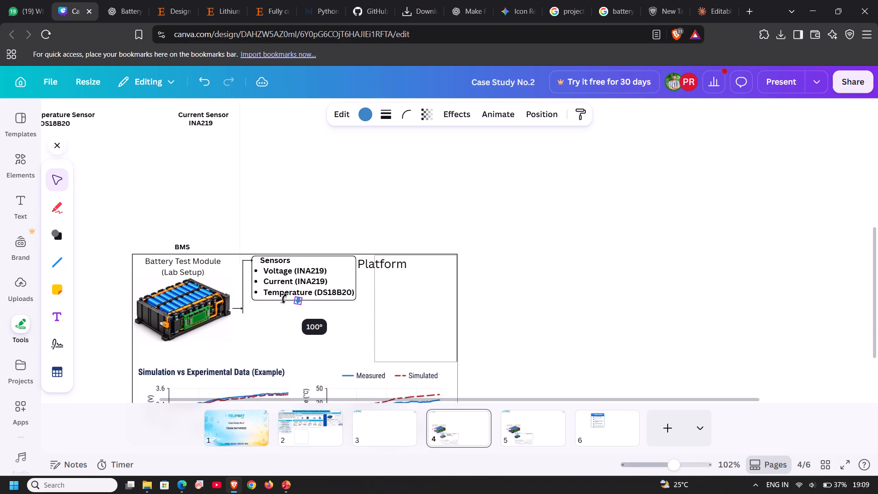
drag(284, 298, 288, 300)
drag(288, 300, 289, 302)
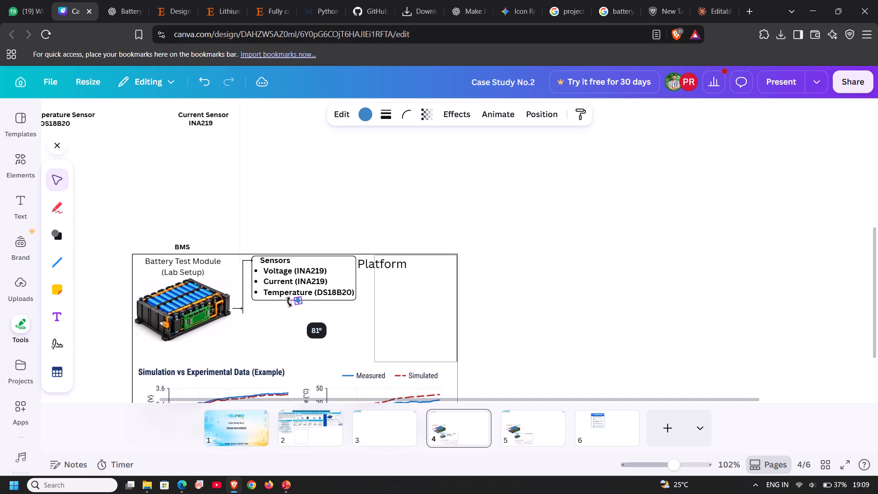
drag(289, 302, 289, 300)
drag(289, 300, 290, 301)
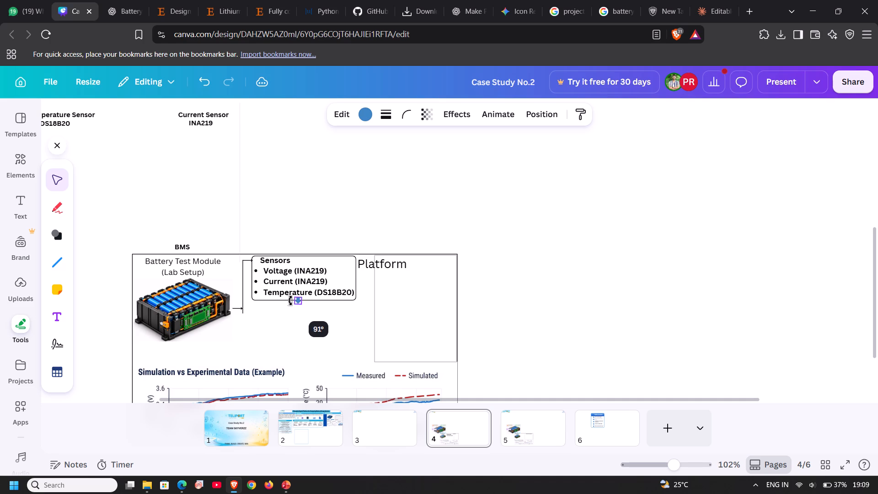
drag(290, 301, 289, 301)
drag(289, 301, 289, 301)
drag(289, 301, 286, 300)
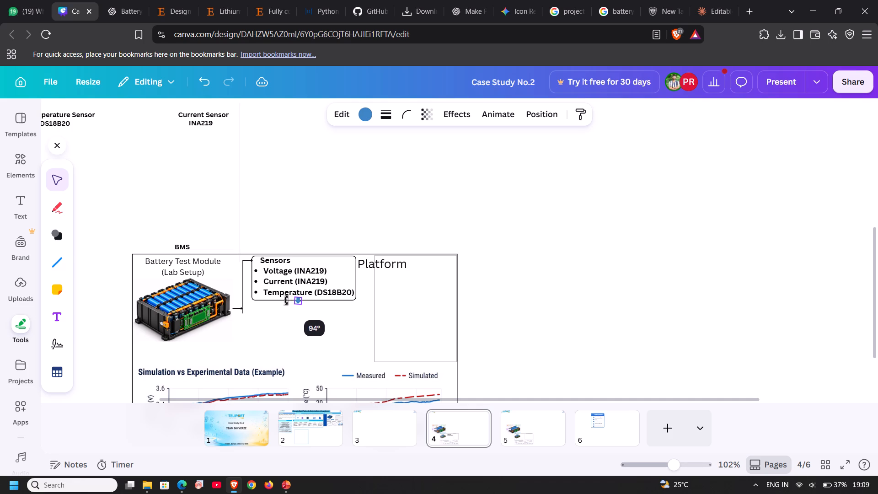
drag(286, 300, 288, 301)
click(387, 225)
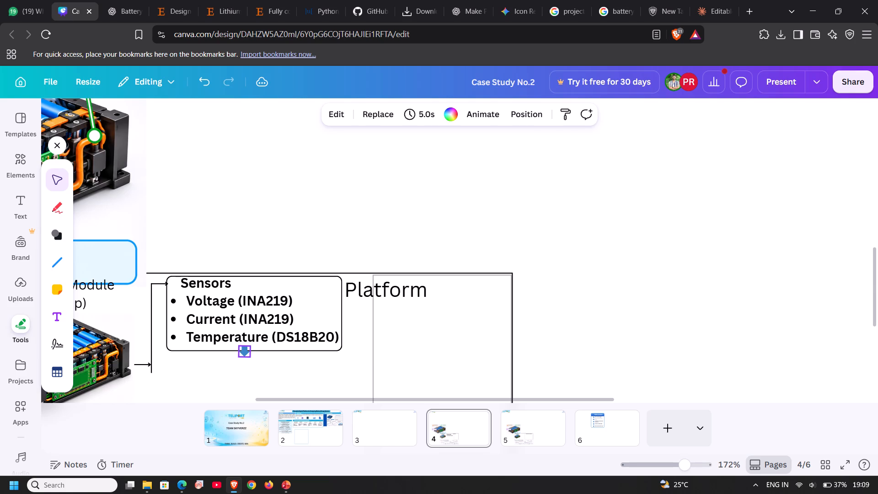
Nudge the blue arrow down so it sits just below the Sensors rectangle's bottom edge.
click(246, 348)
key(Down)
key(Down)
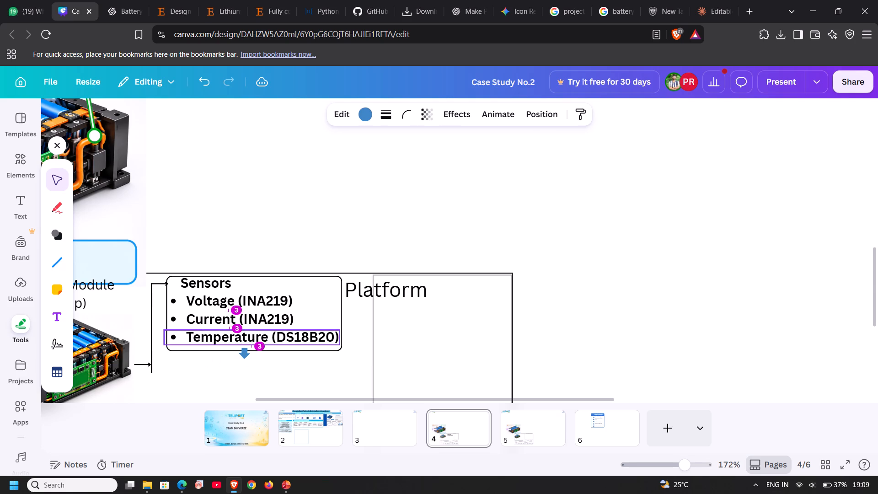
key(Down)
key(Down)
key(Down)
key(Down)
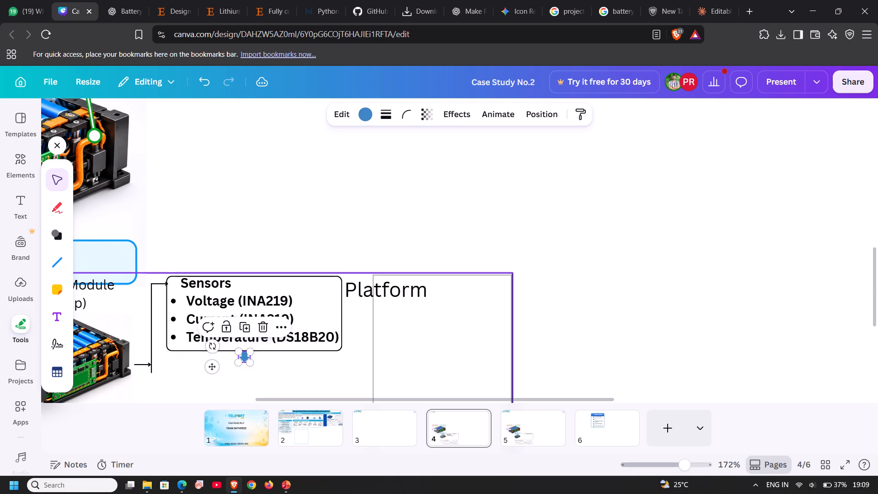
key(Right)
key(Right)
key(Right)
key(Right)
key(Right)
key(Right)
key(Right)
key(Right)
key(Right)
key(Right)
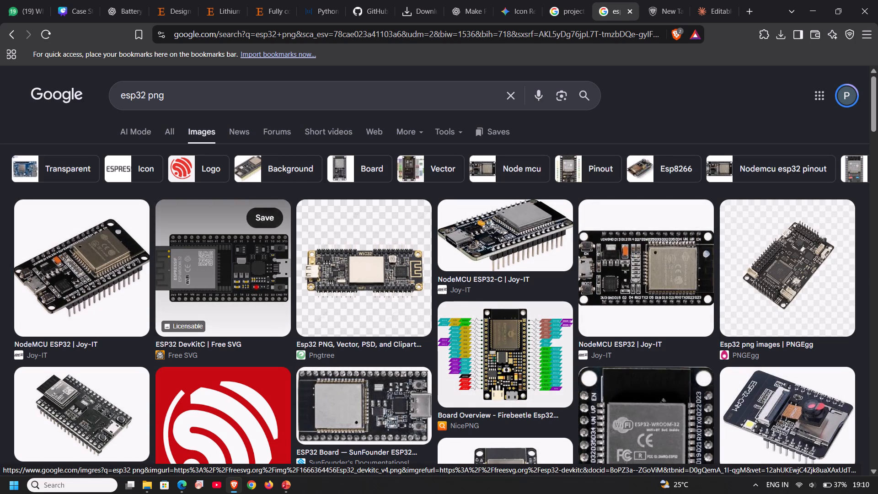
Copy the Espressif Systems ESP32-DevKitM-1 board image from the results and paste it onto page 4 of the presentation.
scroll(219, 269, down, 1)
right_click(96, 265)
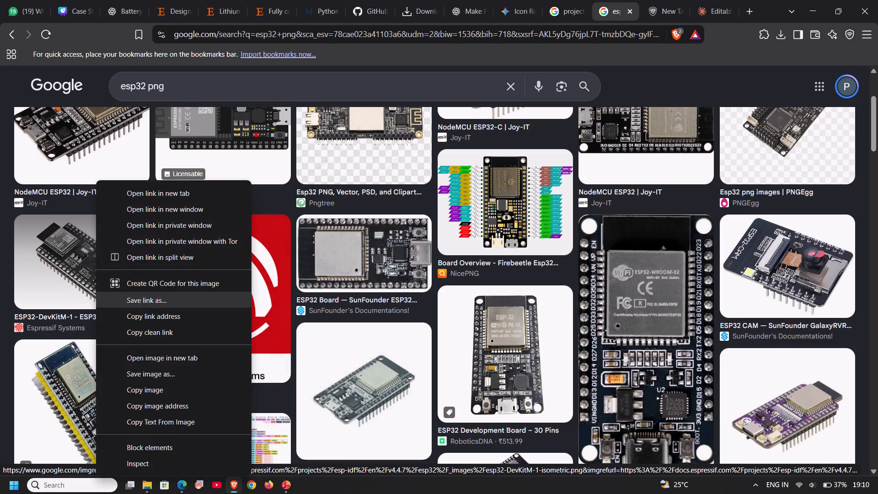
click(148, 387)
click(78, 3)
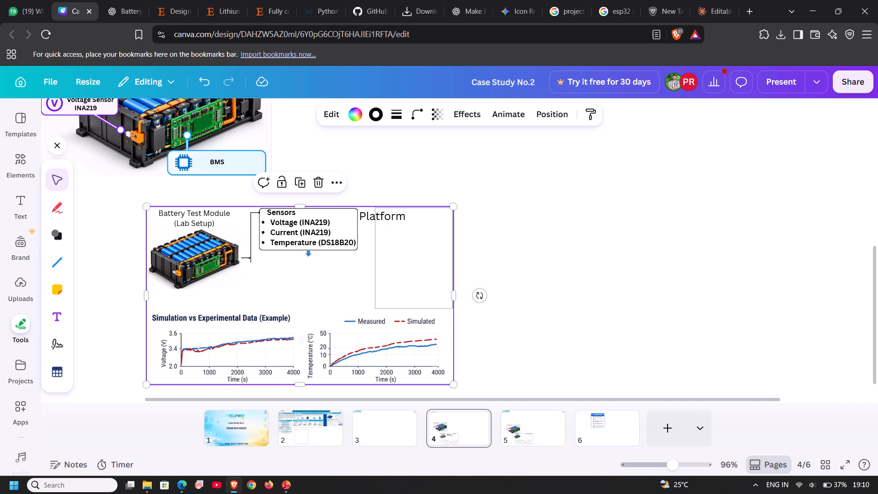
key(ctrl+v)
Scale the pasted ESP32 board picture down to less than half its size.
scroll(585, 236, up, 4)
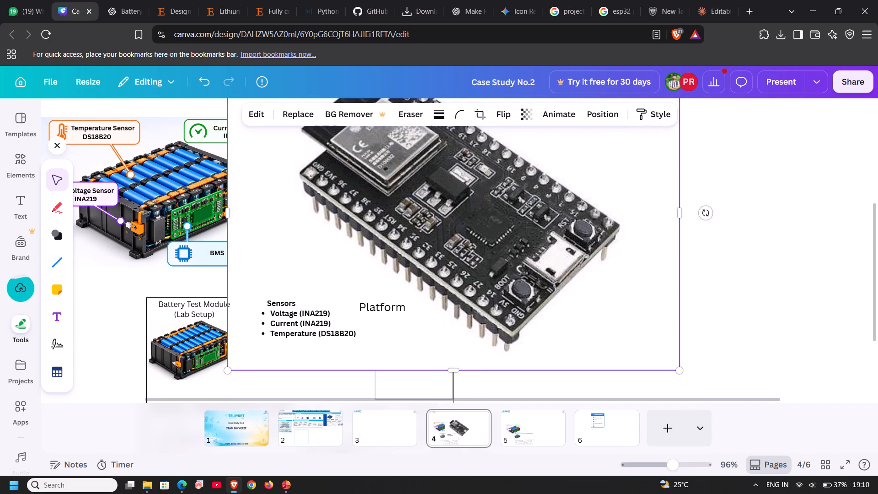
scroll(341, 216, up, 1)
scroll(605, 185, up, 1)
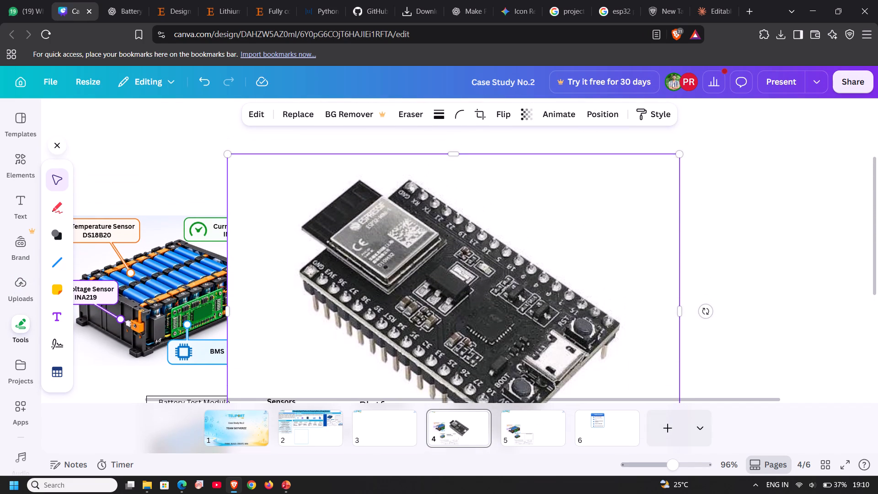
drag(679, 154, 358, 272)
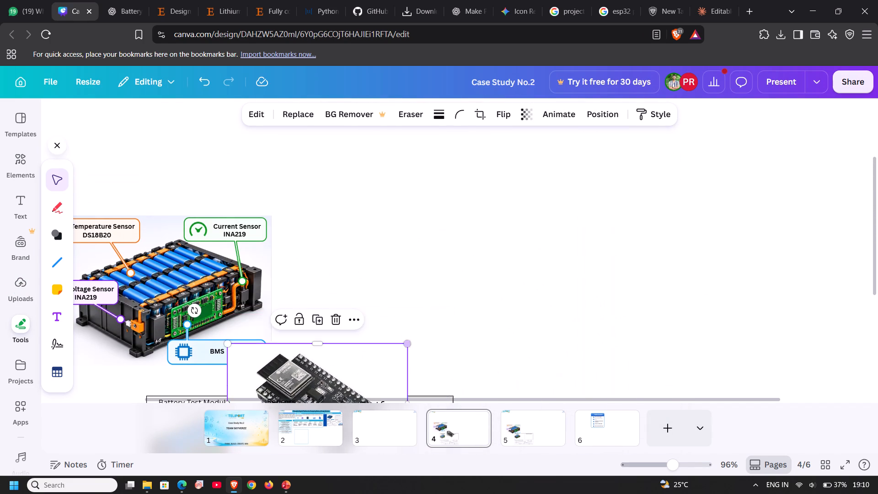
scroll(443, 228, down, 3)
Crop the white margins off both sides of the ESP32 board picture.
click(320, 318)
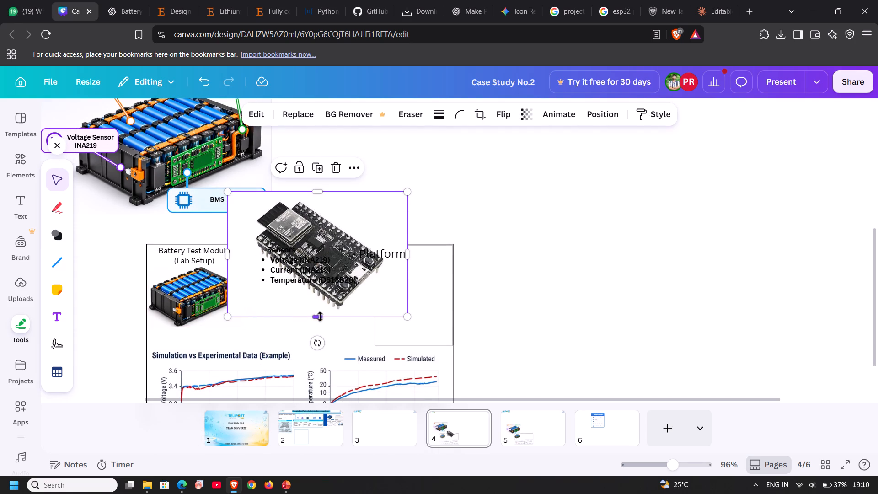
drag(316, 186, 316, 190)
click(319, 193)
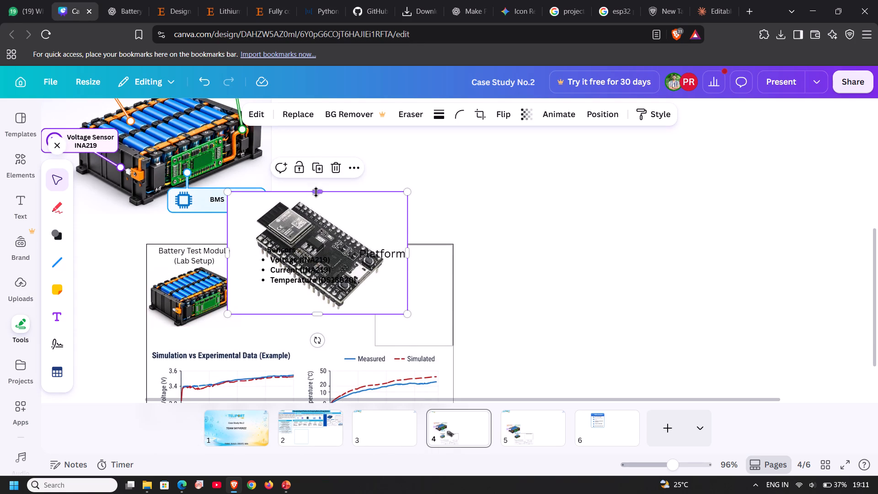
drag(408, 254, 391, 254)
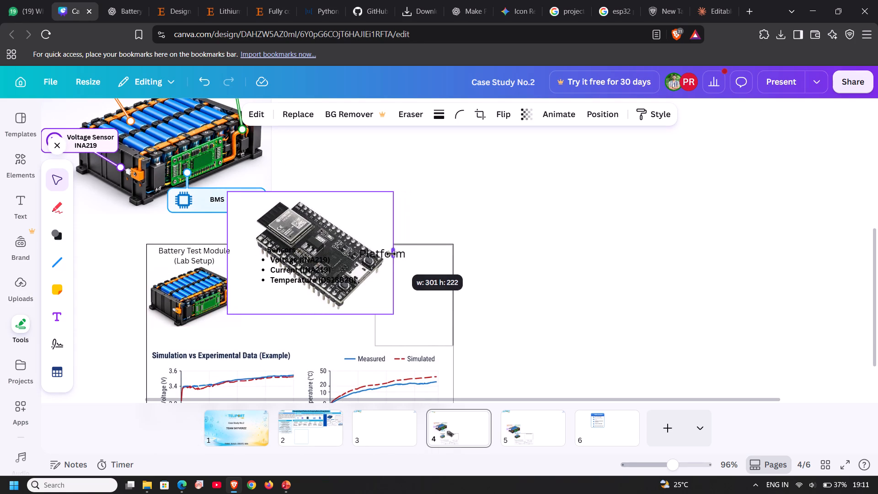
drag(391, 254, 389, 254)
drag(225, 251, 243, 252)
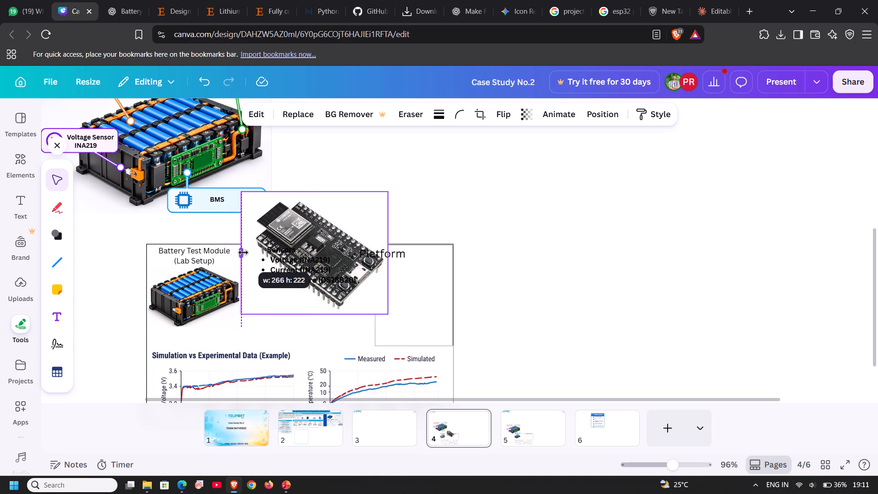
drag(243, 252, 245, 252)
click(440, 211)
Shrink the ESP32 board picture to a small thumbnail and place it below the Sensors rectangle, left of the blue arrow.
drag(348, 220, 569, 203)
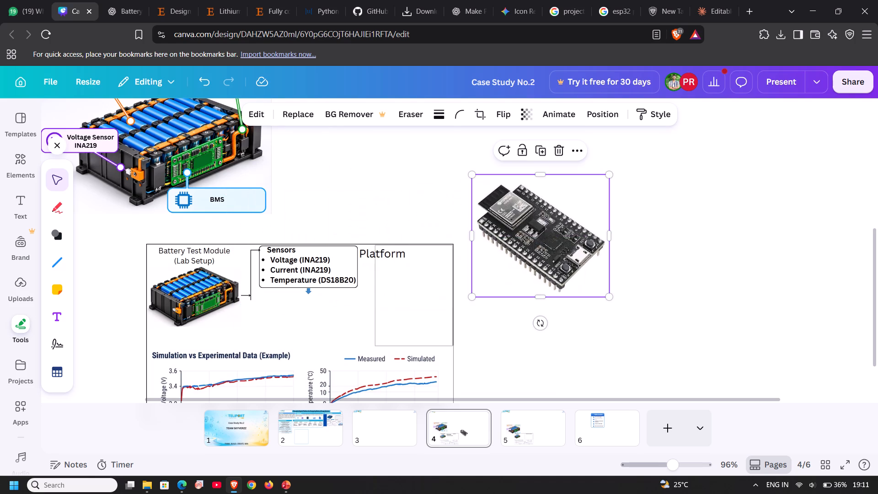
drag(609, 174, 512, 290)
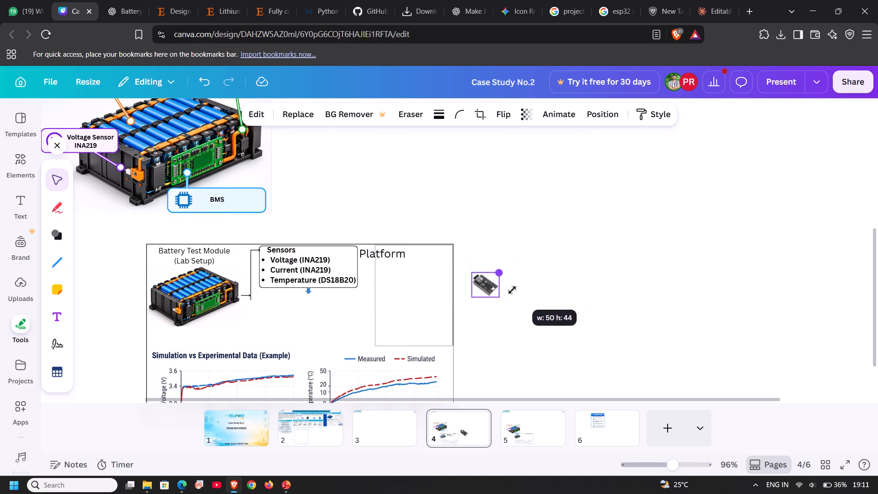
drag(512, 290, 510, 293)
click(547, 245)
drag(483, 282, 270, 310)
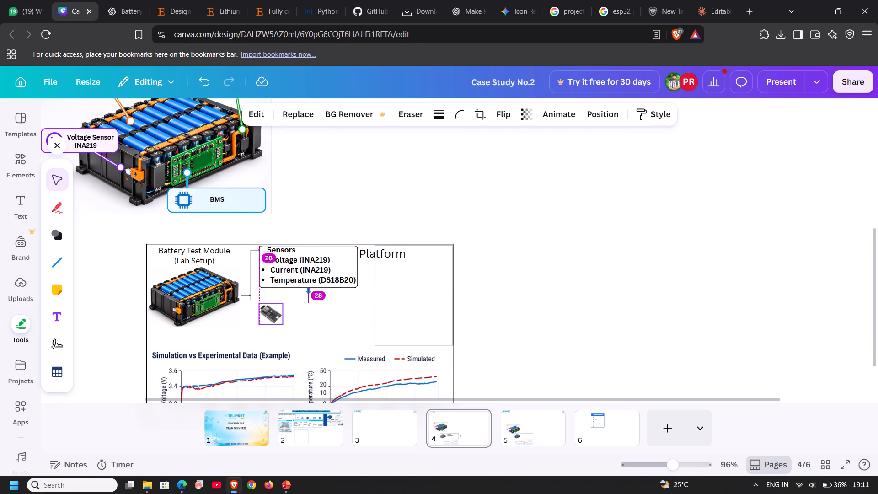
drag(270, 310, 275, 306)
click(382, 207)
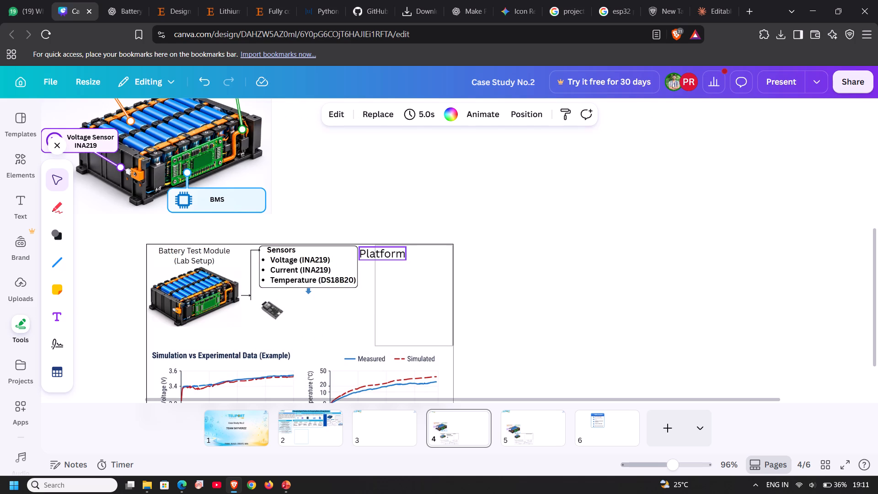
Duplicate the rounded Sensors rectangle and place the copy below it, around the ESP32 board picture.
click(357, 267)
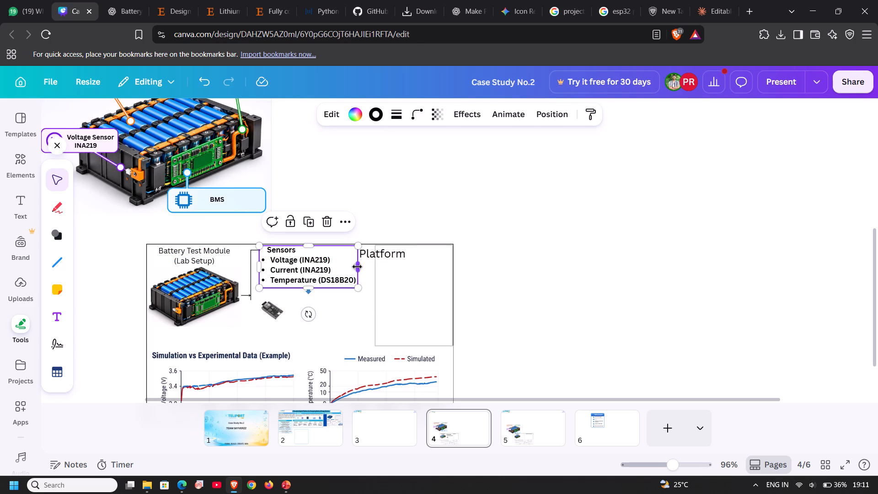
key(ctrl+c)
key(ctrl+v)
drag(355, 287, 336, 325)
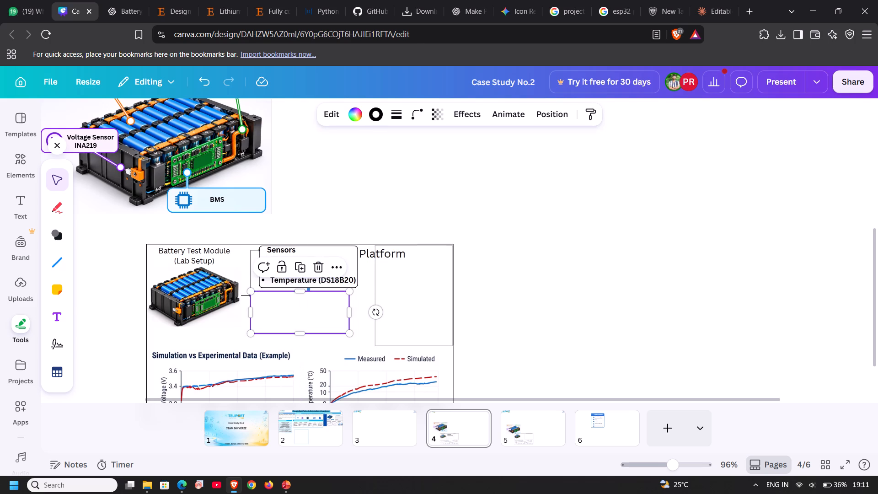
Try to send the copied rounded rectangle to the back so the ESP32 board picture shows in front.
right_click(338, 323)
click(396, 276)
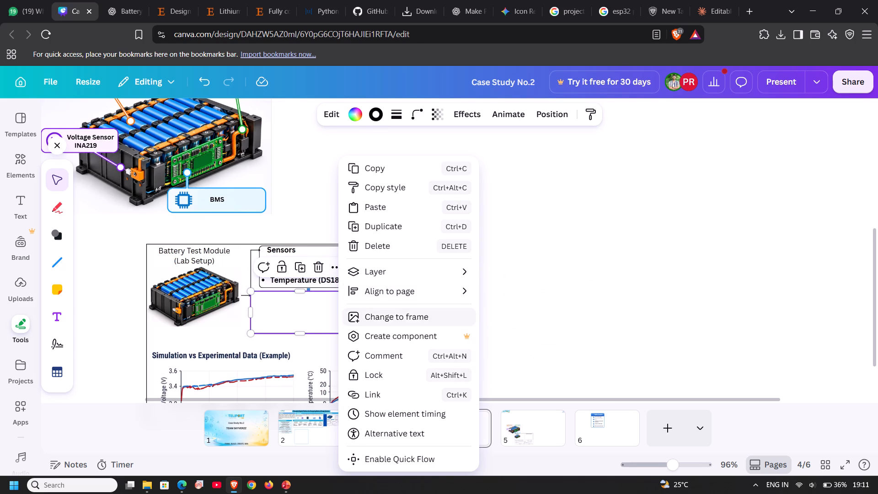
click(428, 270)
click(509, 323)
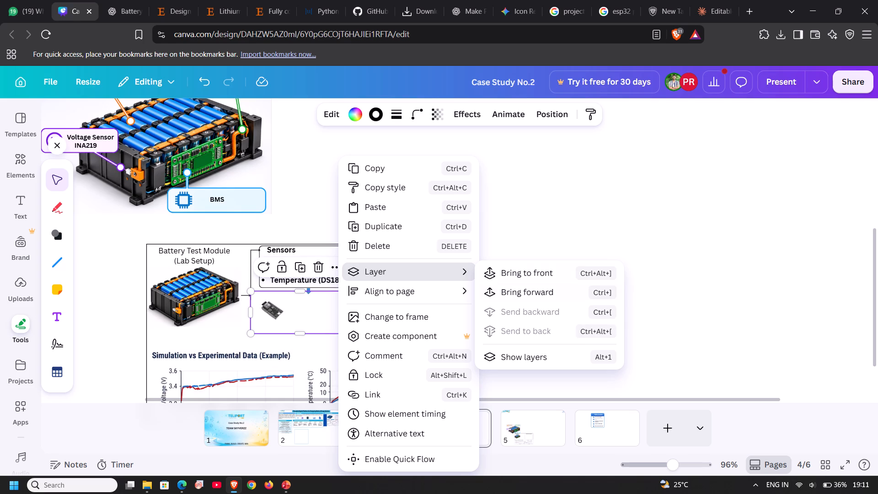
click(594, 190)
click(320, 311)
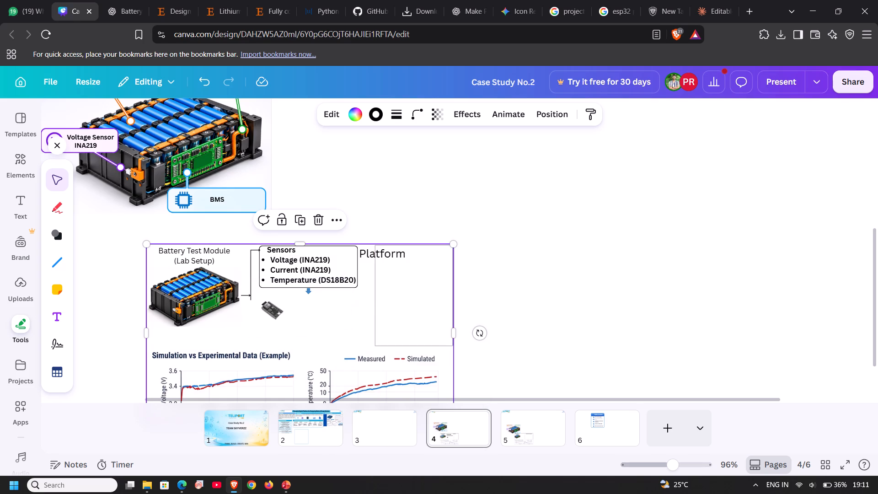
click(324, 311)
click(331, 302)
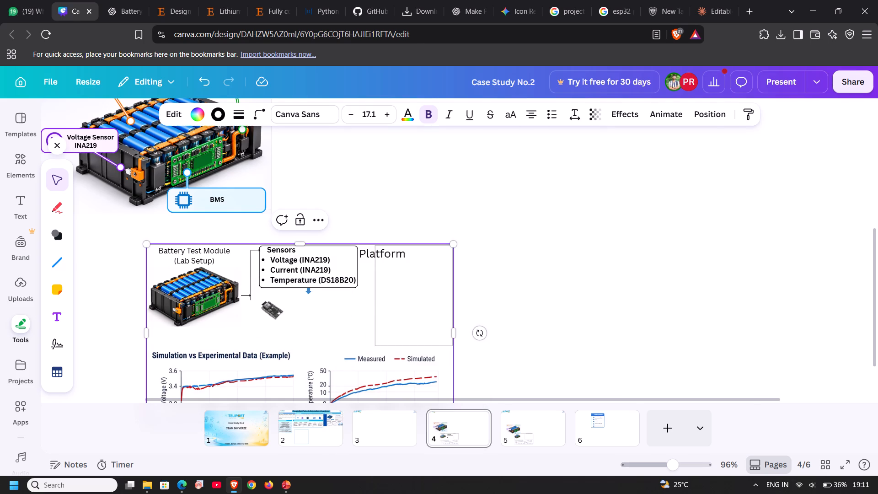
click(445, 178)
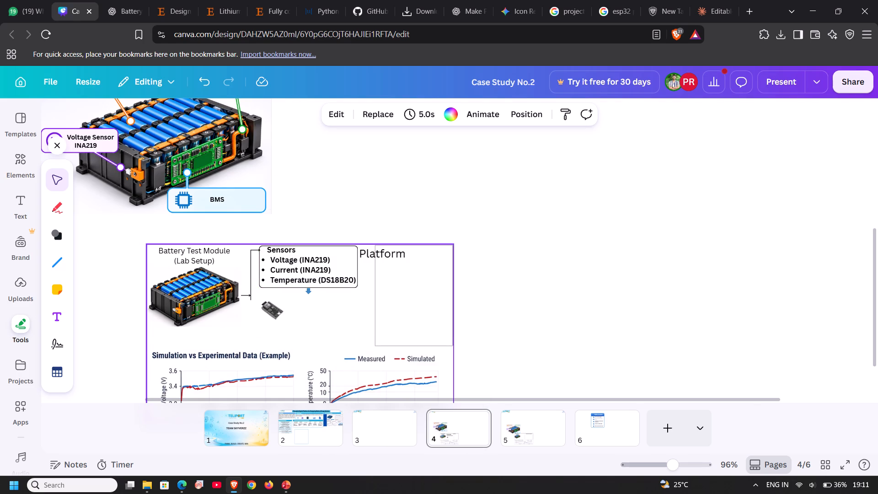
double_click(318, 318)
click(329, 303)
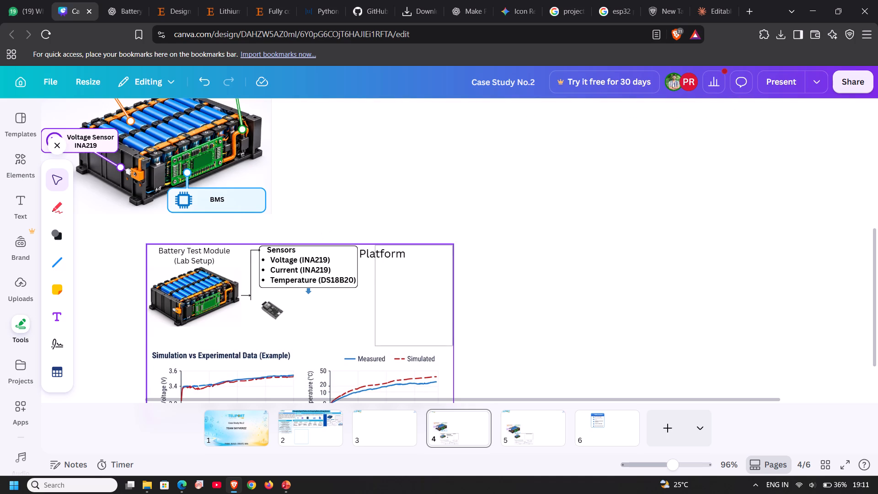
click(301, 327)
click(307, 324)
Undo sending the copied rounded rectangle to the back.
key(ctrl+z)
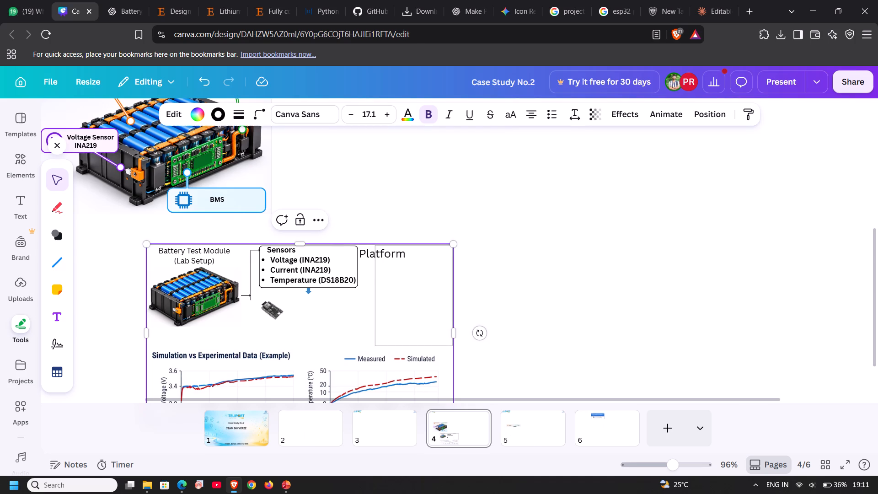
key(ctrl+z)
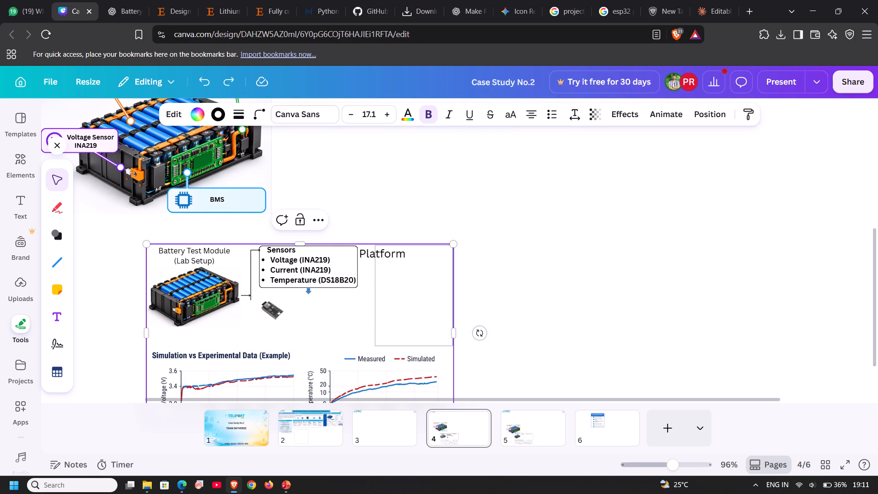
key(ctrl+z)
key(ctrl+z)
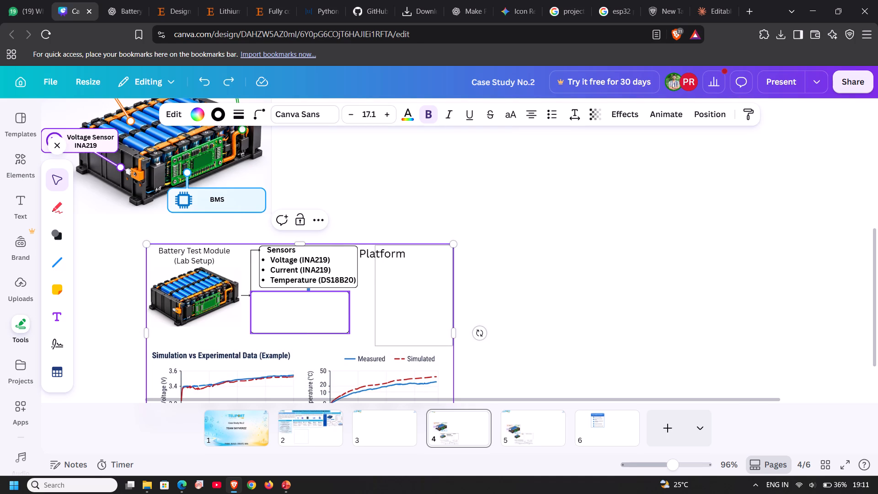
Send the copied rounded rectangle backward in the layer order, behind the ESP32 board picture.
drag(326, 321, 338, 317)
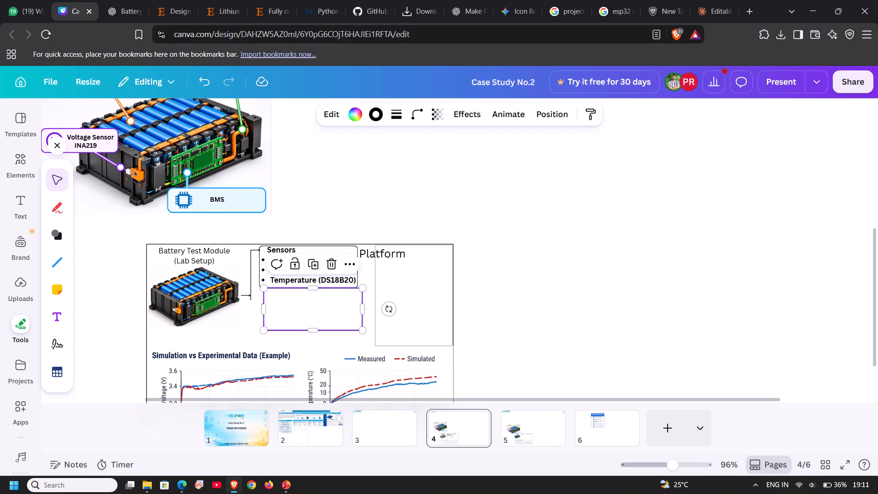
click(402, 115)
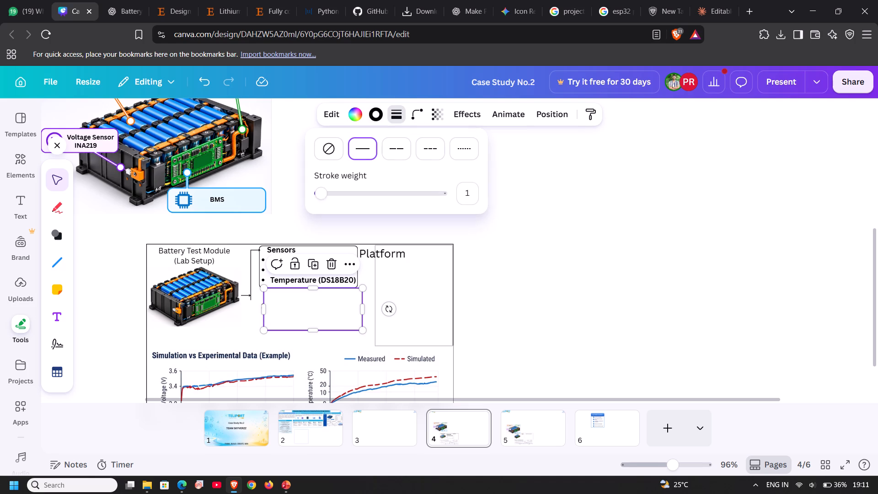
click(550, 242)
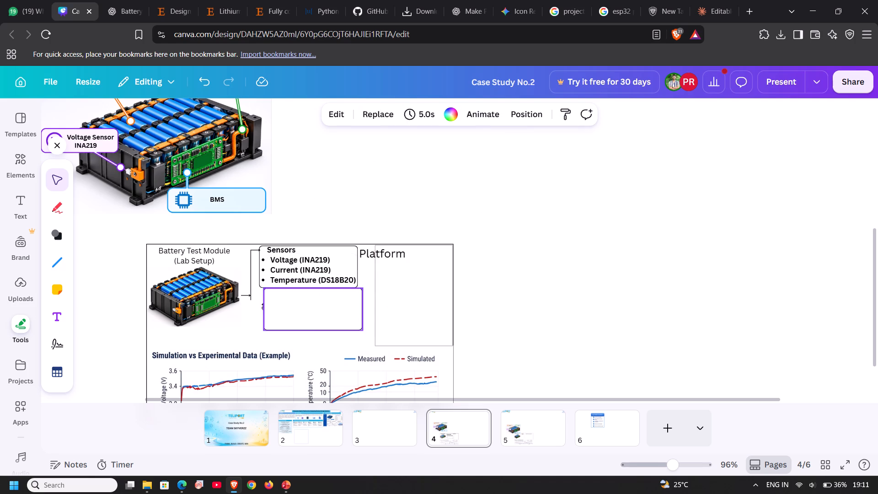
click(337, 300)
right_click(349, 299)
click(398, 276)
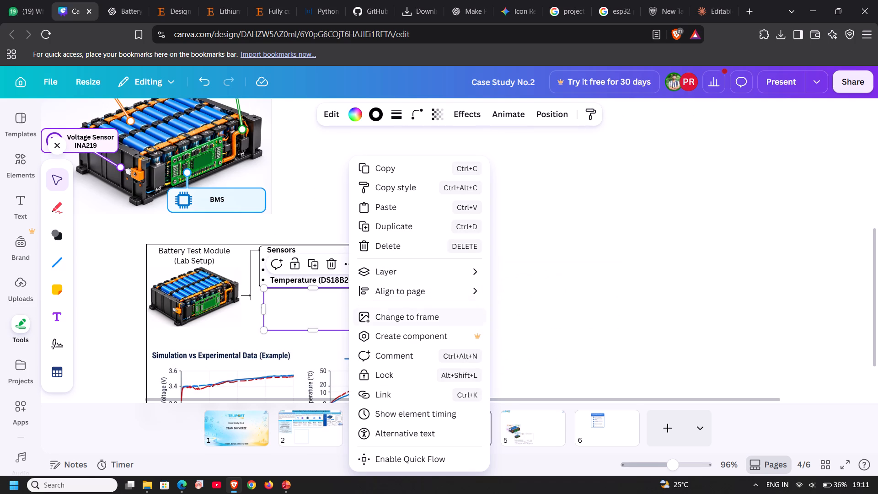
click(428, 264)
click(521, 312)
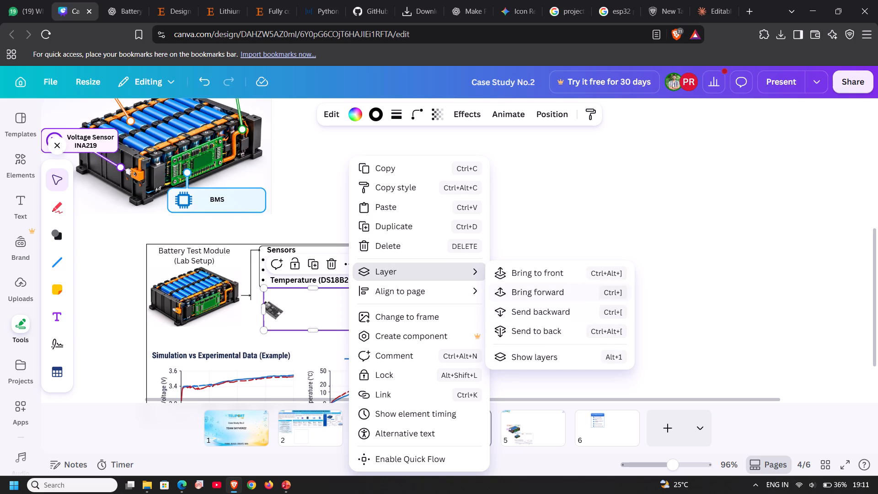
click(555, 247)
click(511, 193)
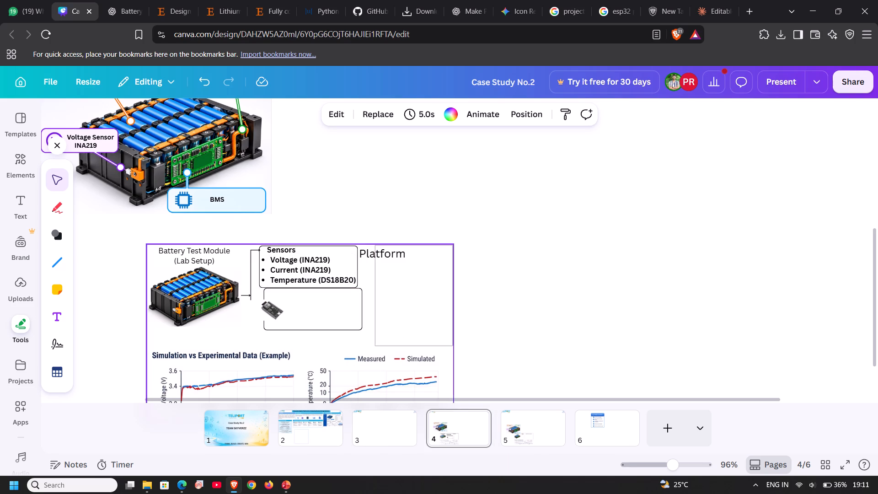
Align the copied rounded rectangle with the Sensors rectangle above and lower it to just beneath the blue arrow.
click(351, 319)
key(Left)
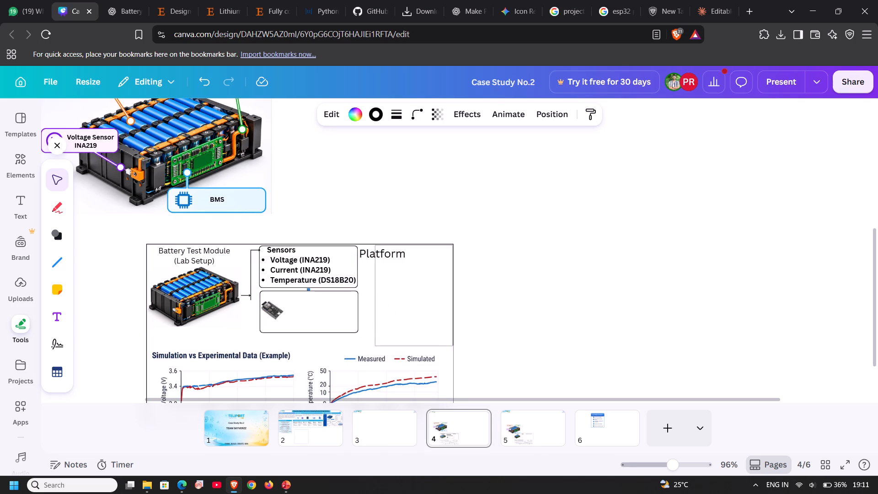
key(Left)
key(Left)
key(Right)
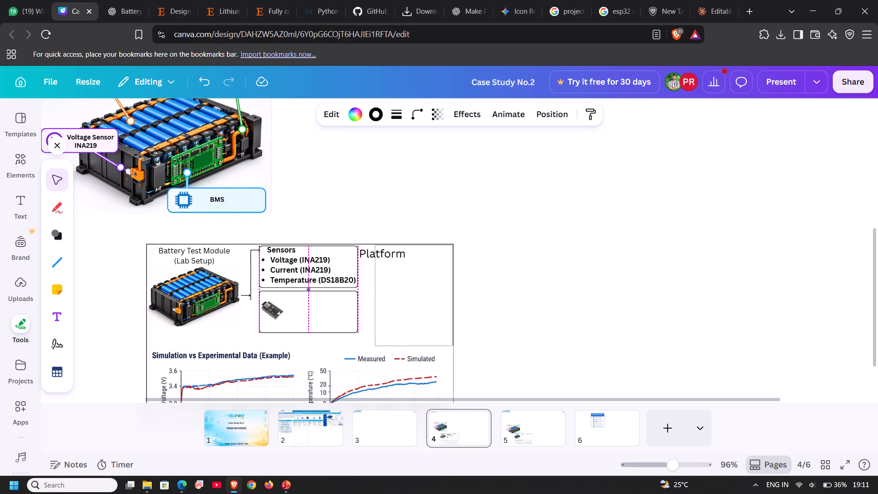
key(Down)
key(Down)
key(Down)
key(Down)
key(Down)
key(Down)
key(Down)
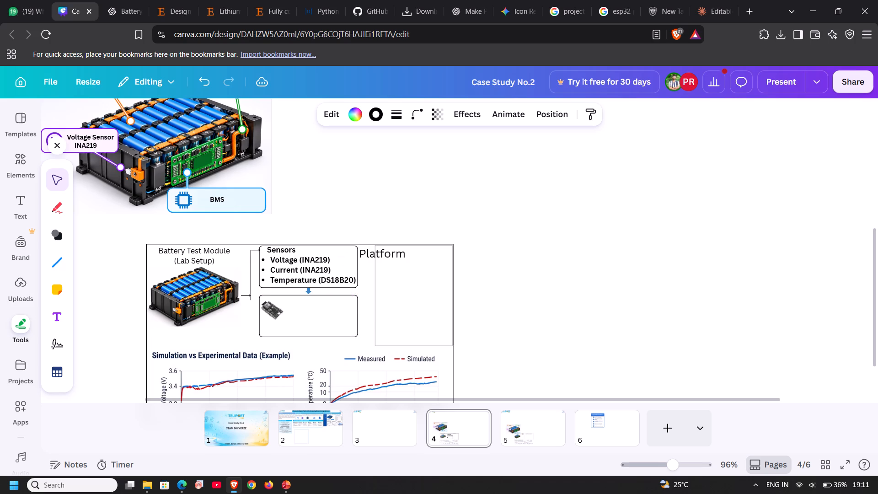
click(313, 306)
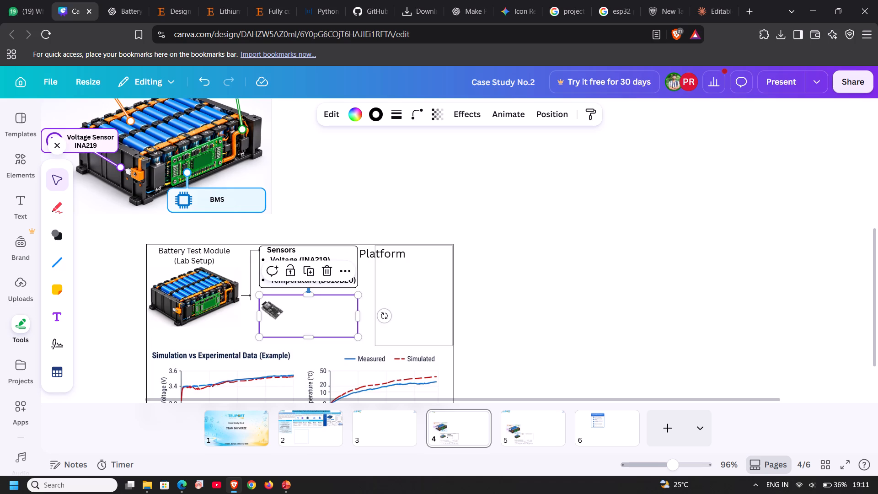
click(407, 210)
Duplicate the Sensors heading and place the copy inside the lower rounded rectangle, beside the ESP32 board picture.
click(293, 248)
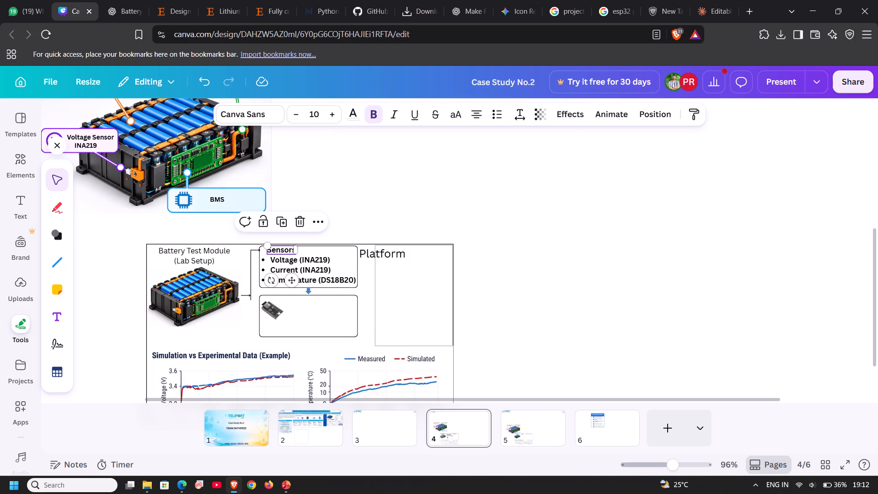
key(ctrl+c)
key(ctrl+v)
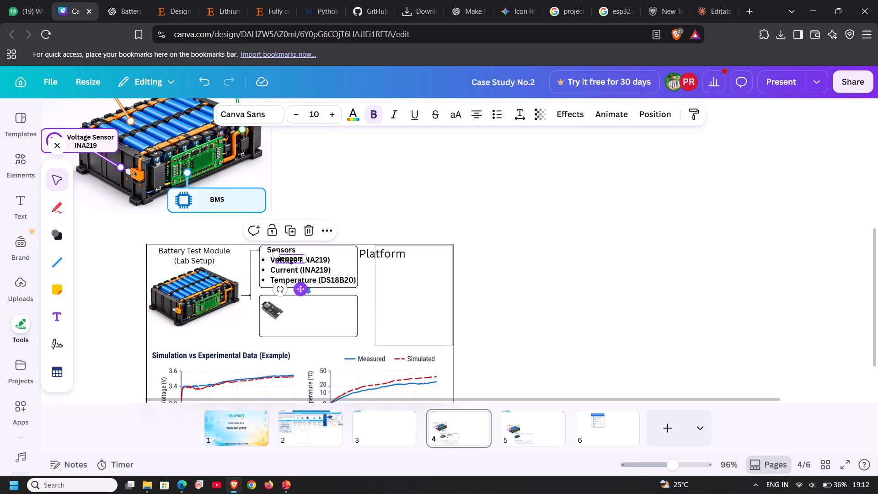
drag(297, 292, 311, 338)
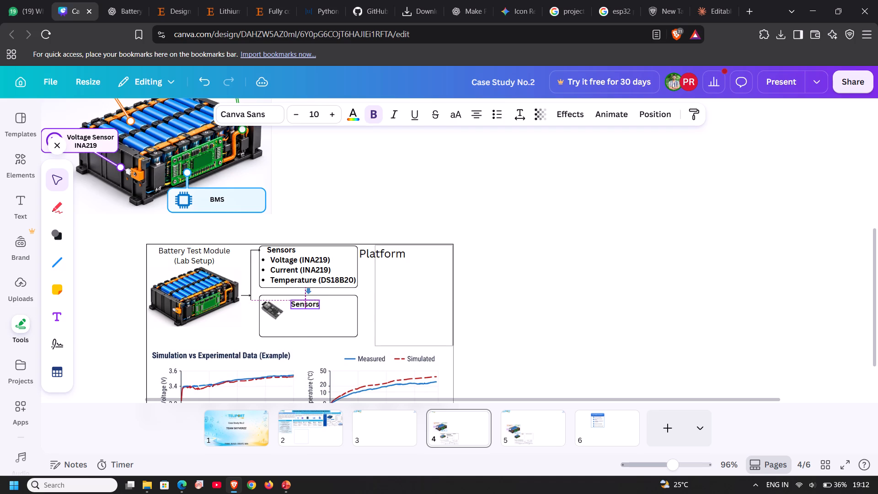
drag(311, 338, 312, 338)
click(307, 304)
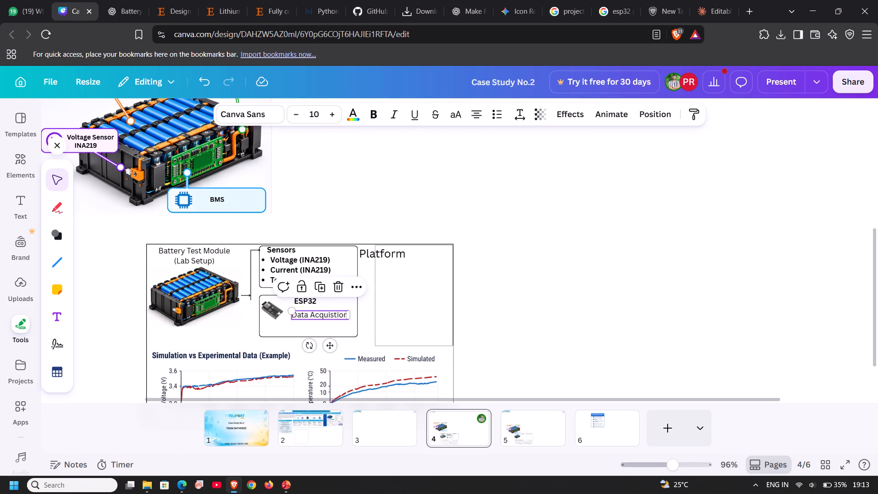
Move the Data Acquistion caption up and slightly left so it sits directly beneath the ESP32 heading, beside the board image.
click(296, 314)
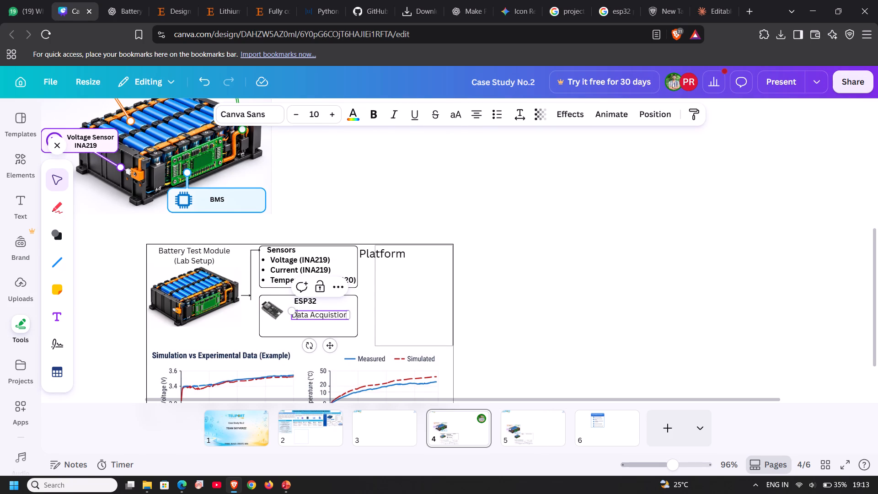
click(329, 317)
drag(332, 345, 325, 340)
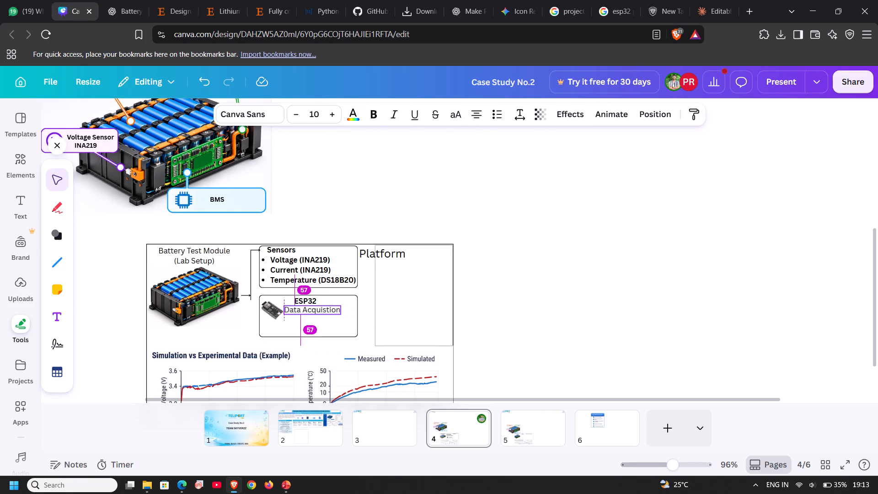
drag(325, 340, 324, 338)
click(404, 285)
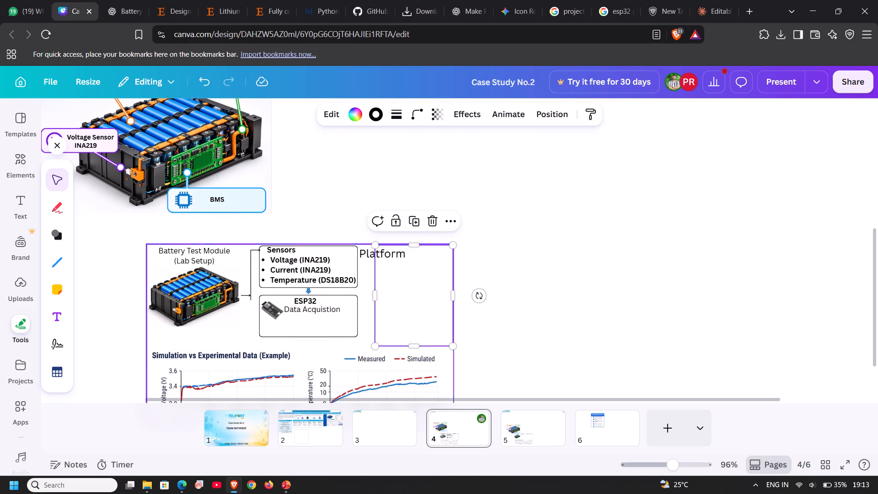
Nudge the Data Acquistion label slightly right, away from the ESP32 board picture.
click(338, 310)
key(Right)
key(Right)
key(Right)
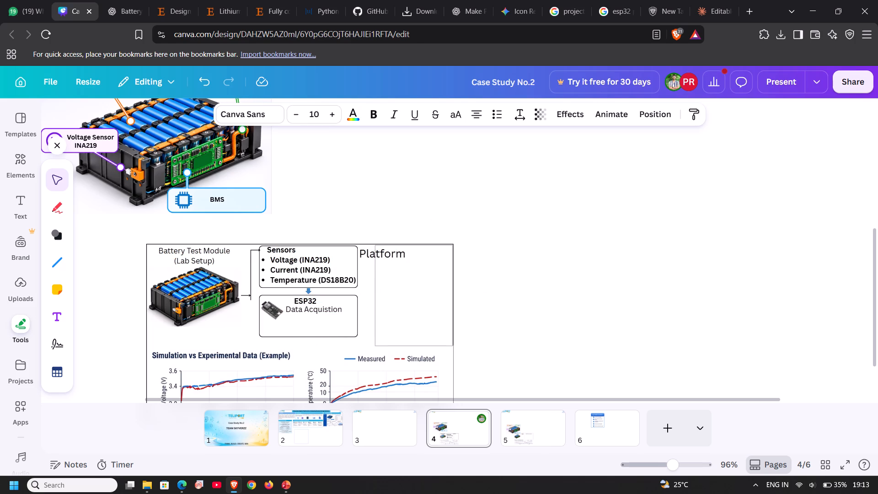
key(Right)
key(Right)
key(Right)
key(Right)
key(Right)
key(Right)
key(Right)
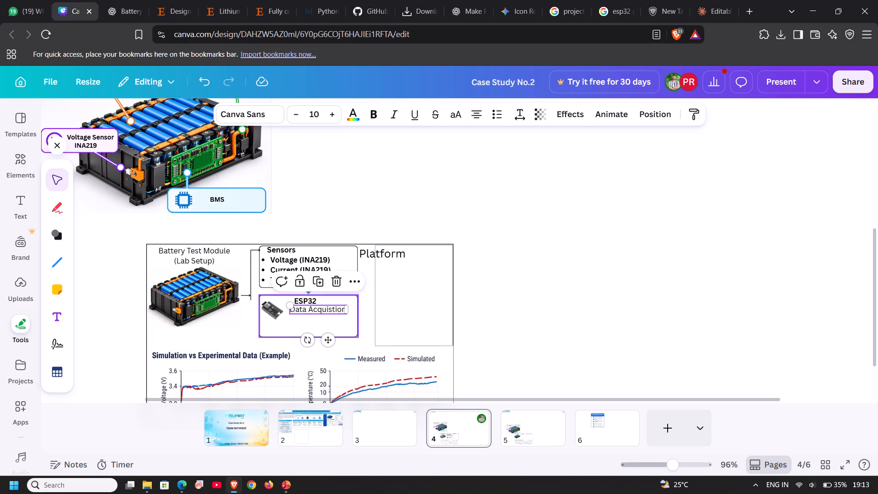
Nudge the ESP32 heading slightly right so it sits more centrally above the Data Acquistion label.
click(311, 298)
key(Right)
key(Right)
key(Right)
key(Right)
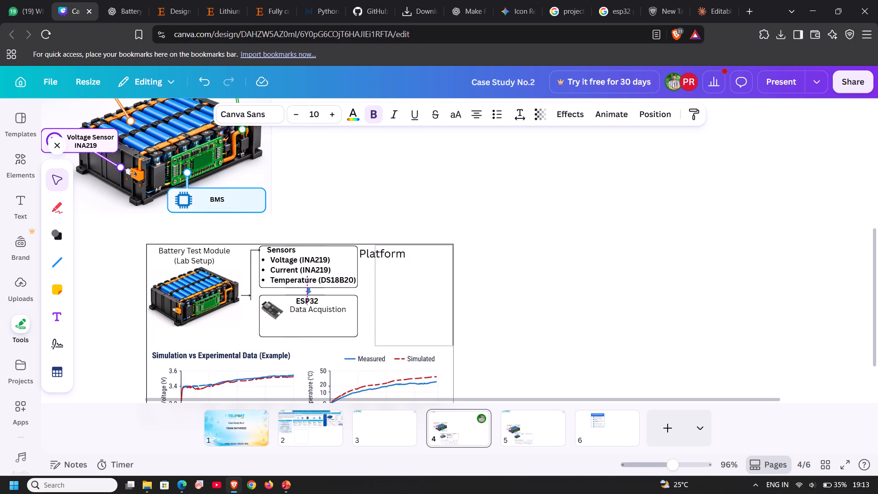
key(Right)
key(Right)
key(Right)
key(Right)
key(Right)
key(Right)
key(Right)
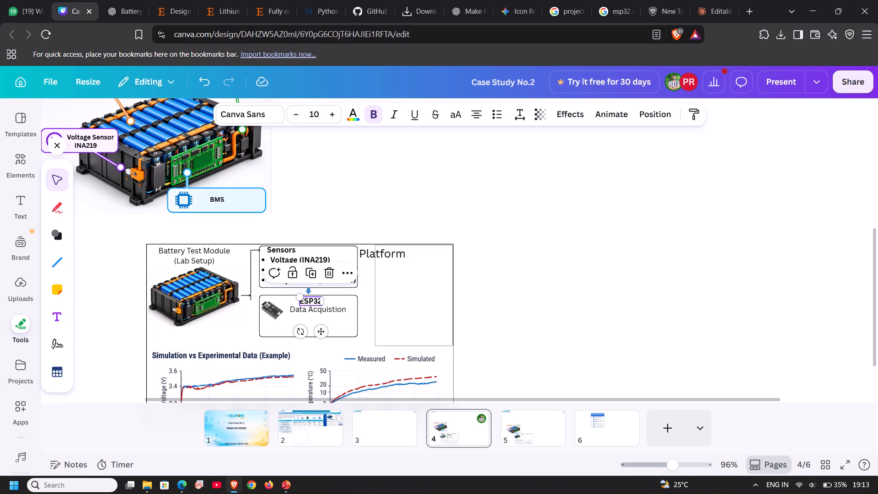
Enlarge the ESP32 board picture slightly within its rounded rectangle, keeping it clear of the label.
click(273, 310)
drag(283, 317, 286, 322)
click(562, 228)
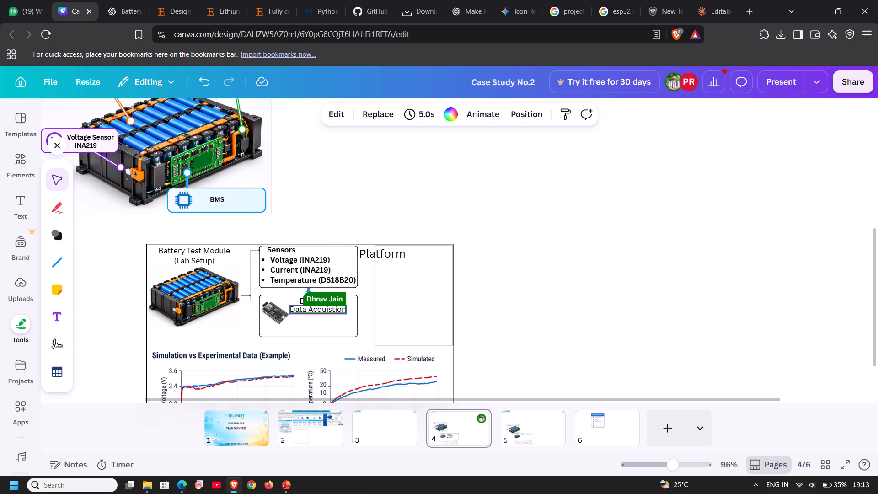
click(277, 308)
drag(286, 321, 282, 322)
click(391, 295)
Nudge the Data Acquisition label slightly further right of the enlarged ESP32 board picture.
click(340, 310)
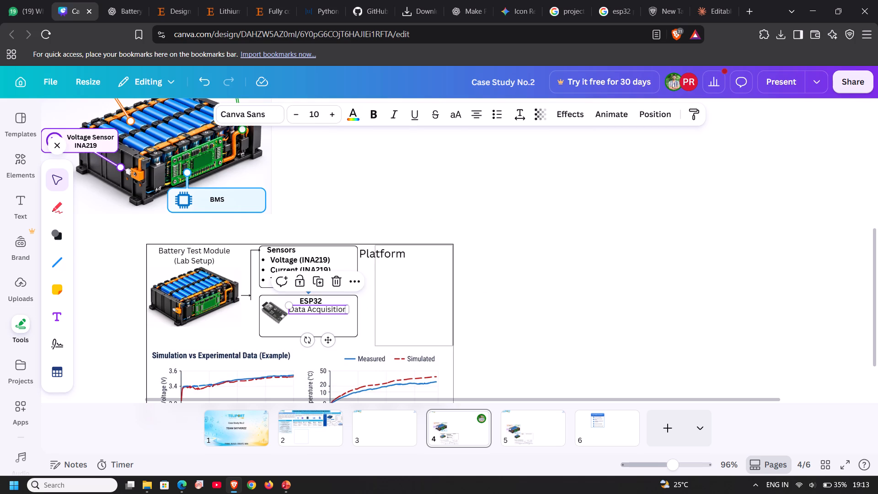
key(Right)
key(Right)
key(Right)
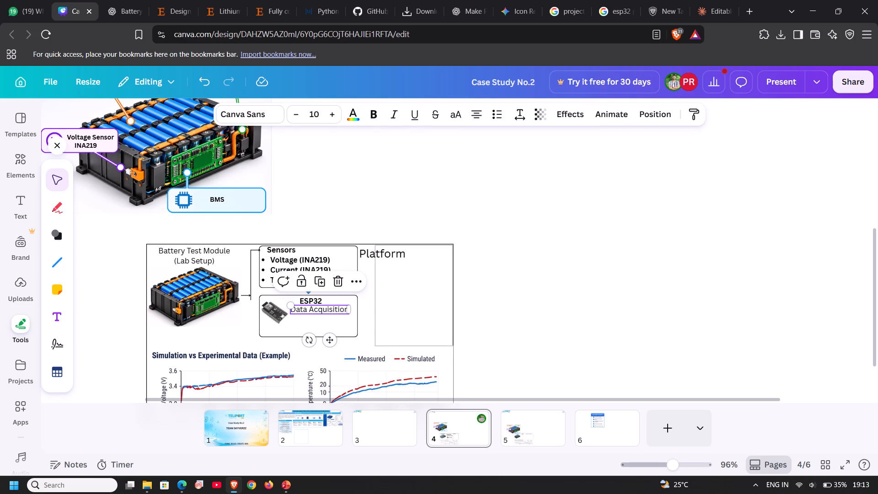
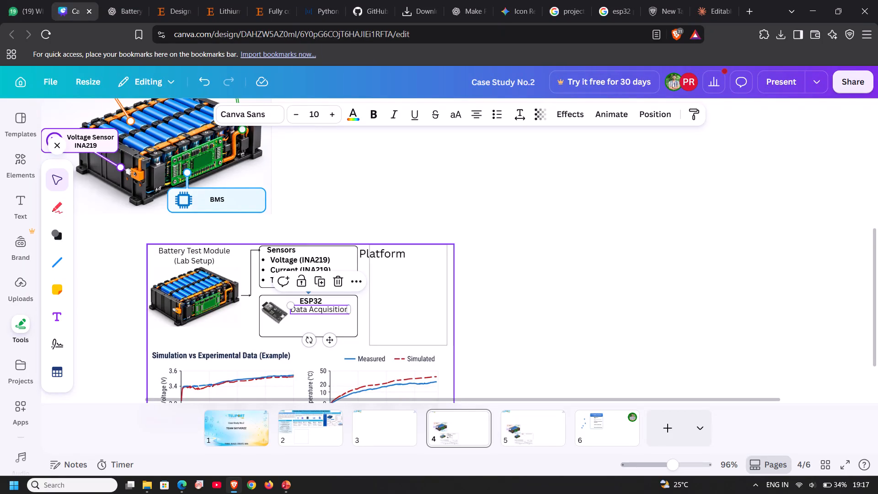
Move the Platform heading rightward into the top of its empty box, roughly centred between the box's sides.
click(519, 215)
drag(399, 256, 400, 256)
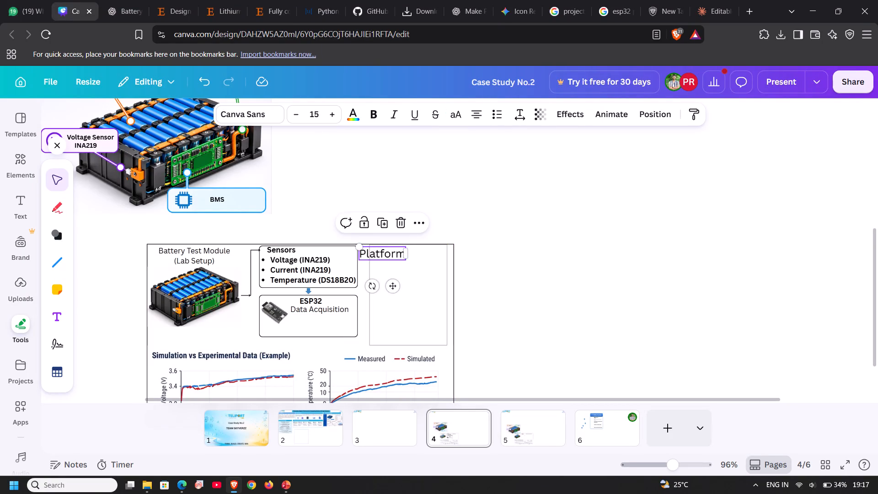
drag(400, 256, 425, 253)
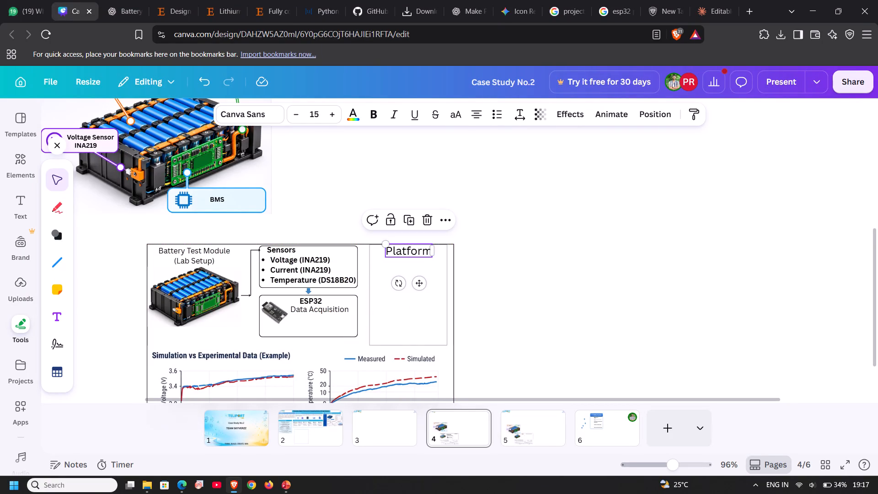
click(529, 202)
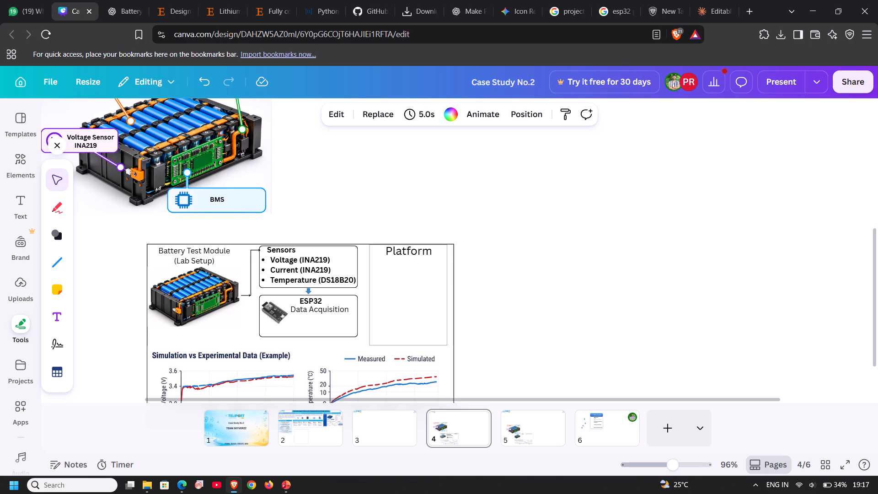
Widen the Platform box leftward so its left edge sits just beside the Sensors and ESP32 frames.
scroll(512, 224, up, 7)
scroll(513, 224, down, 4)
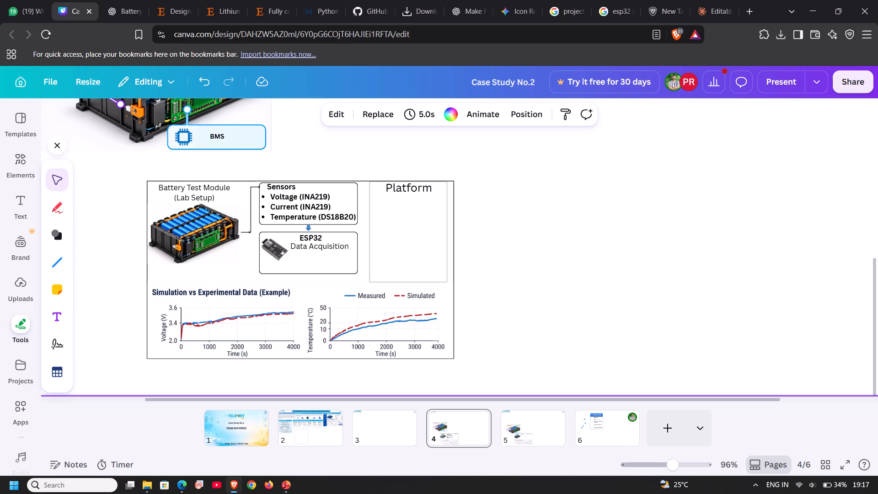
click(426, 239)
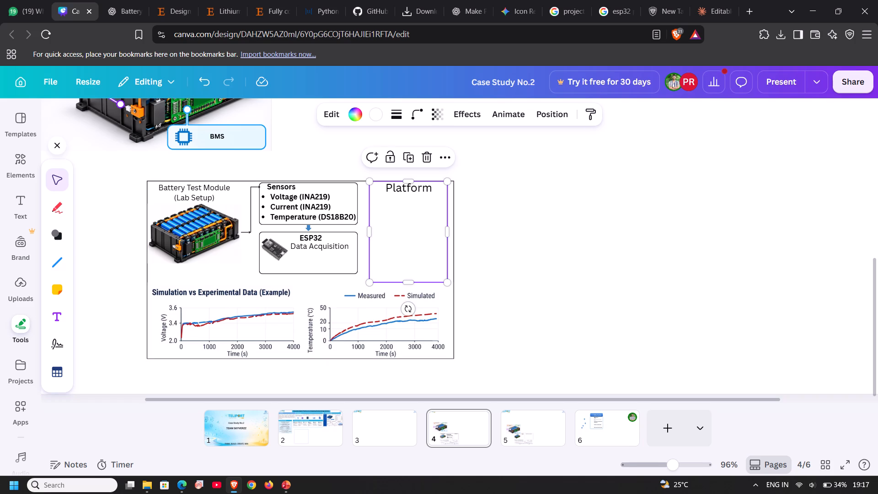
drag(371, 231, 363, 231)
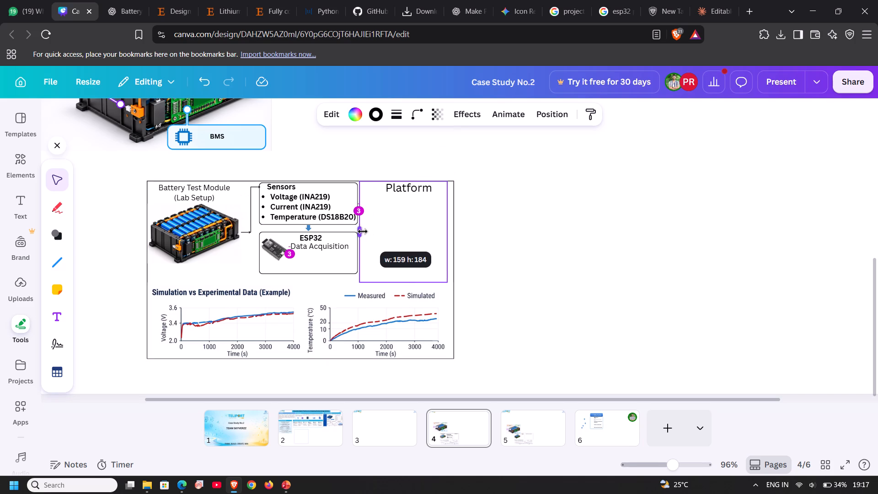
drag(363, 231, 363, 231)
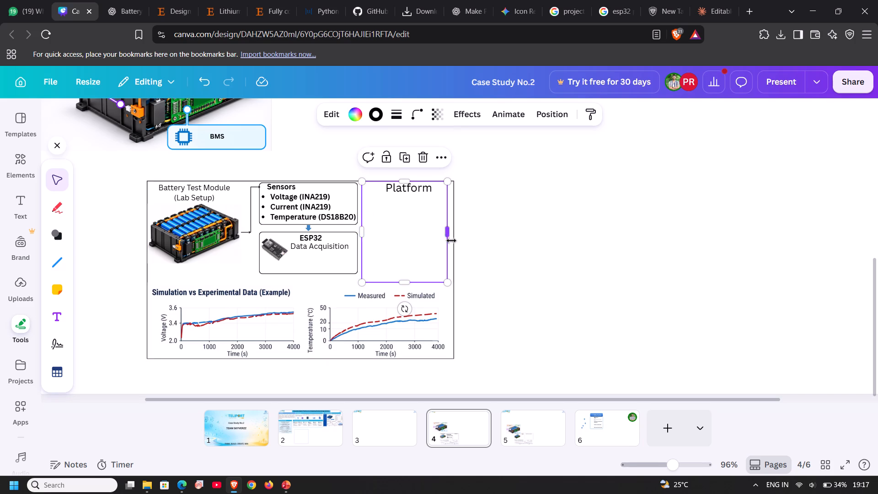
Widen the diagram's outer border rightward to leave extra room beyond the Platform box.
click(453, 247)
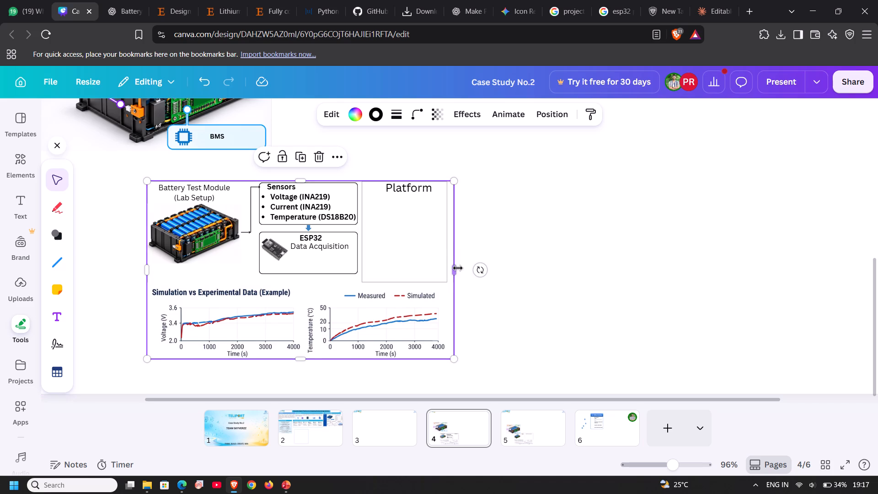
drag(458, 268, 492, 272)
Extend the Platform box rightward until its right edge meets the diagram's outer border.
click(418, 253)
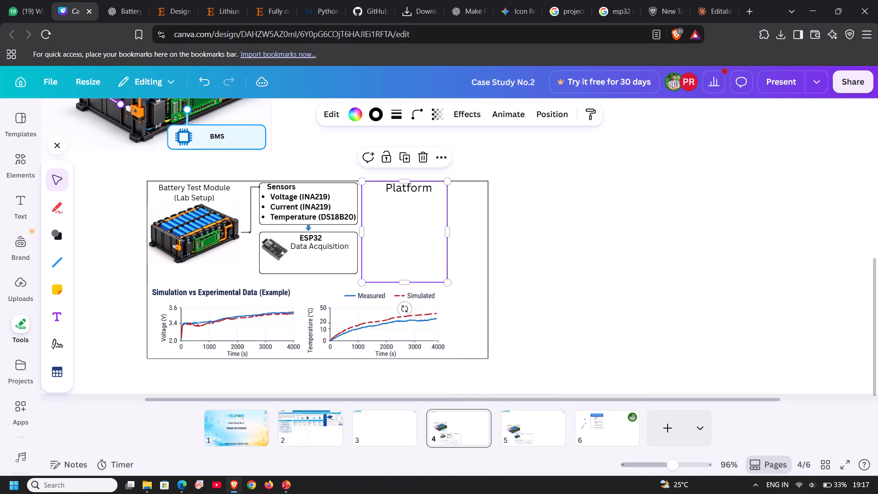
drag(447, 231, 482, 233)
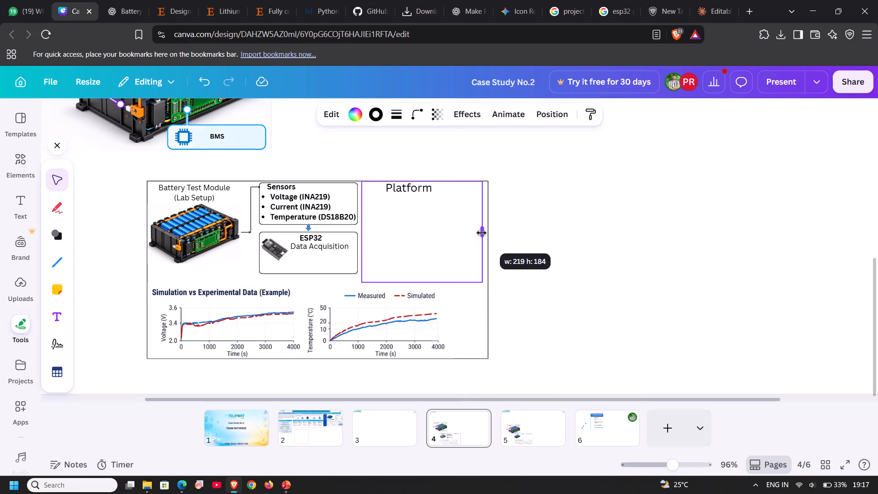
drag(482, 233, 484, 234)
click(518, 208)
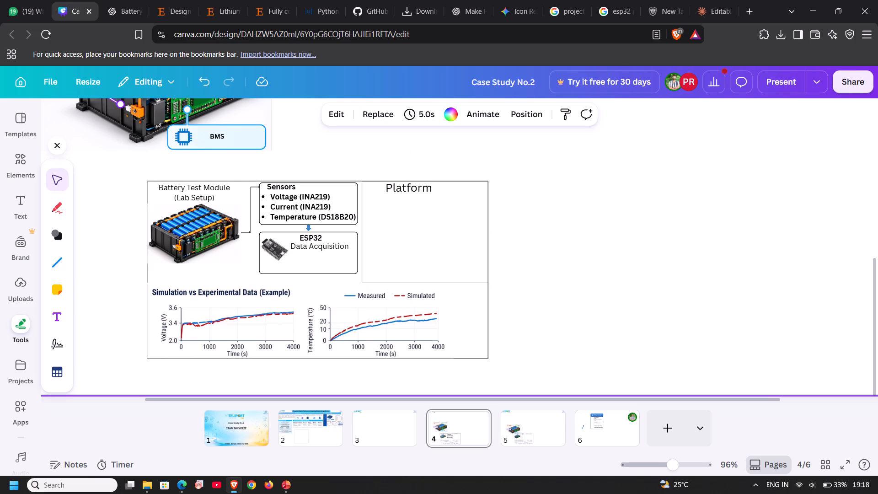
Extend the Platform box slightly downward, keeping it above the chart legend.
click(439, 247)
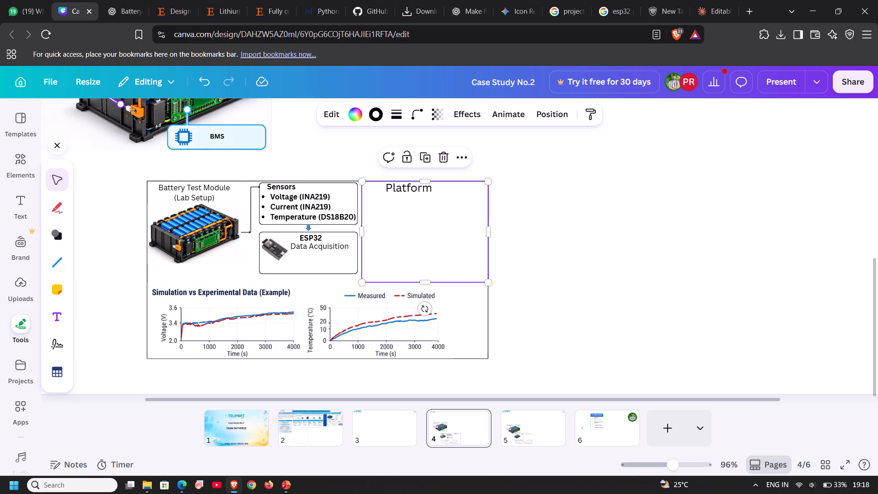
drag(426, 282, 427, 285)
drag(427, 285, 427, 286)
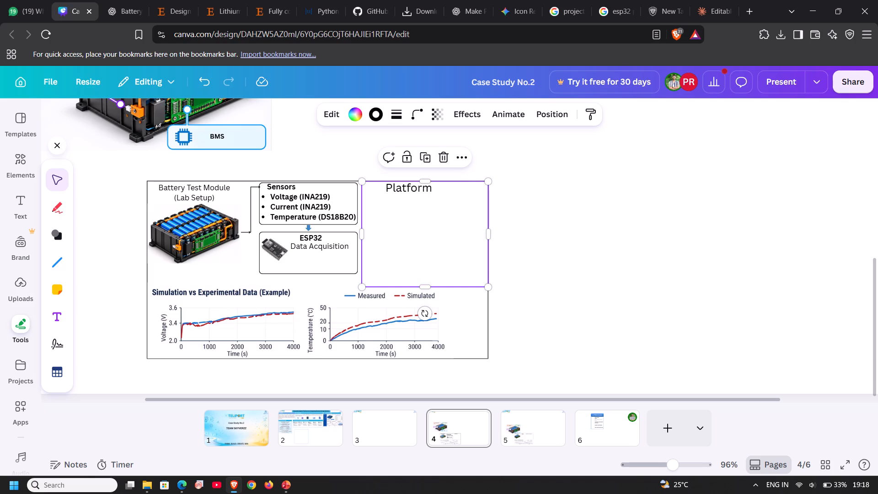
click(560, 177)
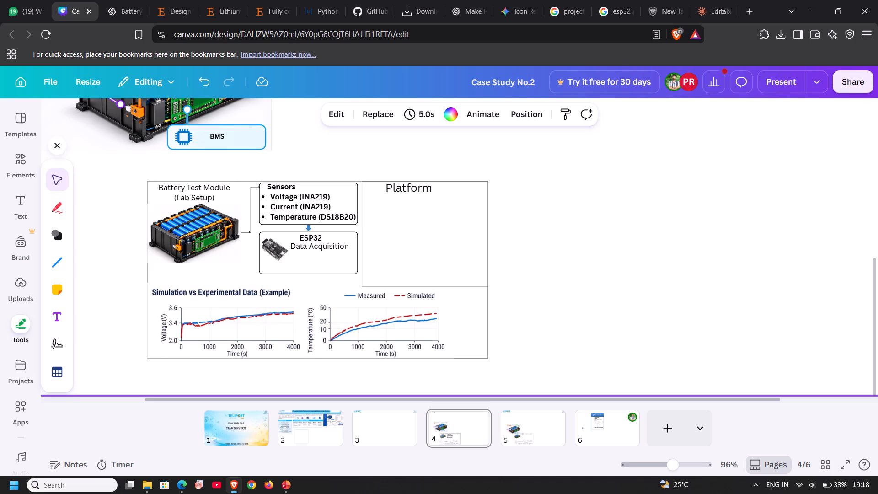
click(321, 246)
click(331, 241)
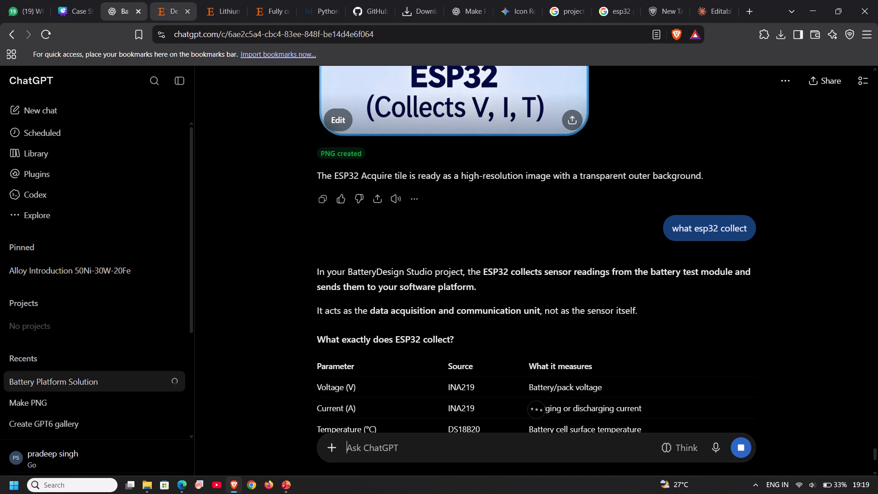
Return to the Canva diagram and complete the line beneath Data Acquisition in the ESP32 block as "(collects V,A,T)".
click(66, 11)
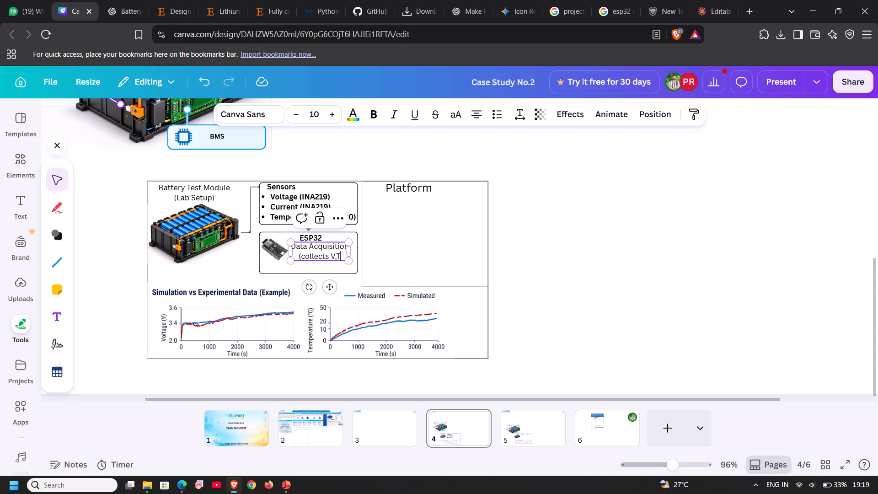
text(,a)
key(BackSpace)
key(BackSpace)
key(BackSpace)
key(shift+a)
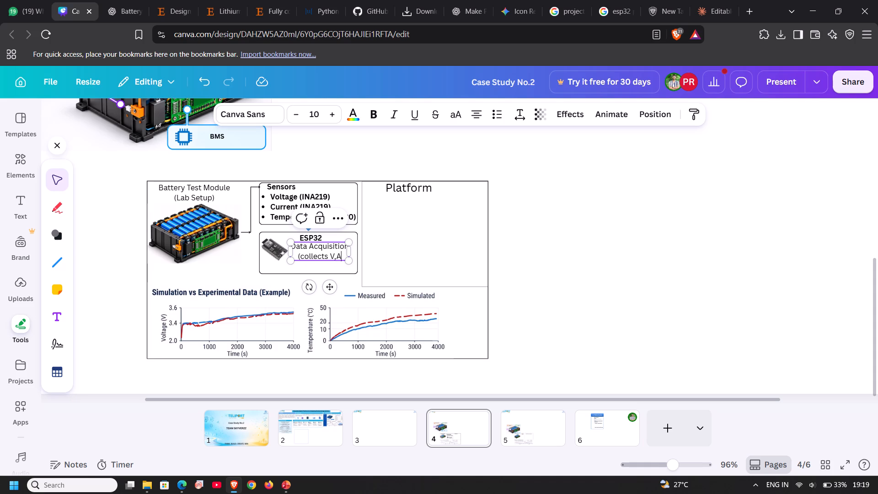
key(comma)
key(shift+t)
key(shift+parenright)
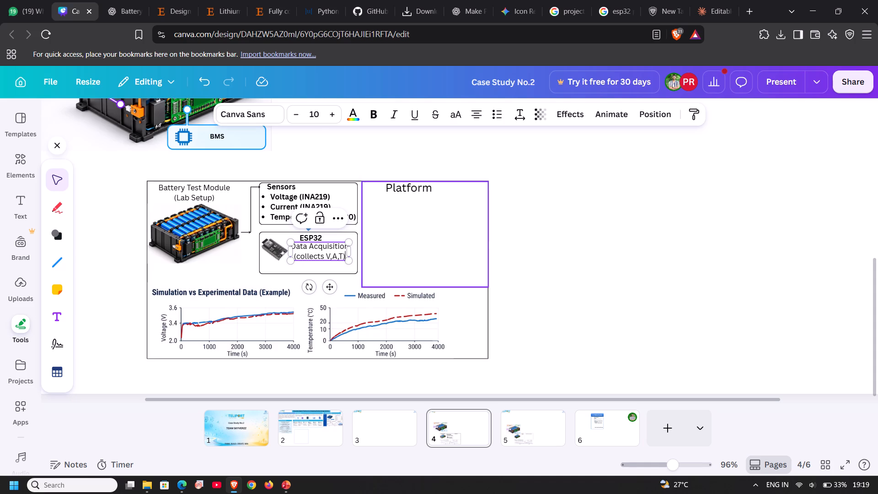
click(391, 226)
click(645, 209)
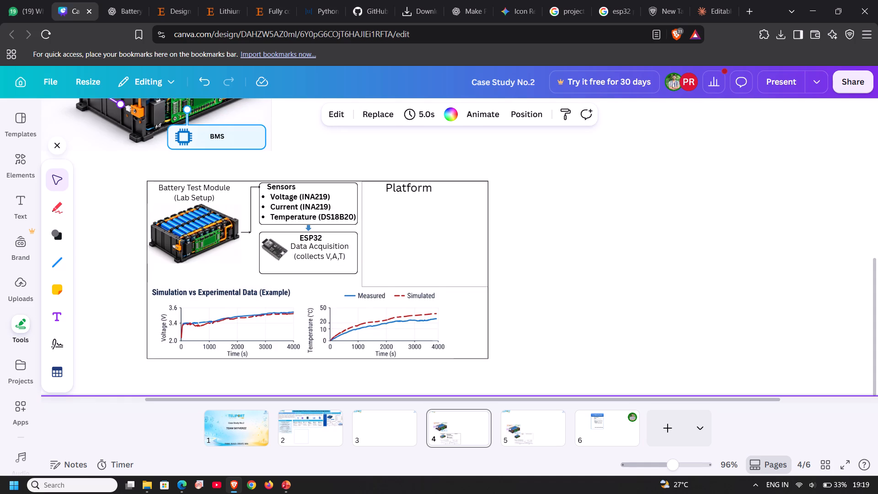
Shorten the ESP32 box from its bottom edge so it fits closely around the board image and text.
scroll(591, 254, down, 1)
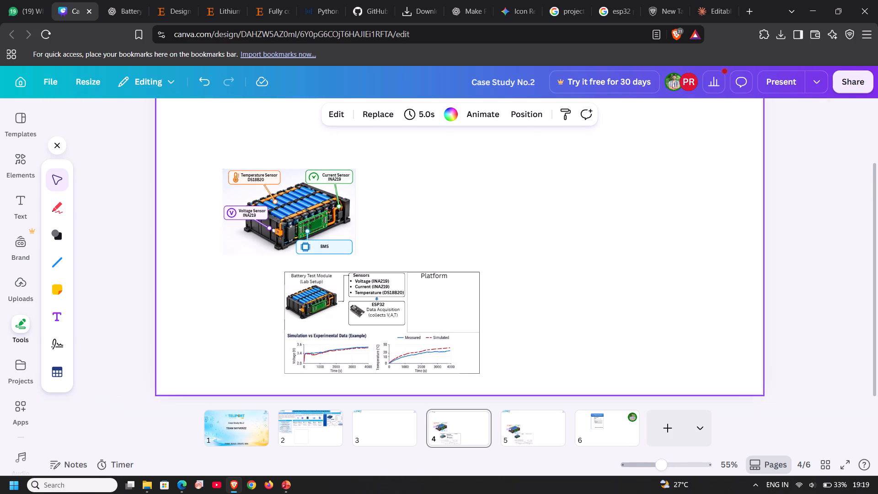
click(389, 315)
click(379, 321)
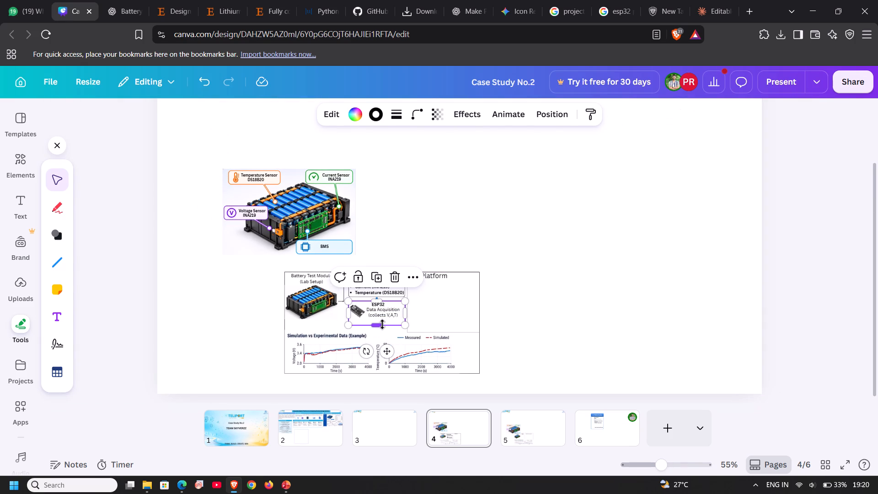
drag(379, 326, 377, 322)
click(584, 272)
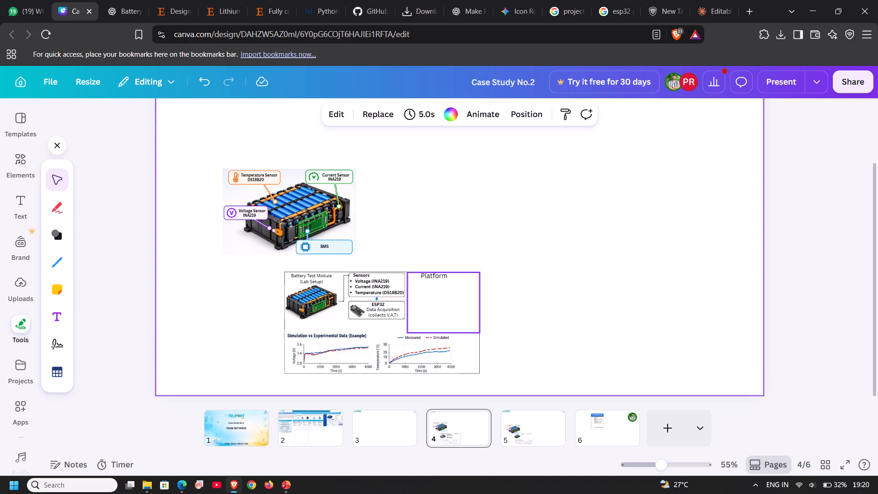
Duplicate the outlined box around Sensors and place the empty copy directly beneath the ESP32 box, aligned with it.
click(404, 283)
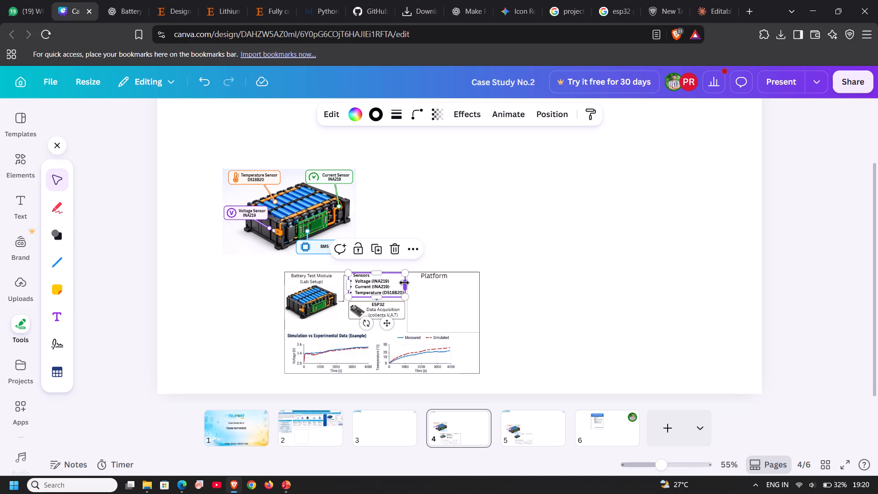
key(ctrl+c)
key(ctrl+v)
drag(399, 290, 400, 290)
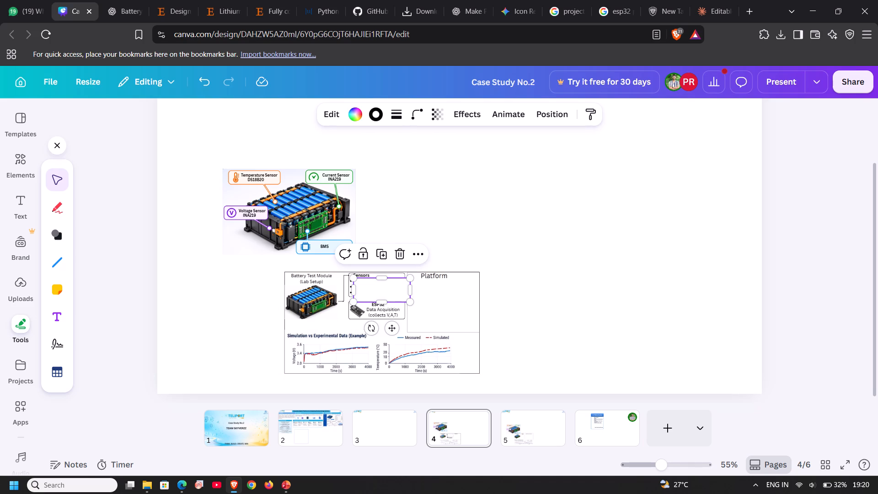
drag(400, 290, 390, 330)
scroll(389, 331, right, 1)
drag(348, 321, 362, 332)
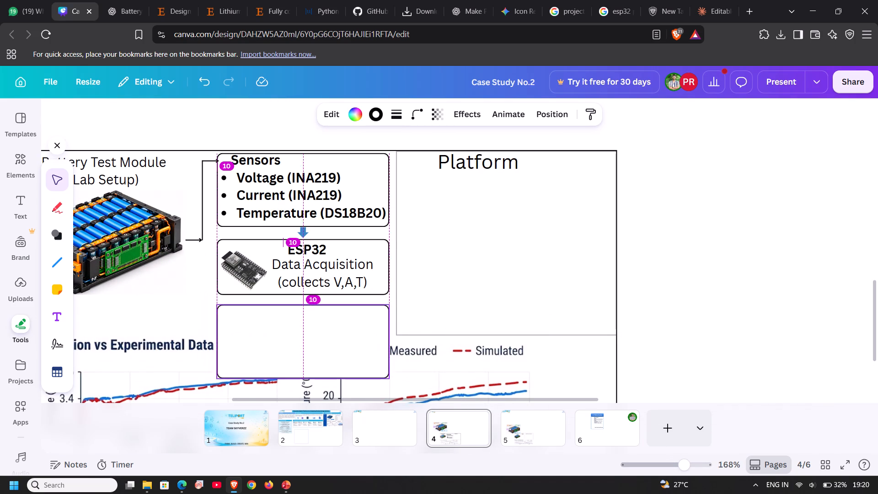
drag(362, 332, 362, 330)
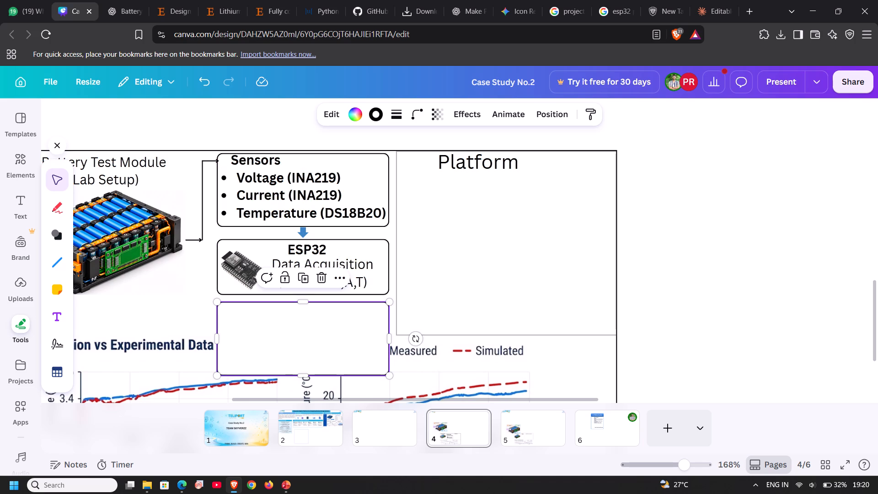
Duplicate the blue down arrow and fit the copy beneath the left part of the ESP32 box, shifting the empty box down for room.
click(302, 231)
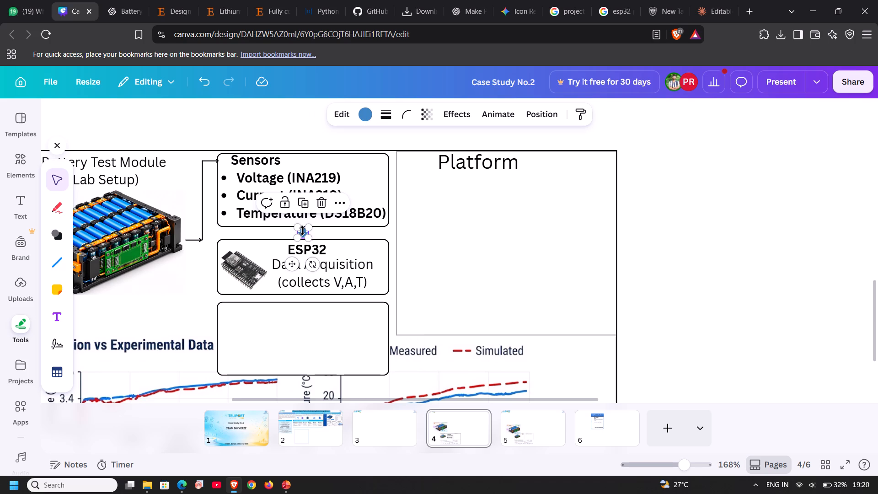
key(ctrl+c)
key(ctrl+v)
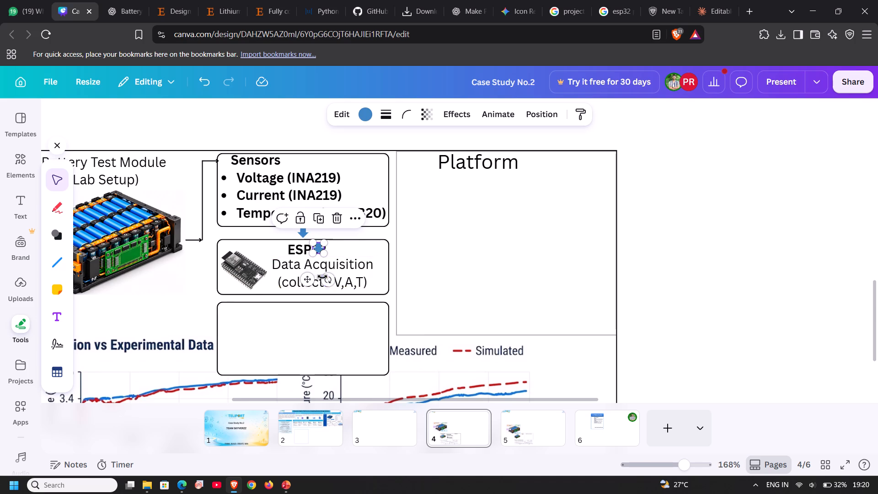
drag(308, 280, 239, 334)
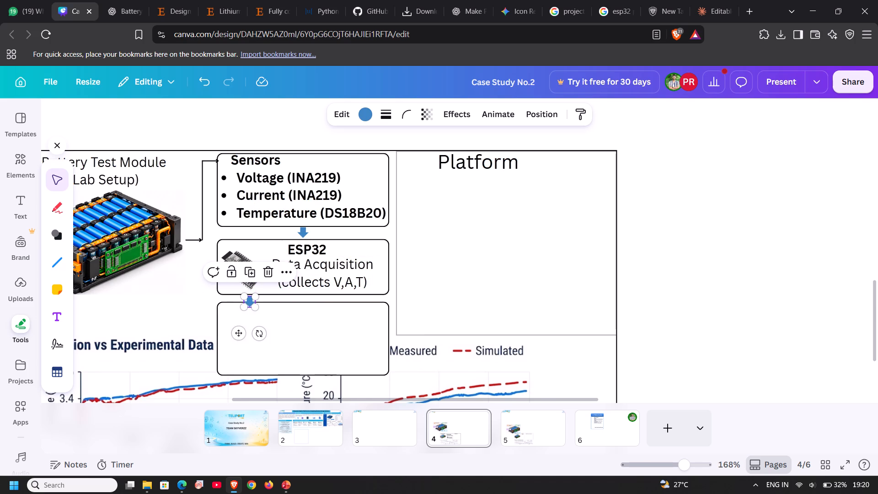
drag(304, 325, 303, 337)
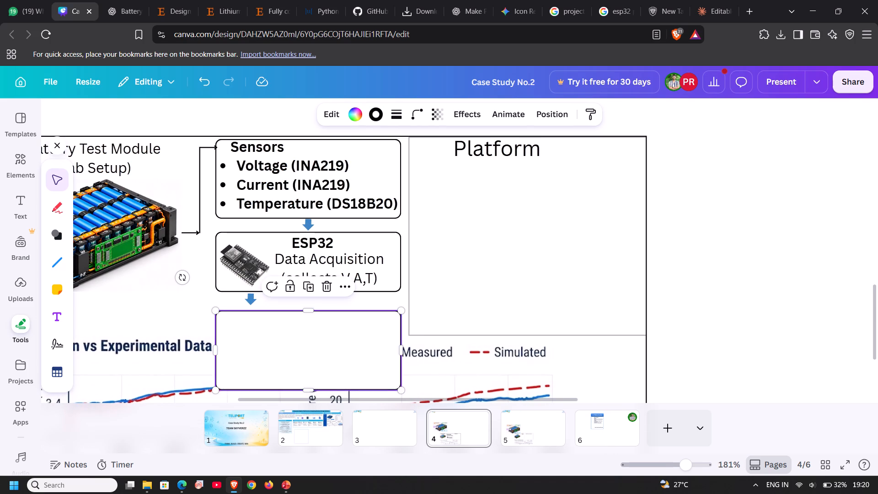
click(251, 299)
key(Up)
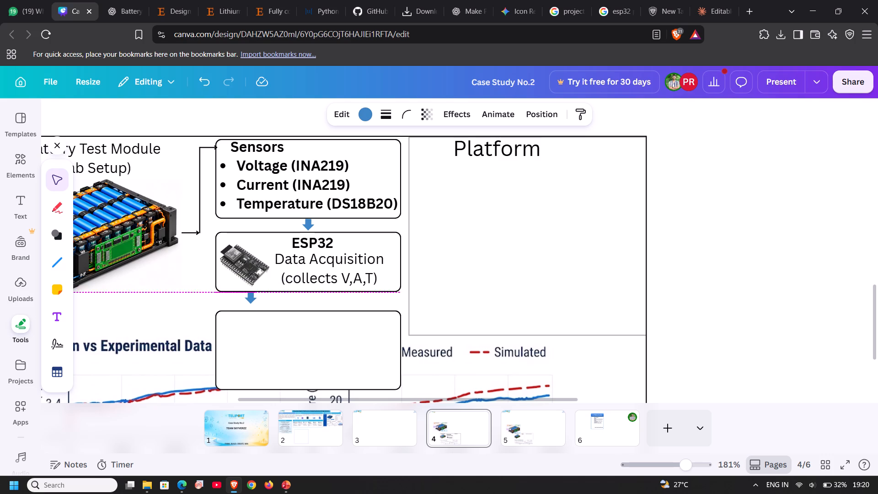
key(Up)
Nudge the empty box up to the copied arrow's tip and slightly left of the ESP32 box's edge.
click(294, 331)
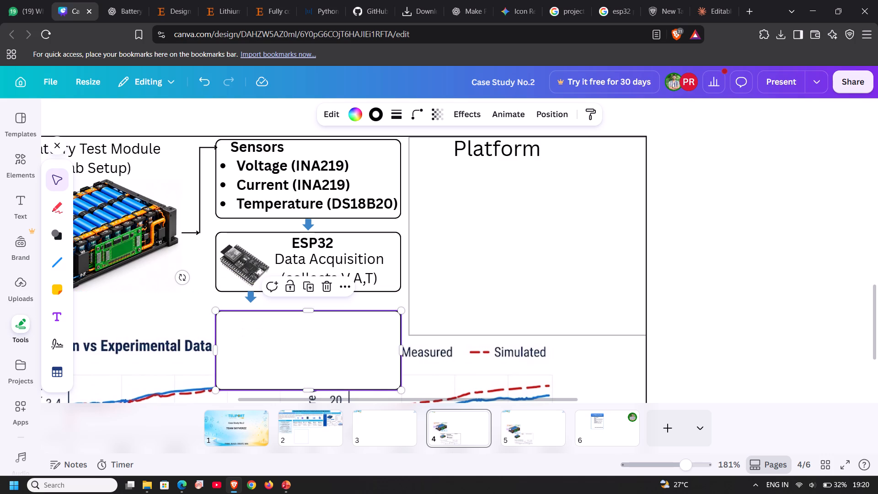
key(Up)
key(Up)
key(Up)
key(Up)
key(Up)
key(Up)
key(Up)
key(Up)
key(Up)
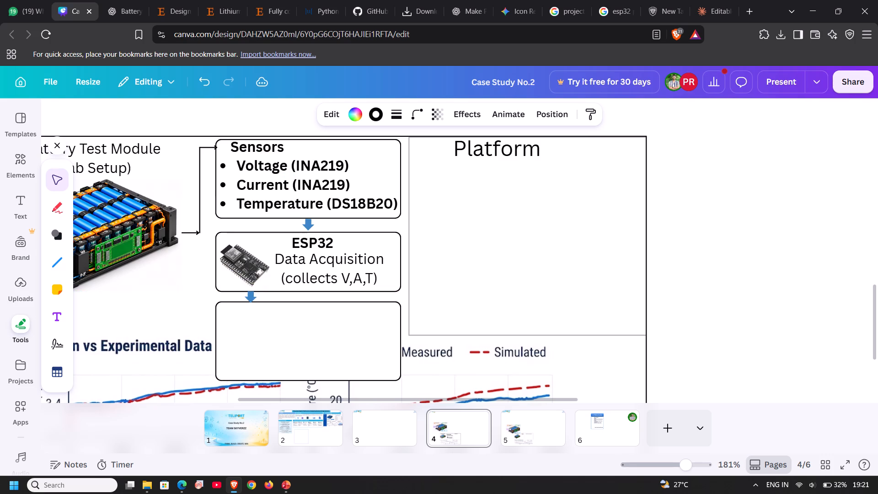
key(Left)
key(Left)
key(Left)
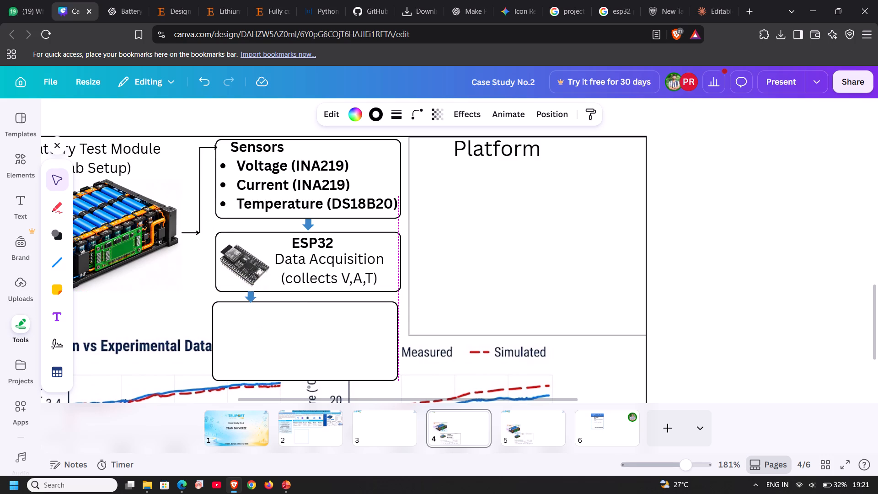
key(Up)
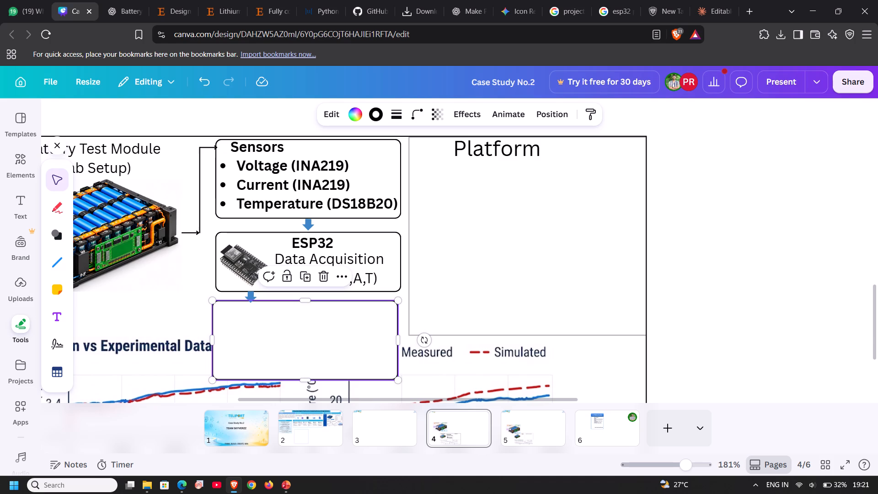
drag(304, 377, 300, 327)
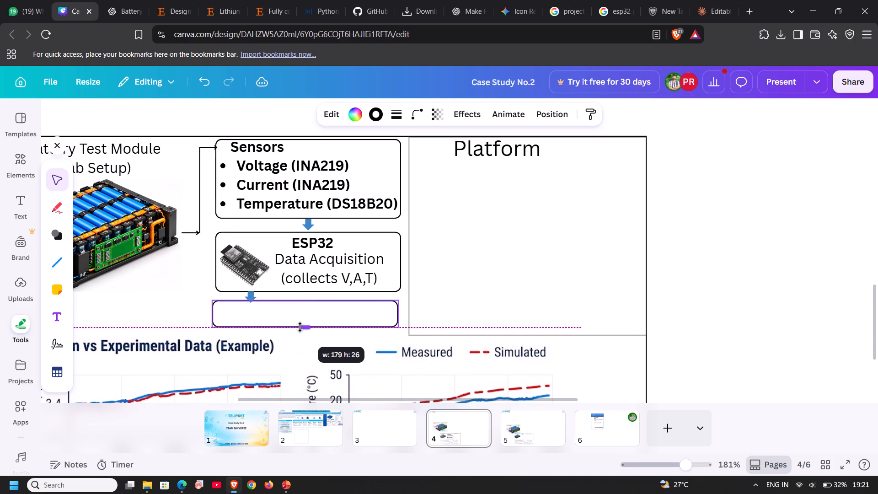
drag(300, 327, 297, 331)
drag(397, 318, 372, 317)
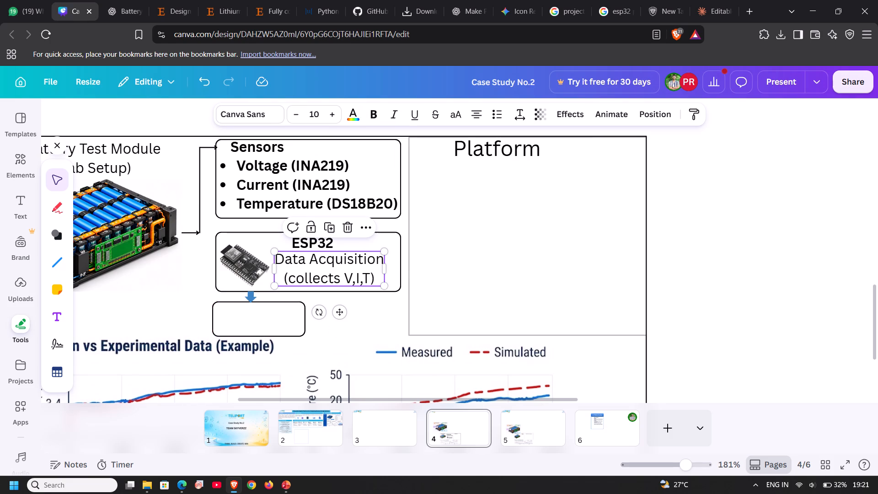
Duplicate the "Data Acquisition (collects V,I,T)" text over the small box beneath the ESP32 block and change the copy to "USB/WiFi".
key(ctrl+c)
key(ctrl+v)
drag(357, 326, 287, 356)
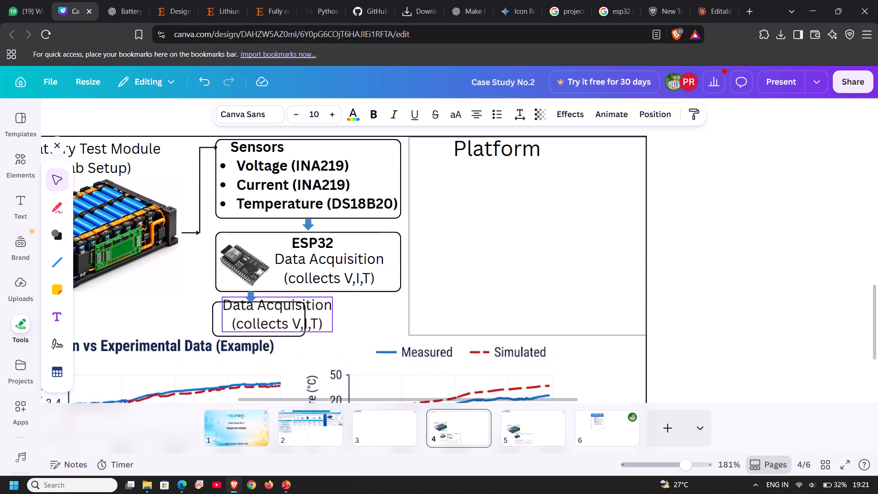
drag(287, 356, 282, 357)
click(286, 305)
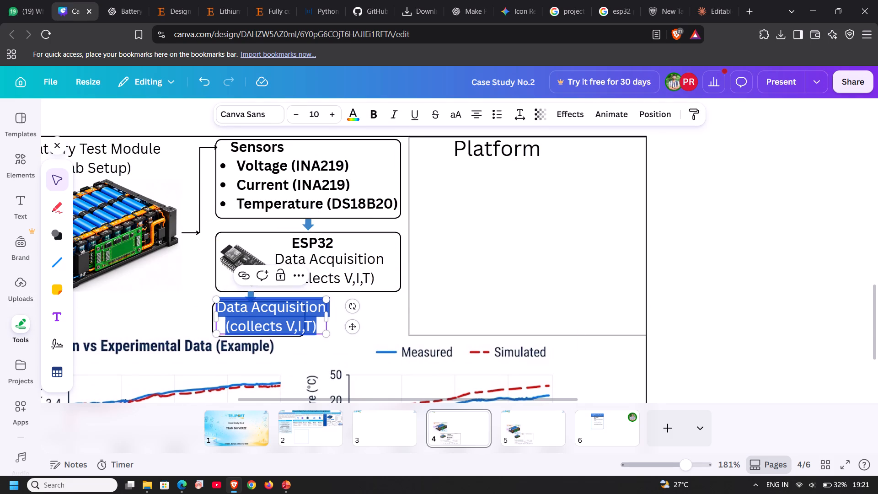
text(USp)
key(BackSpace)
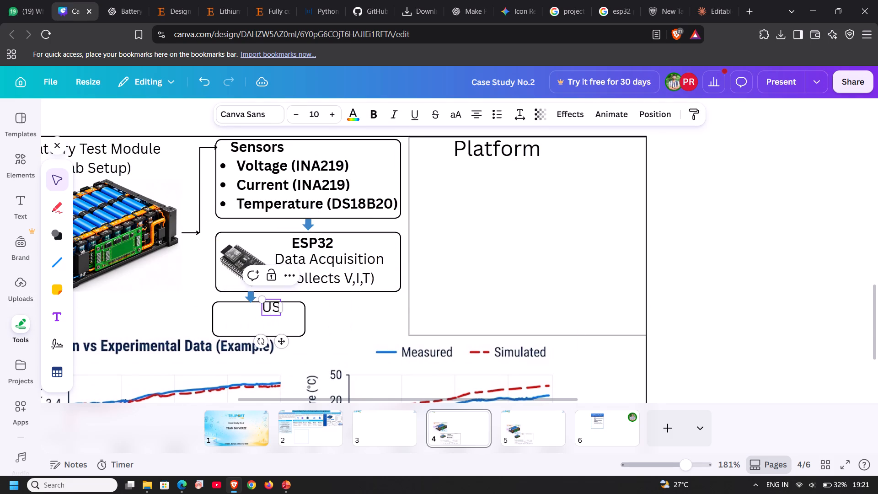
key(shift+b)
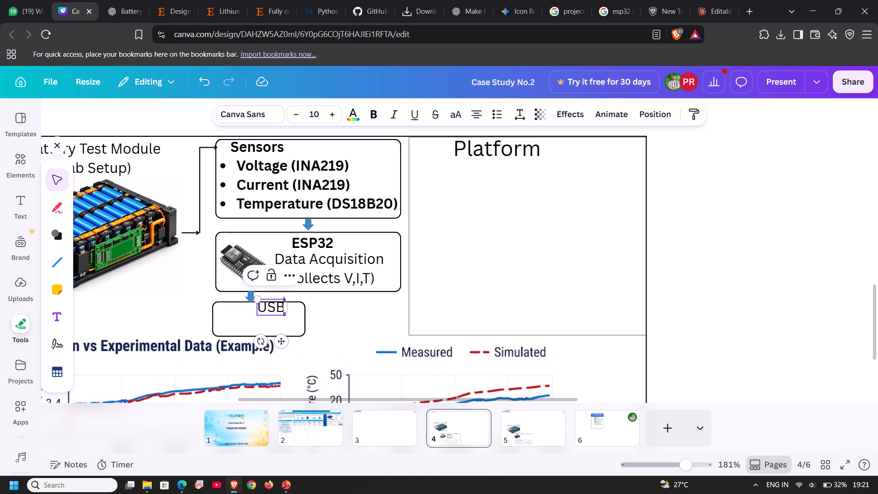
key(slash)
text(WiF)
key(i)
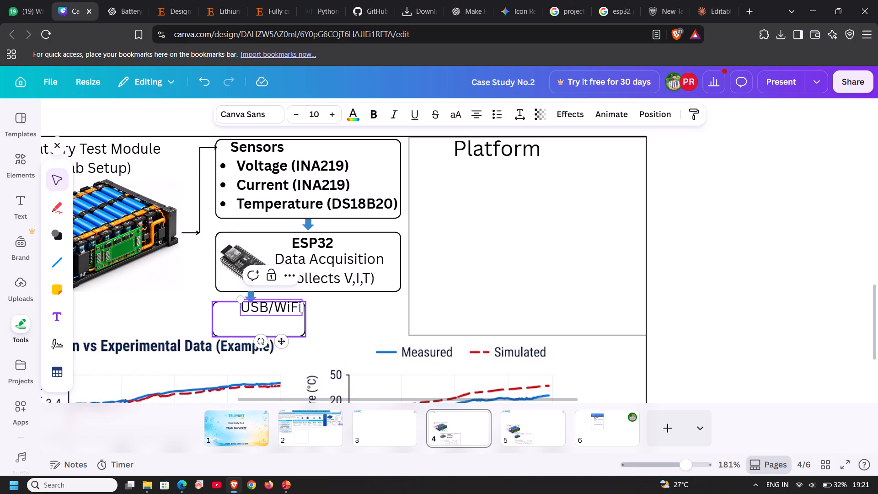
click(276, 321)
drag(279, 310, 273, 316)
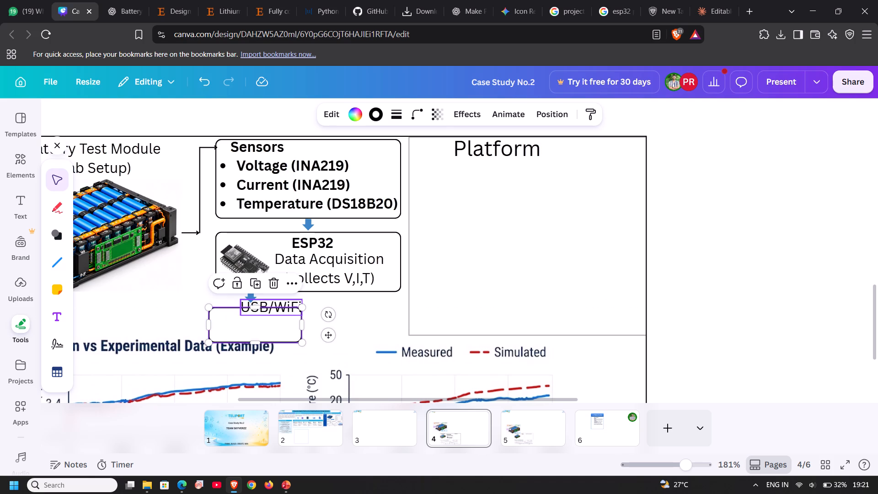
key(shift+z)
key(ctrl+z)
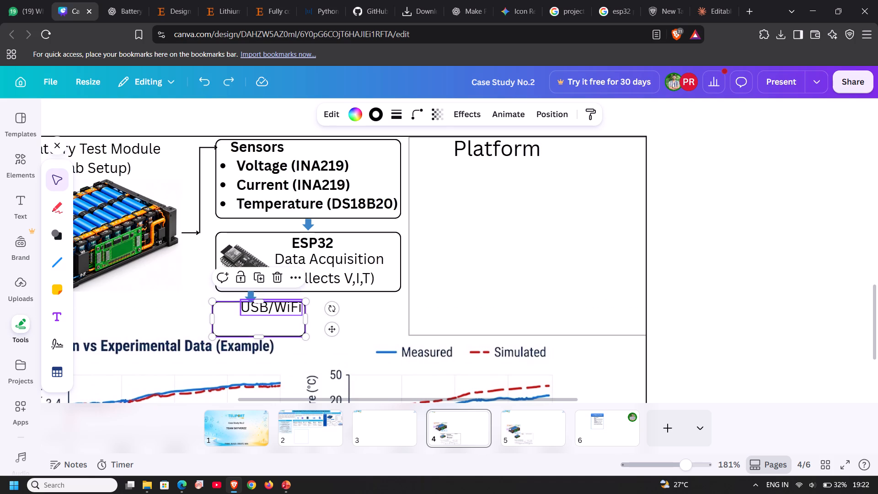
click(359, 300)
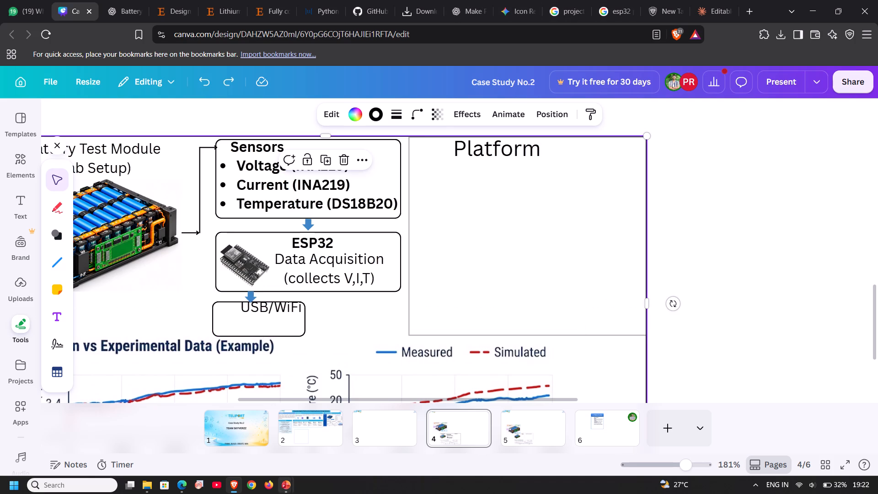
Check the Data Integration section in the PowerPoint slide and place the Canva diagram's "USB/WiFi" label in the lower part of its box.
click(321, 451)
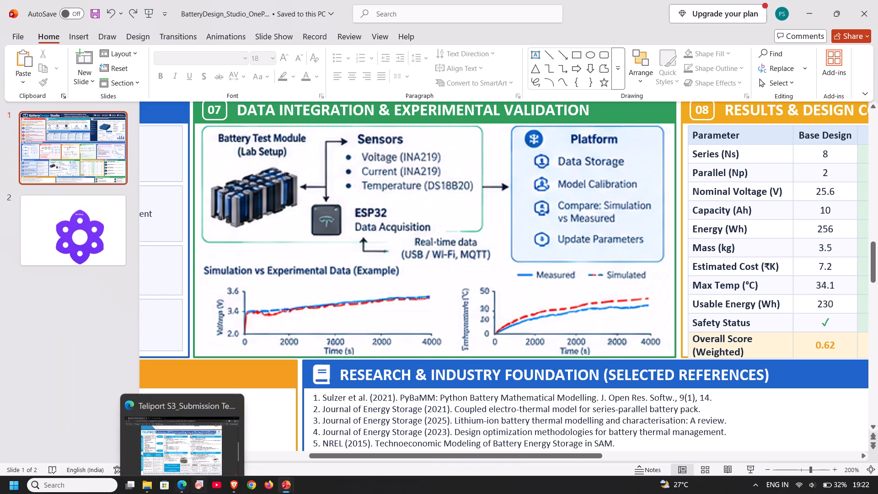
click(233, 486)
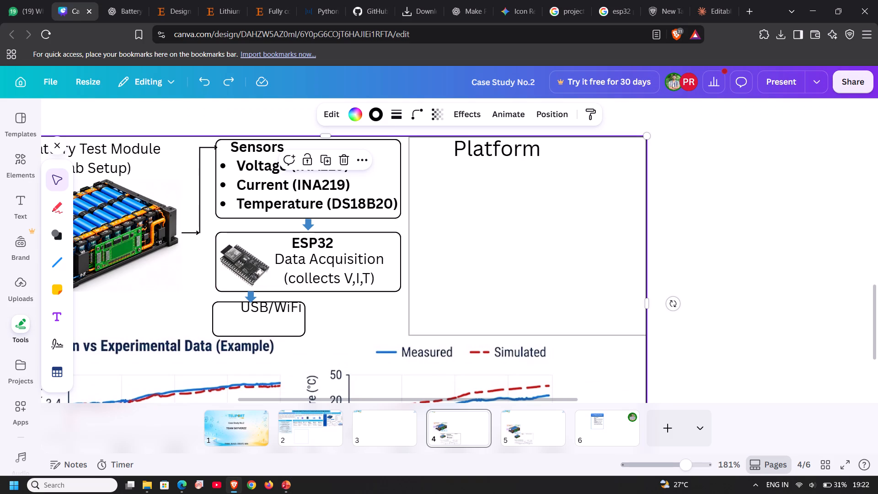
click(257, 313)
drag(283, 342, 271, 356)
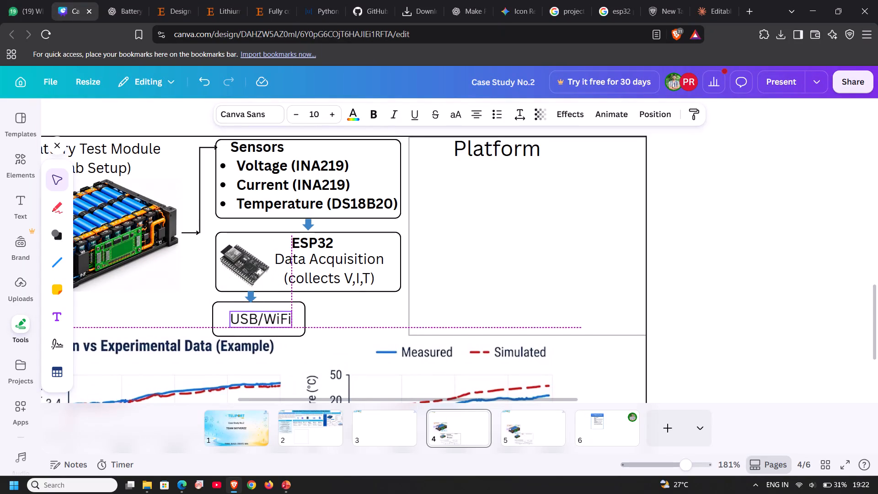
drag(271, 356, 270, 357)
Duplicate the "Data Acquisition (collects V,I,T)" text, change the copy to "Real Time" and place it just below the ESP32 block.
click(308, 263)
key(ctrl+c)
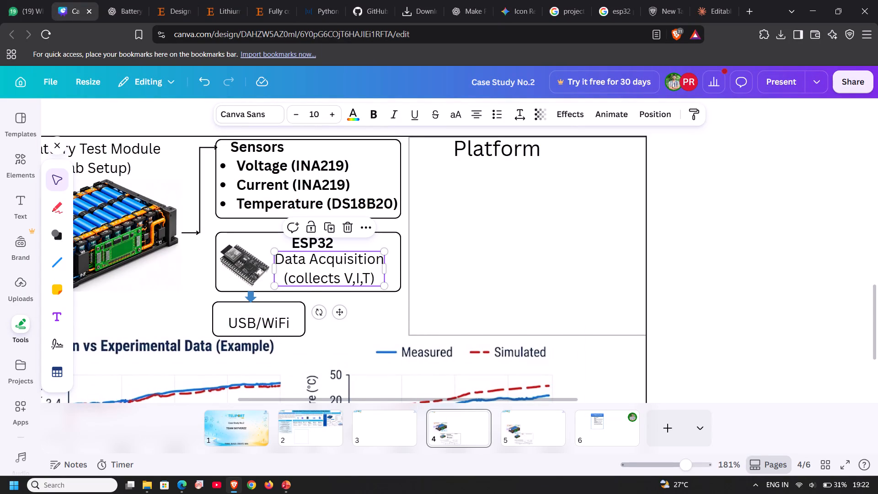
key(ctrl+v)
click(356, 290)
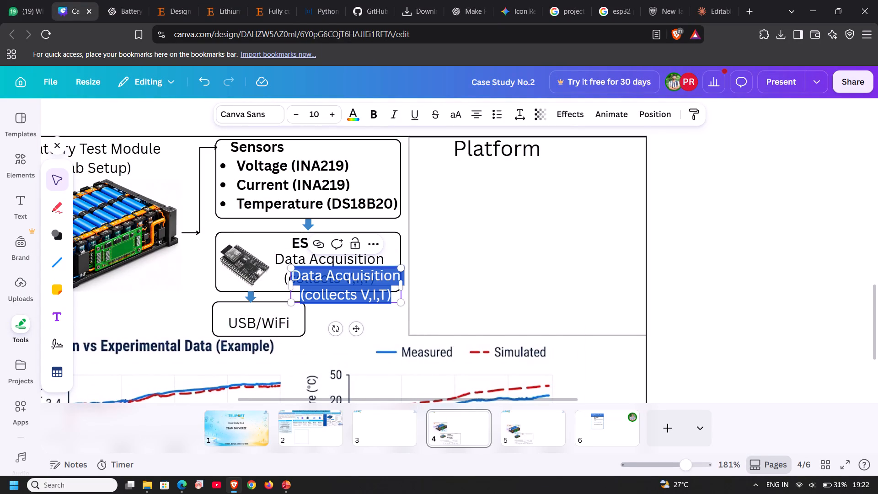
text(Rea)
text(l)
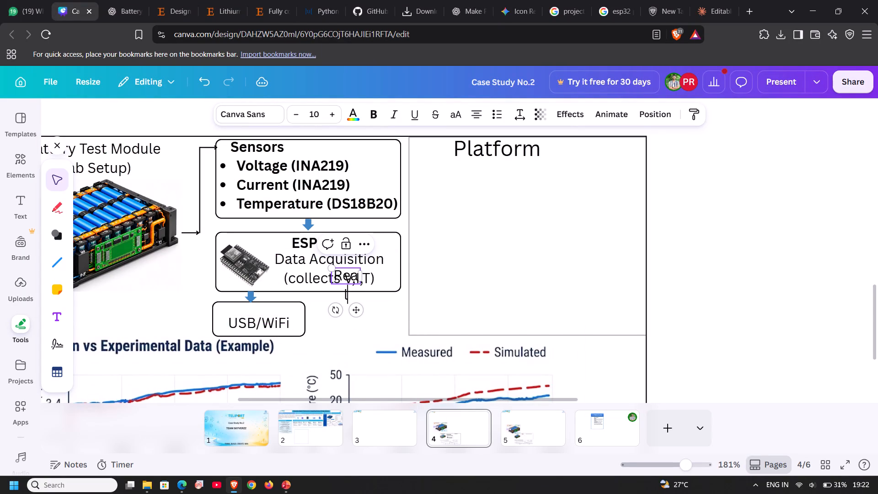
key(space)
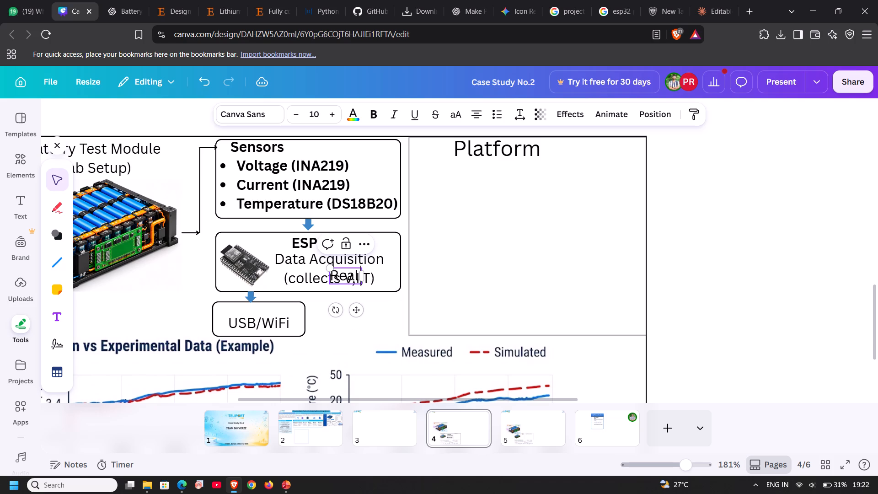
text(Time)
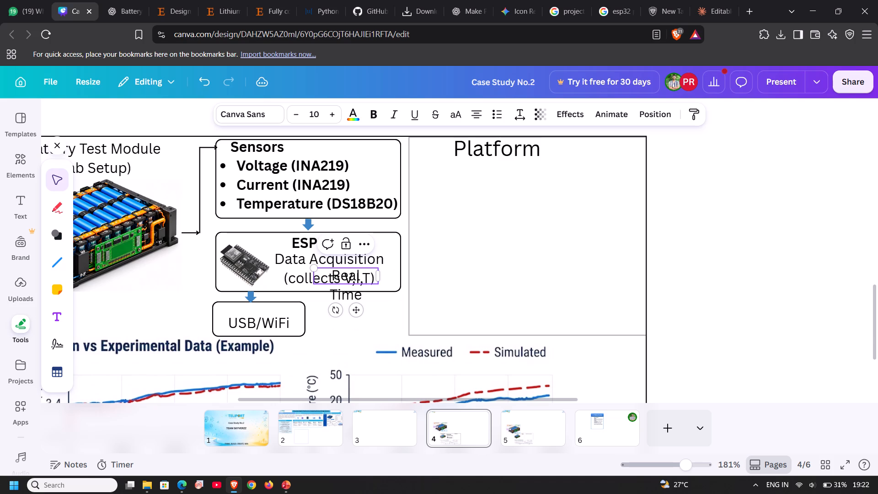
drag(360, 314, 354, 335)
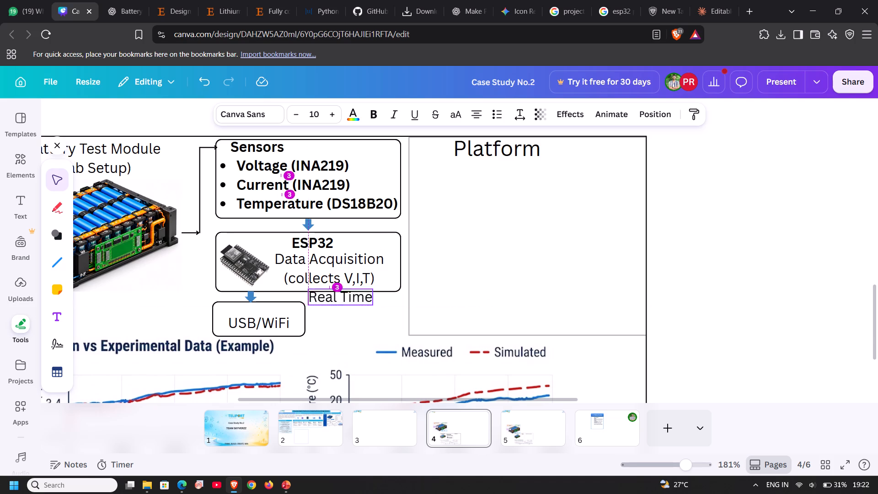
drag(354, 335, 352, 341)
Change the "Real Time" label to "Real-Time Data".
click(334, 303)
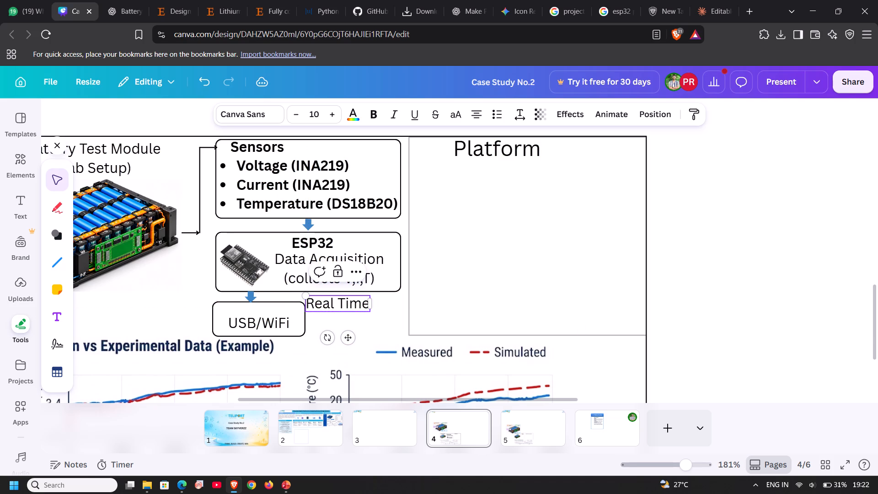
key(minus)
key(Right)
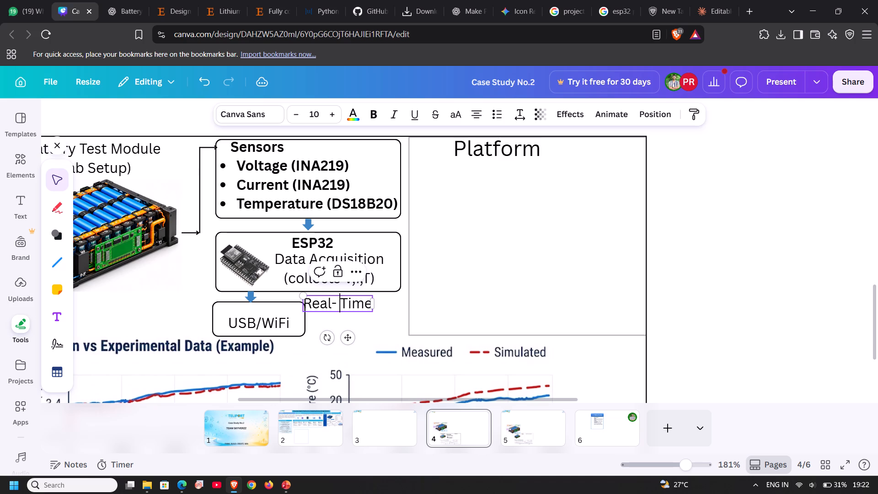
key(Right)
key(Left)
key(BackSpace)
key(Right)
key(Right)
key(Right)
key(Right)
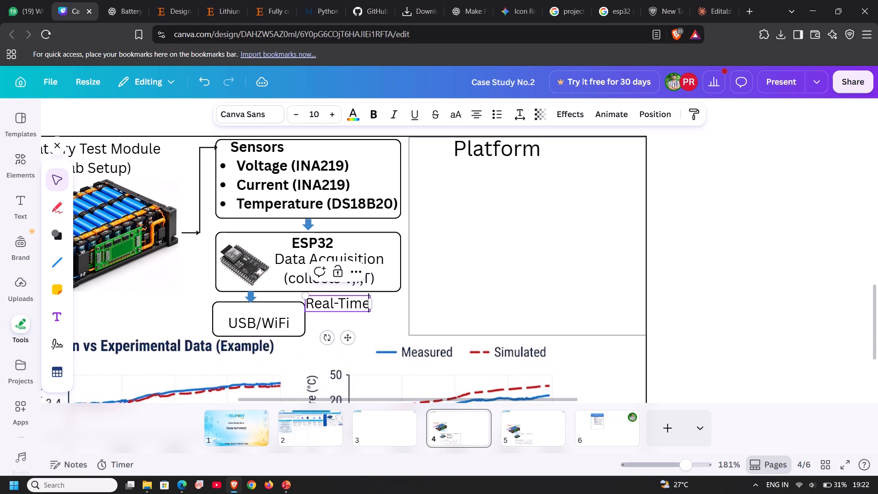
key(Right)
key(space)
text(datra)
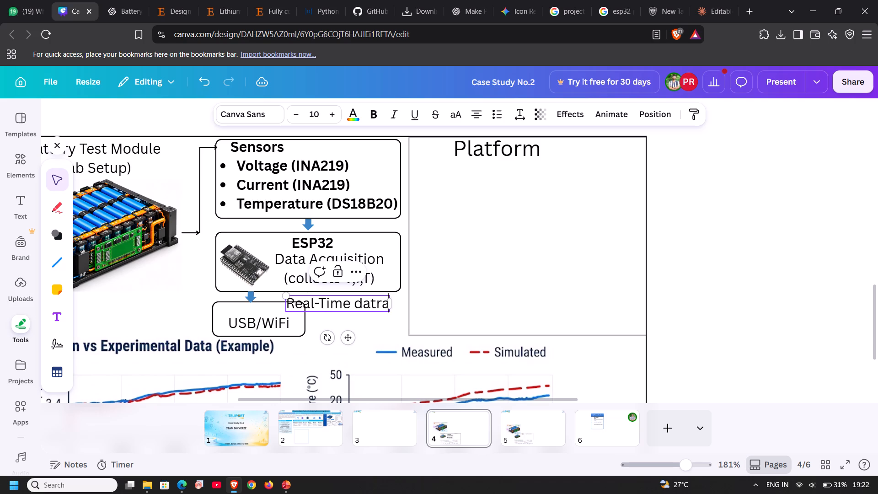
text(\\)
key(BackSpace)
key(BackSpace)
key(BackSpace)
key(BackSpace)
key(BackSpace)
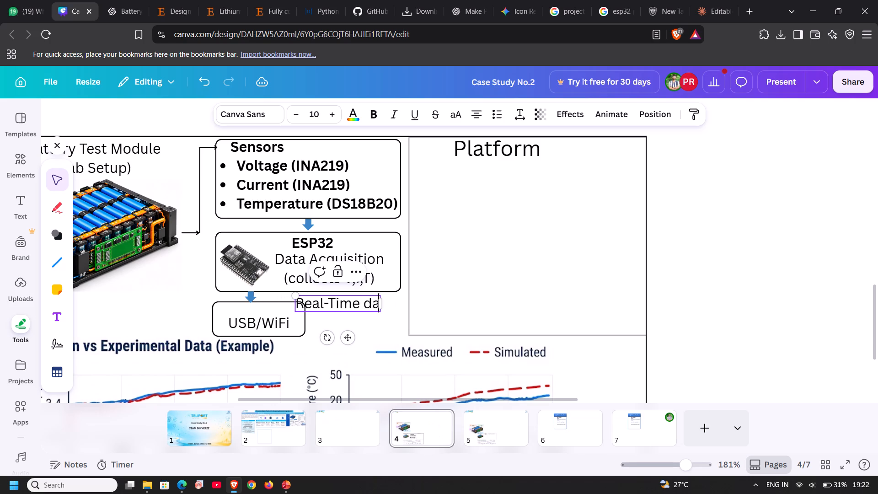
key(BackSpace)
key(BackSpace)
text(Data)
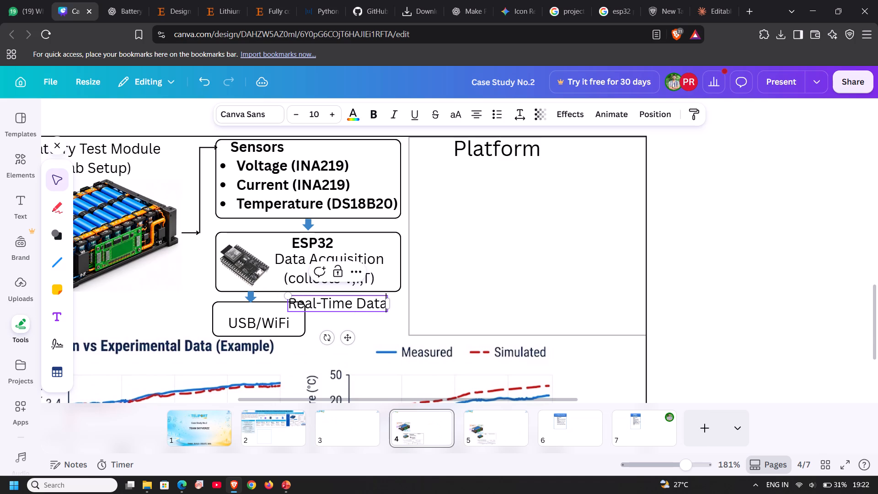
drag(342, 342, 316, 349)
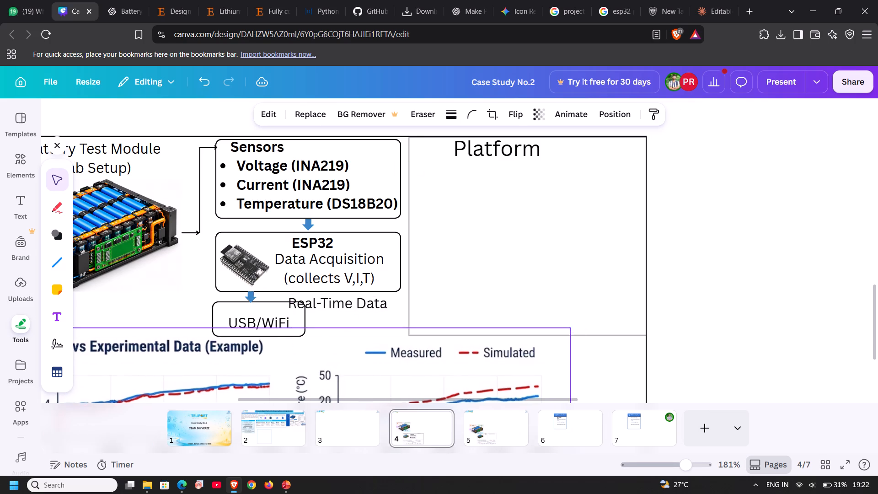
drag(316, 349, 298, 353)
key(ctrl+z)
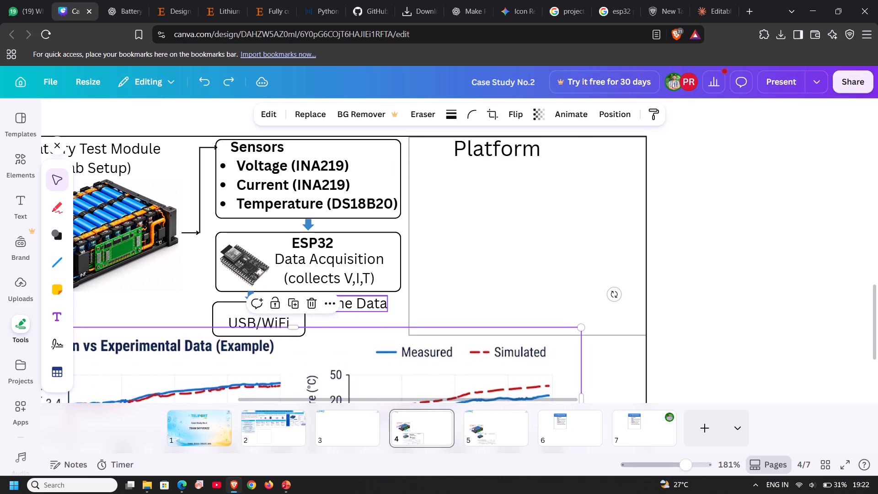
Move the "Real-Time Data" label directly above "USB/WiFi" at the top of the small box.
click(360, 306)
drag(348, 341, 291, 351)
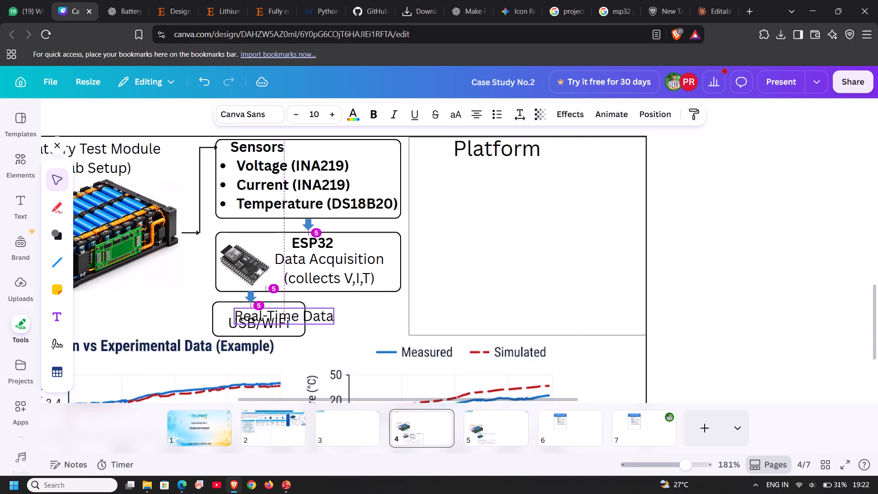
drag(291, 351, 268, 345)
click(359, 303)
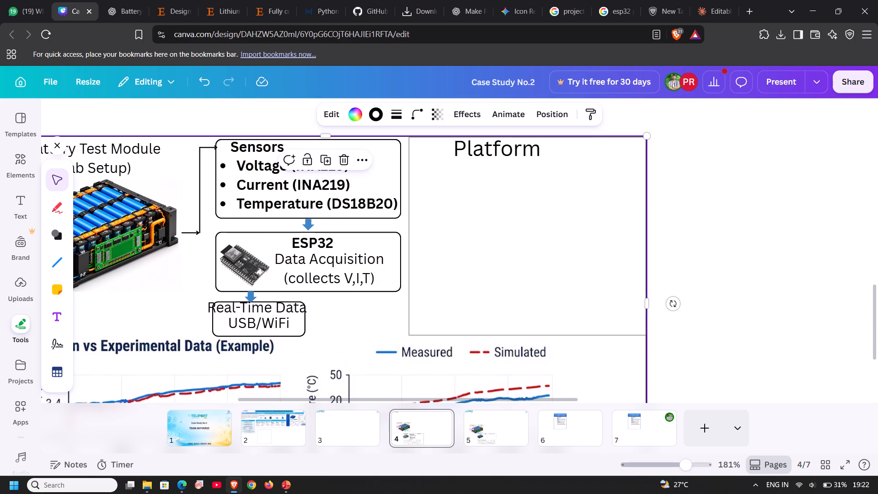
Duplicate the ESP32 block's outline beside the USB/WiFi box and shrink the copy to about half its width and a lower height.
click(399, 266)
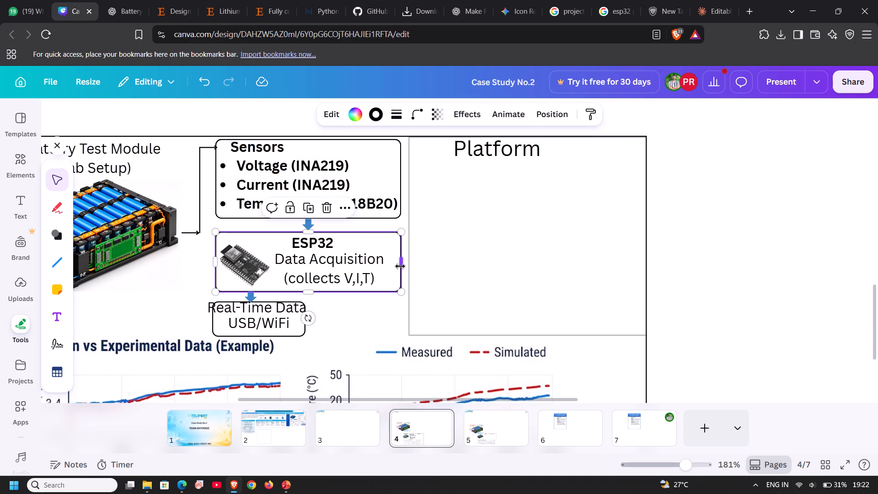
key(ctrl+c)
key(ctrl+v)
drag(393, 288, 403, 305)
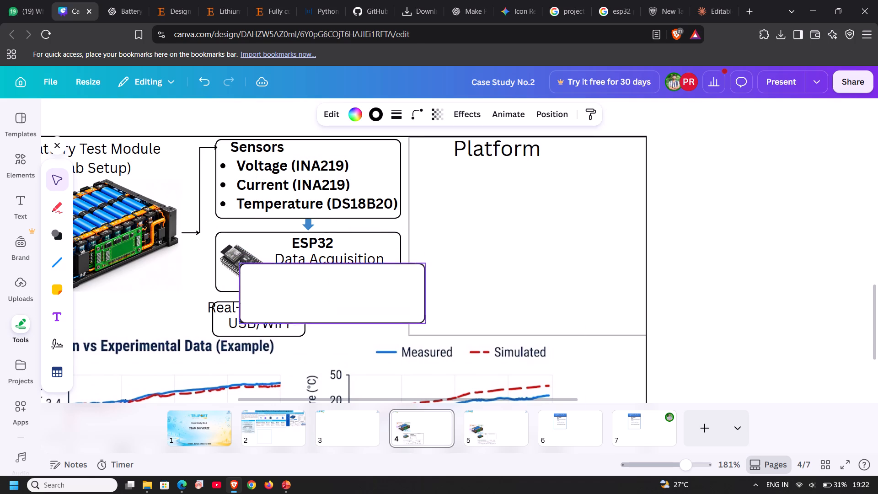
drag(403, 305, 482, 334)
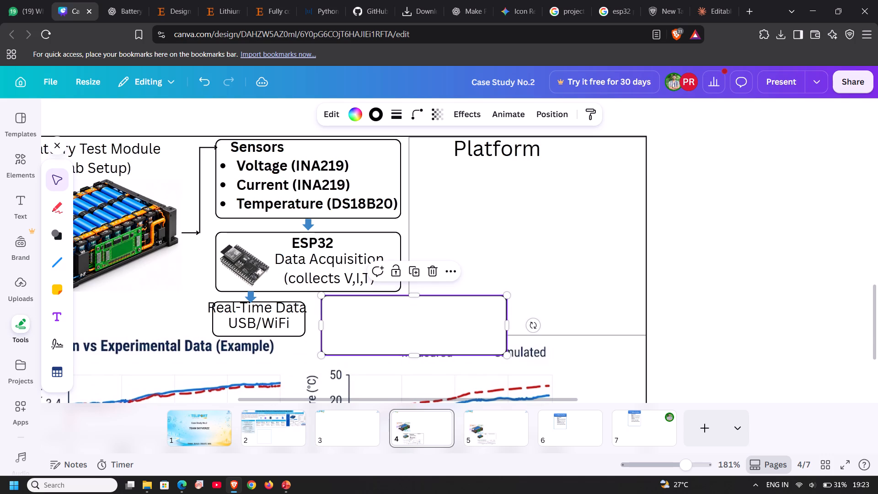
drag(506, 326, 412, 336)
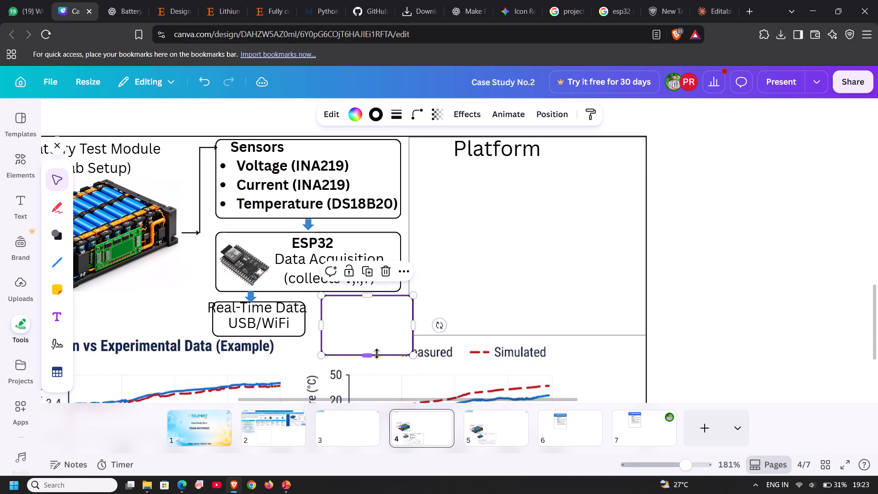
drag(370, 353, 366, 336)
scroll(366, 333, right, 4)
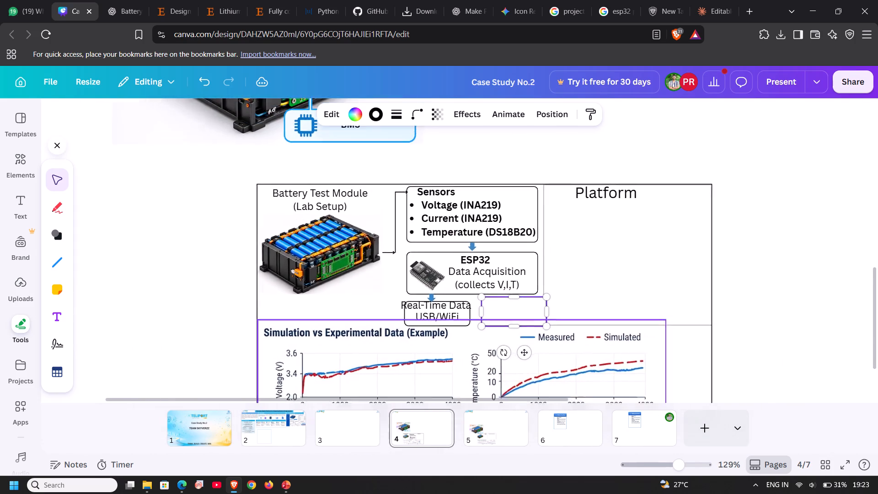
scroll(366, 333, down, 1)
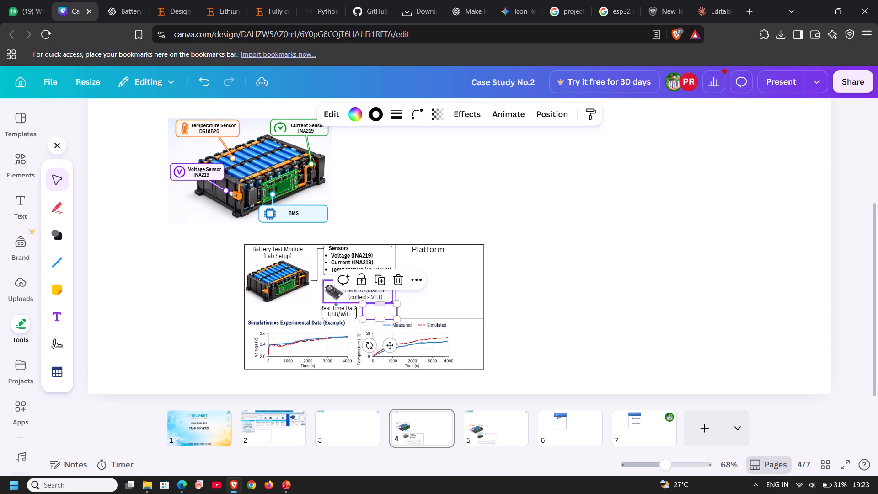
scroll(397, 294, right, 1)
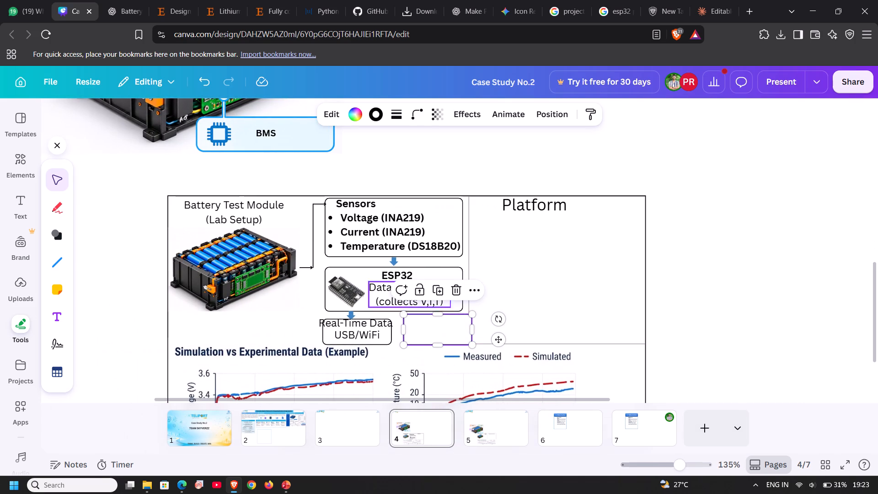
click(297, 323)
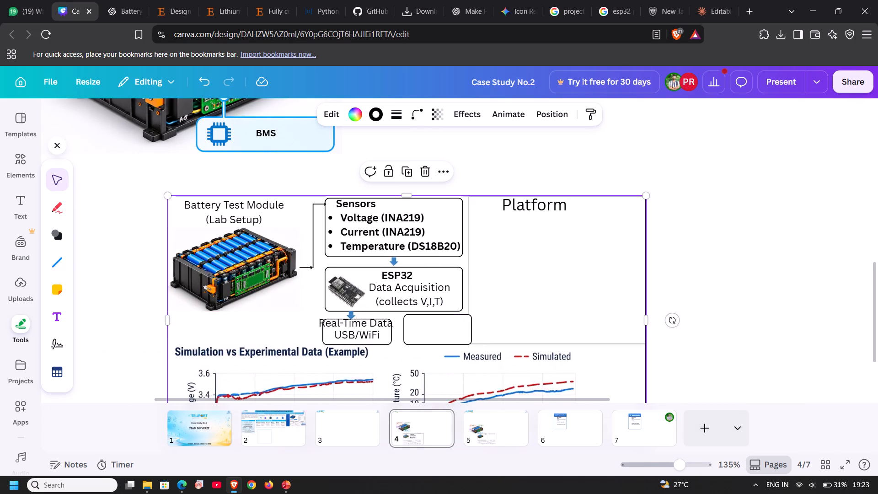
Widen the small box around "Real-Time Data" and "USB/WiFi" slightly by extending its left edge outward.
click(326, 341)
drag(325, 341, 313, 341)
Nudge the "Real-Time Data" label slightly left and down so it sits inside the widened box.
click(345, 324)
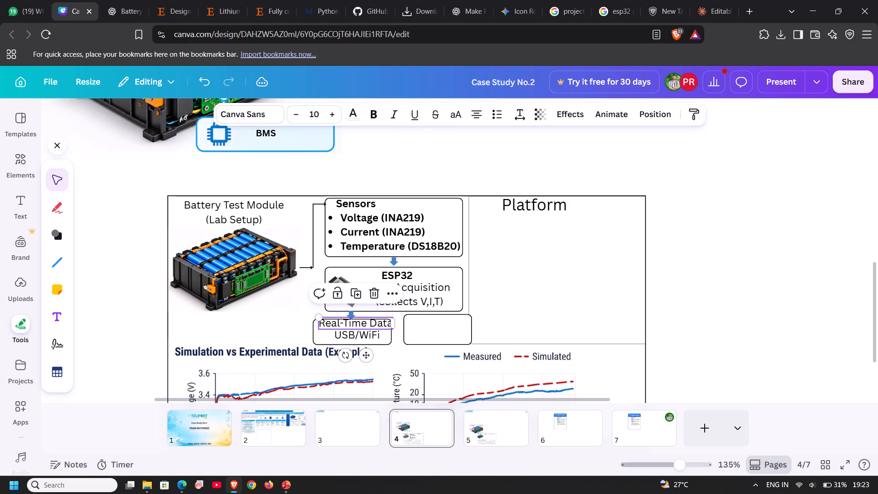
key(Left)
key(Left)
key(Left)
key(Left)
key(Down)
key(Down)
key(Down)
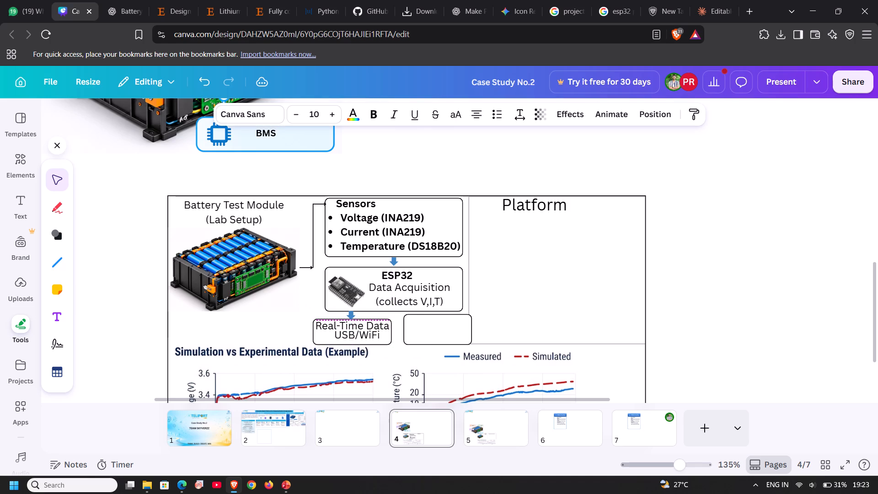
Nudge the "USB/WiFi" text slightly left and down so it sits centred beneath "Real-Time Data".
click(341, 324)
click(356, 335)
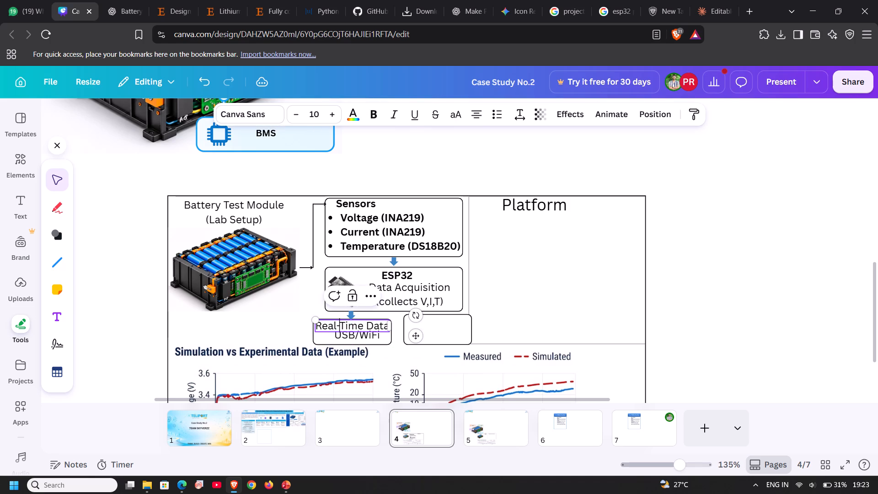
click(333, 333)
click(333, 333)
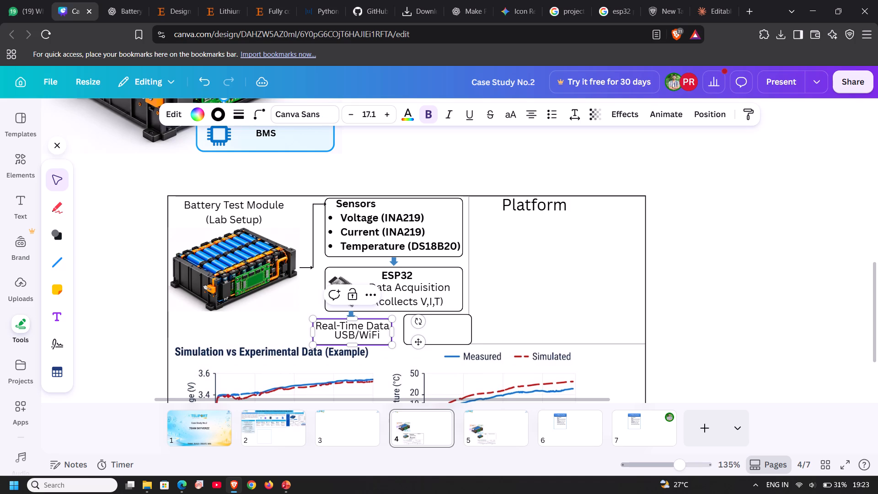
click(768, 258)
click(355, 335)
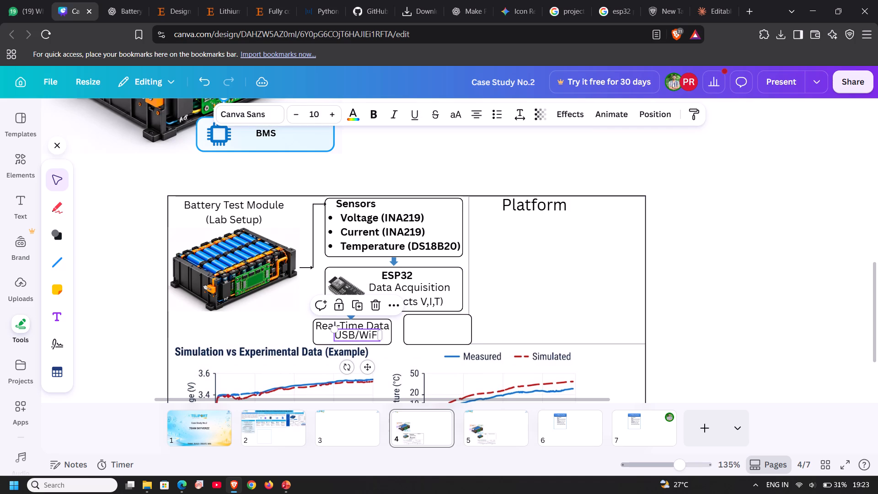
key(Left)
key(Left)
key(Left)
key(Left)
key(Left)
key(Left)
key(Left)
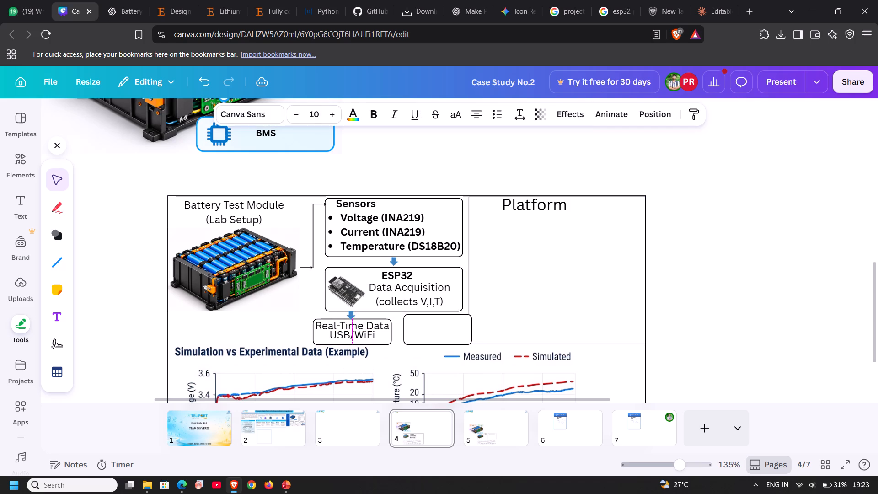
key(Down)
key(Down)
key(Down)
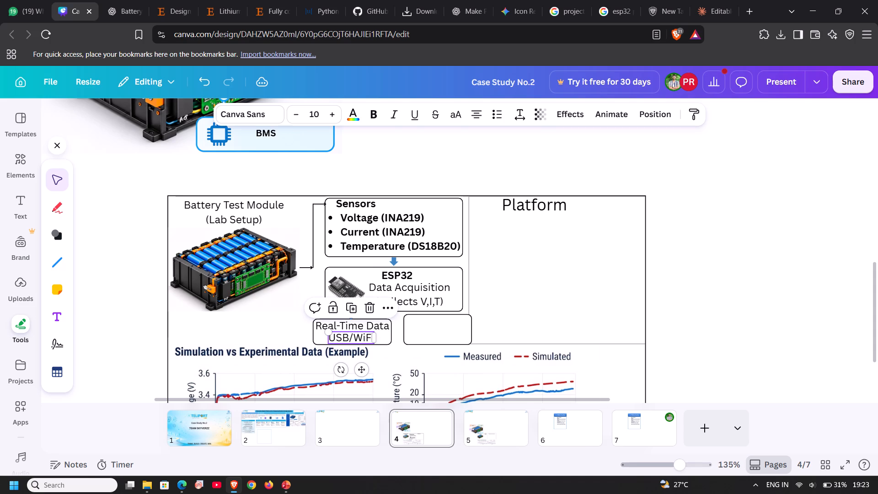
Add an opening parenthesis before "USB/WiFi" and a comma after it.
click(347, 337)
click(333, 340)
key(Left)
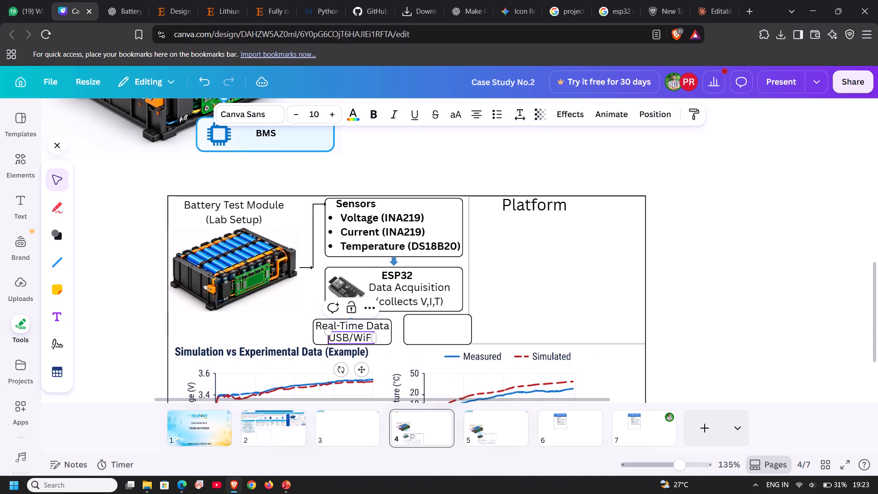
key(shift+parenleft)
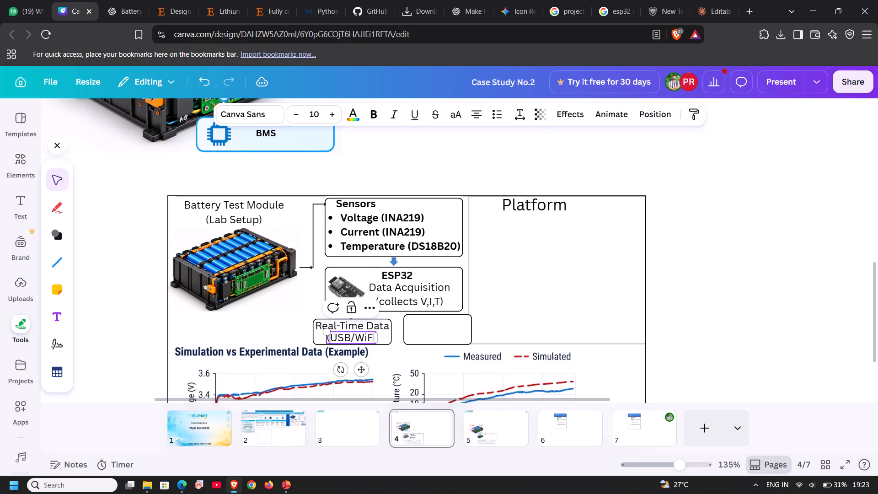
key(Right)
key(Right)
key(Right)
key(Right)
key(Right)
key(Right)
key(Right)
key(Right)
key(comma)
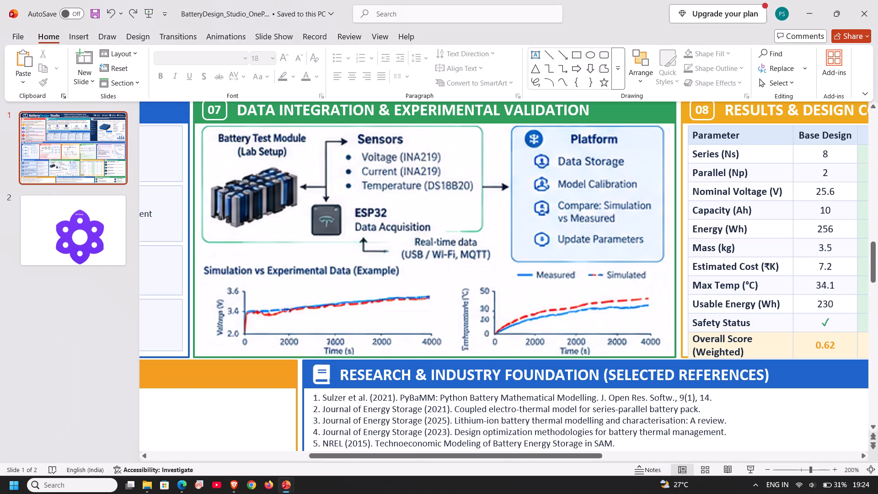
Return to the Canva diagram and extend the Real-Time Data box's left side outward to make room for its two text lines.
click(264, 436)
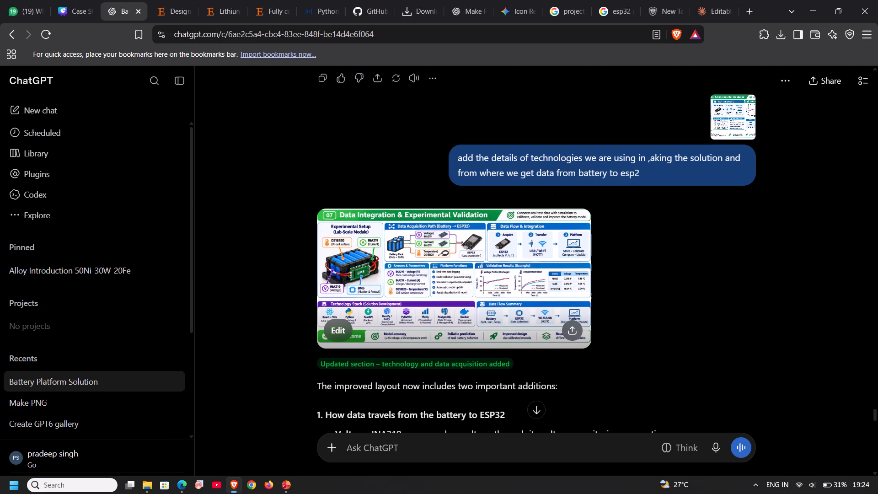
click(70, 10)
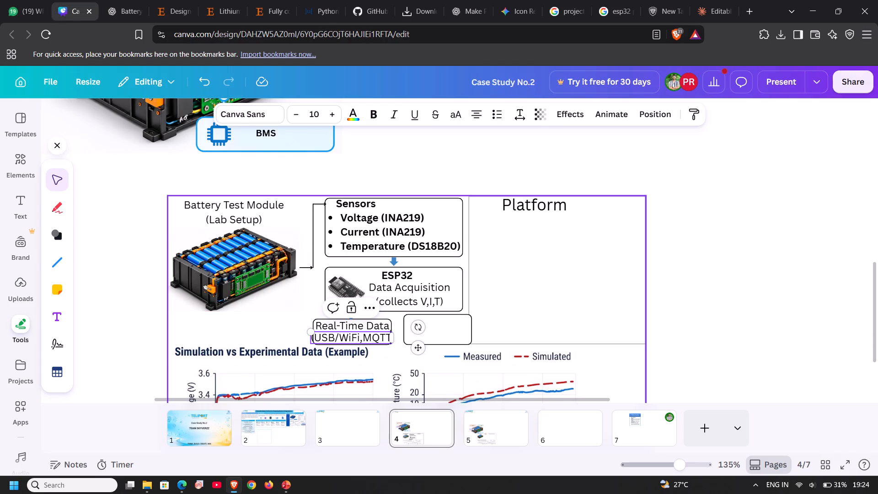
click(300, 322)
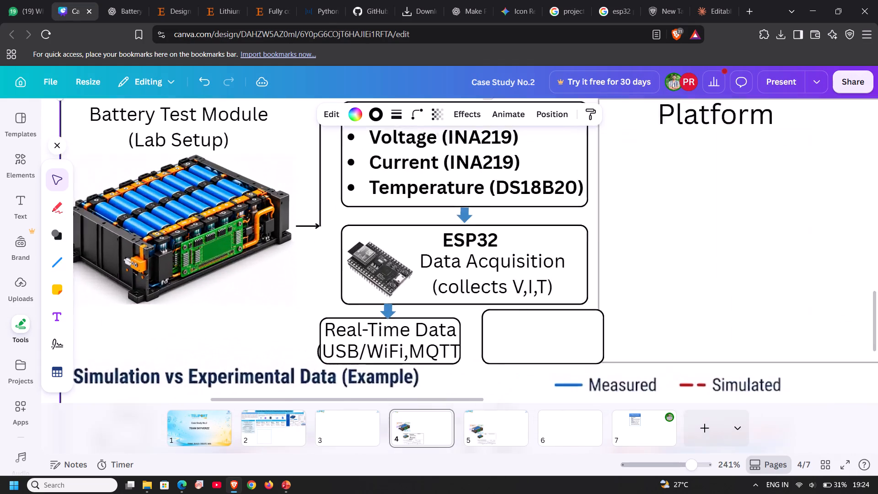
click(328, 328)
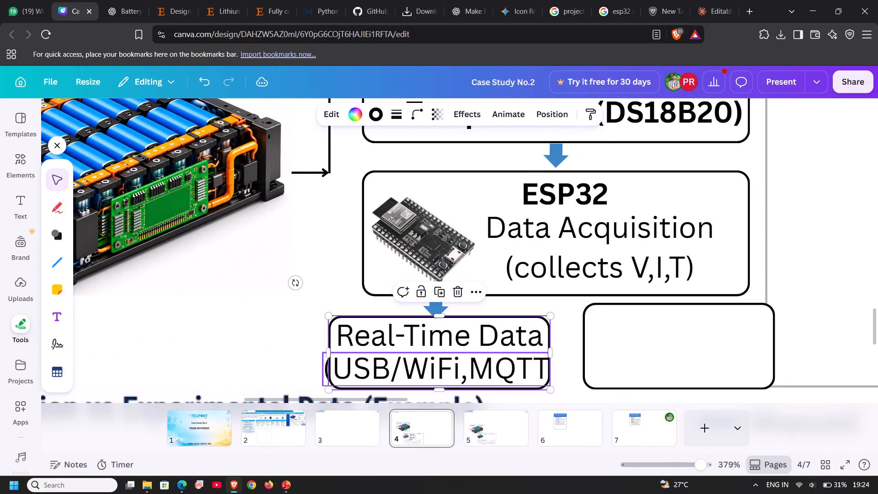
drag(329, 349, 311, 348)
click(264, 336)
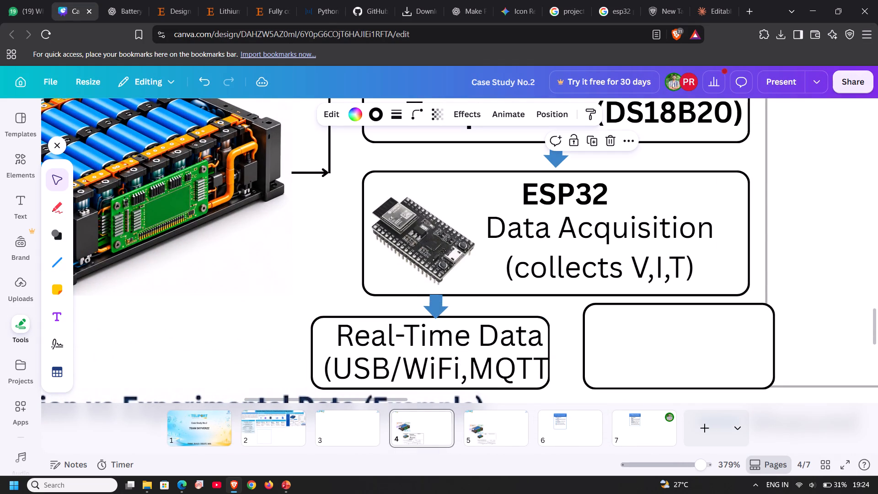
click(273, 315)
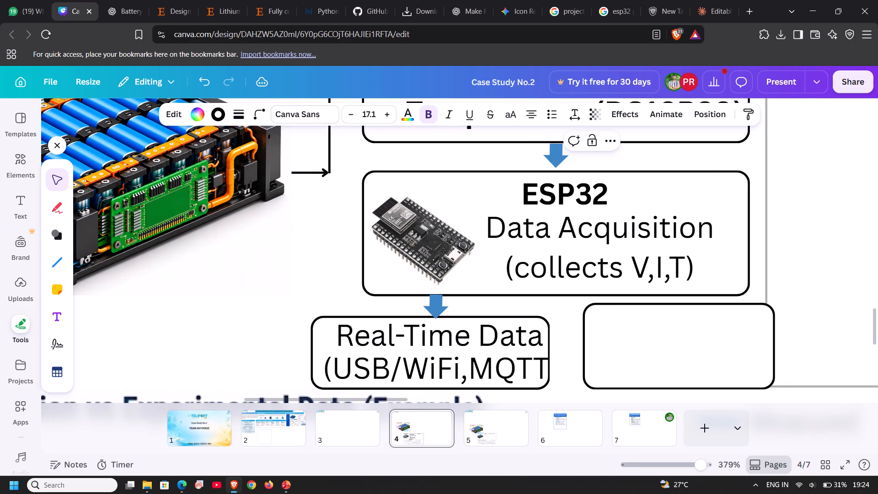
click(363, 344)
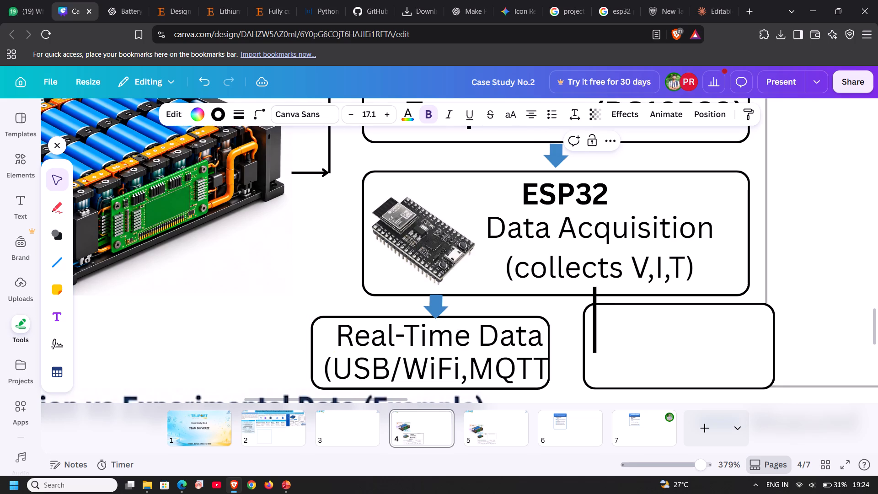
click(311, 349)
click(322, 351)
click(292, 323)
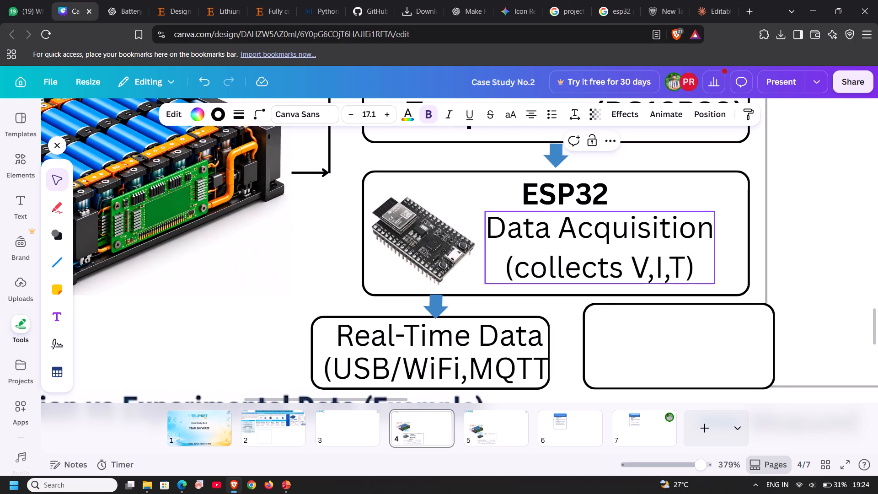
click(850, 154)
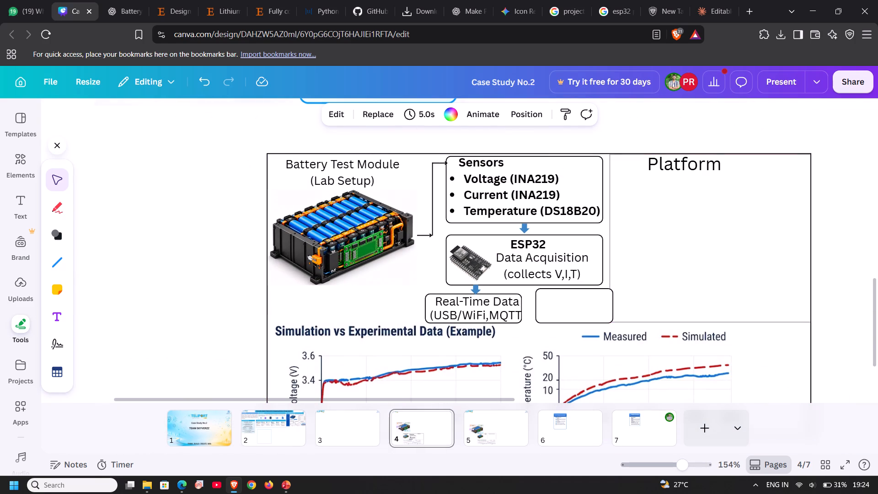
click(432, 302)
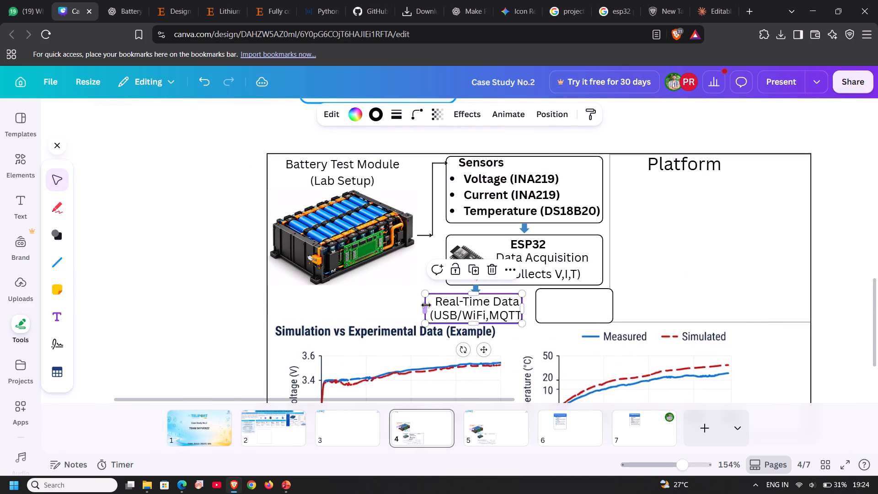
drag(425, 306, 417, 305)
Shift the "Real-Time Data" text slightly left and align it near the top of its widened box.
drag(460, 300, 459, 299)
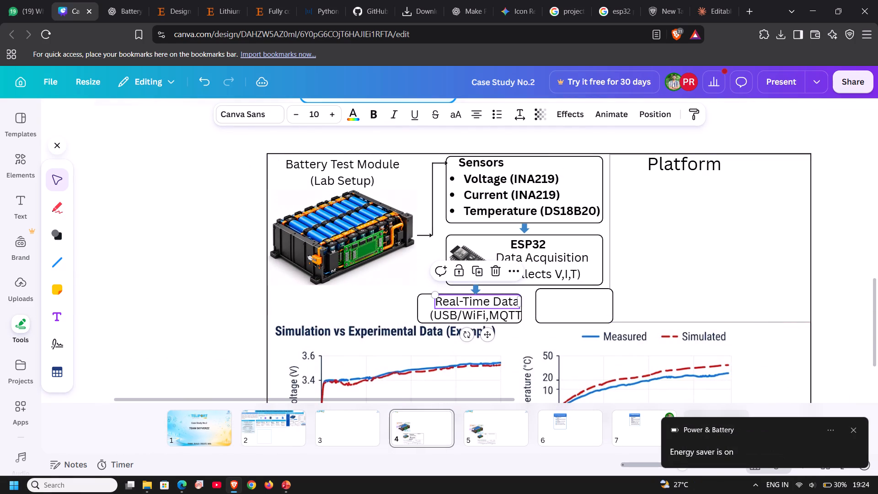
drag(459, 299, 451, 302)
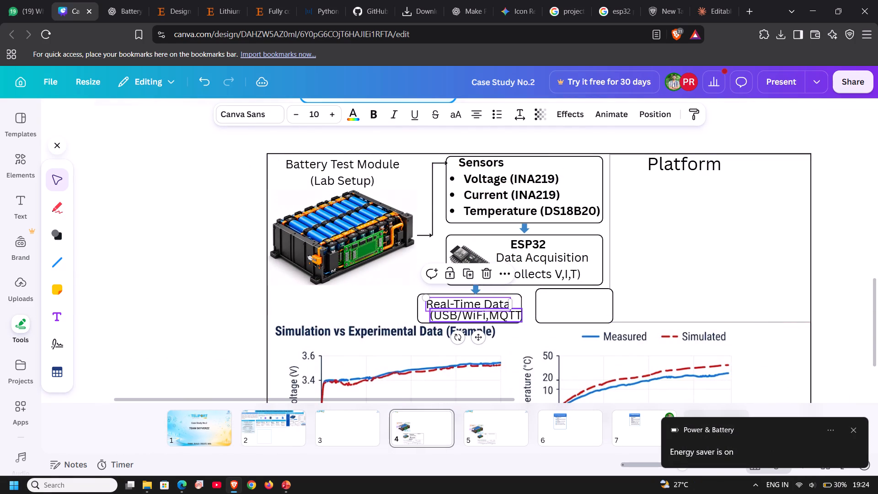
key(Up)
key(Up)
key(Up)
Nudge the "(USB/WiFi,MQTT" line slightly left so that it sits inside the box under "Real-Time Data".
double_click(465, 313)
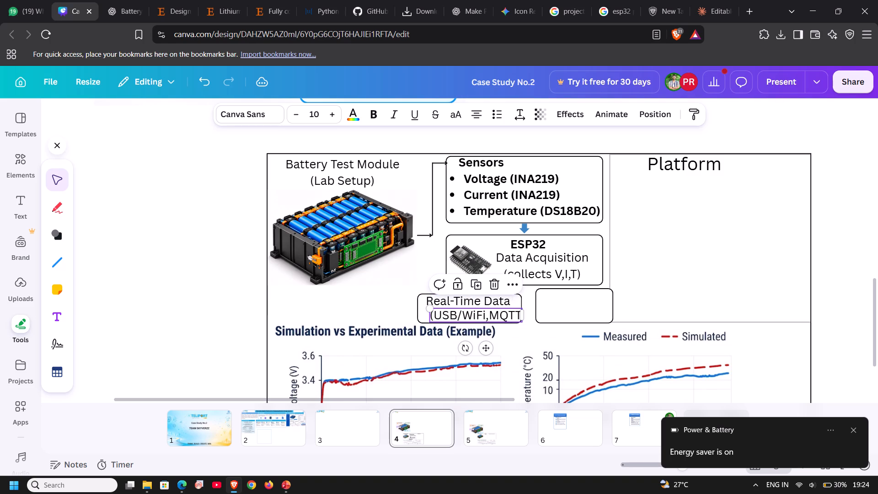
key(Left)
key(Left)
key(Left)
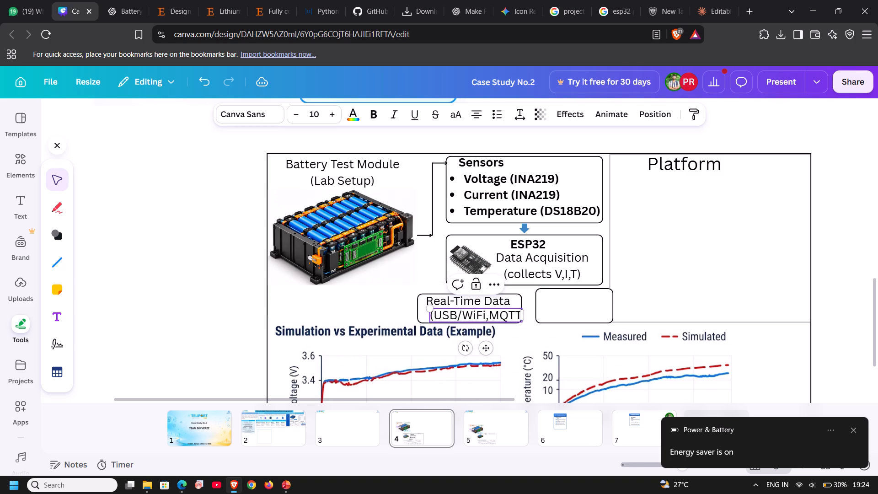
click(527, 301)
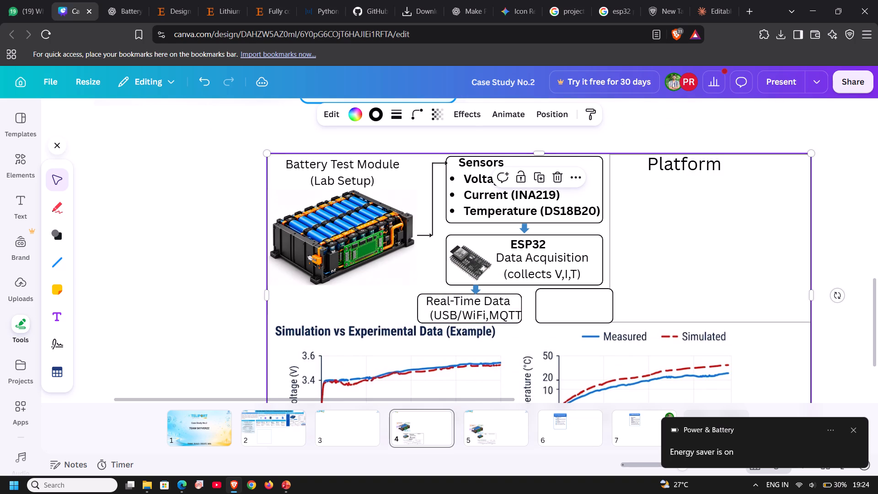
click(512, 314)
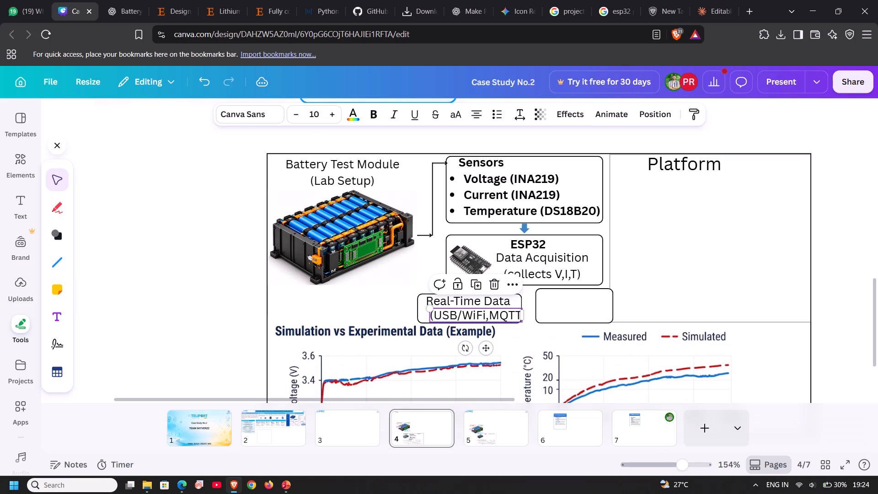
key(Left)
key(Left)
key(Left)
key(Left)
key(Left)
key(Left)
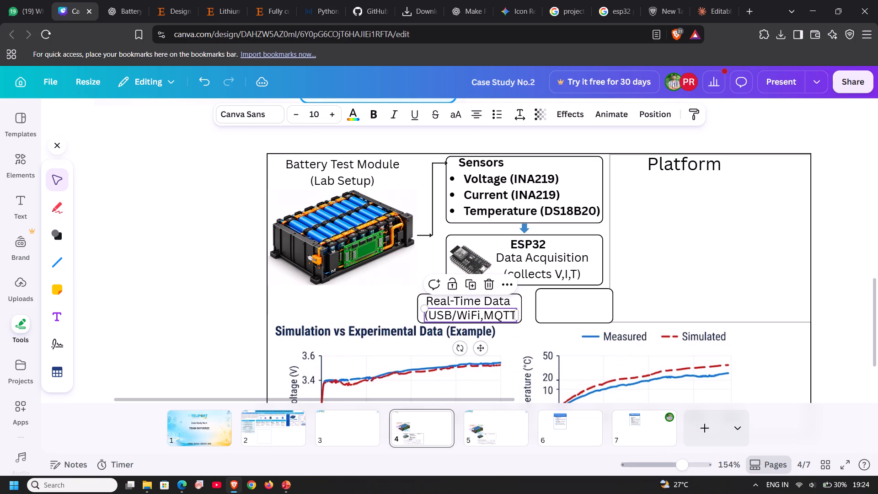
Add the missing closing parenthesis so the line reads "(USB/WiFi,MQTT)".
click(513, 315)
click(513, 315)
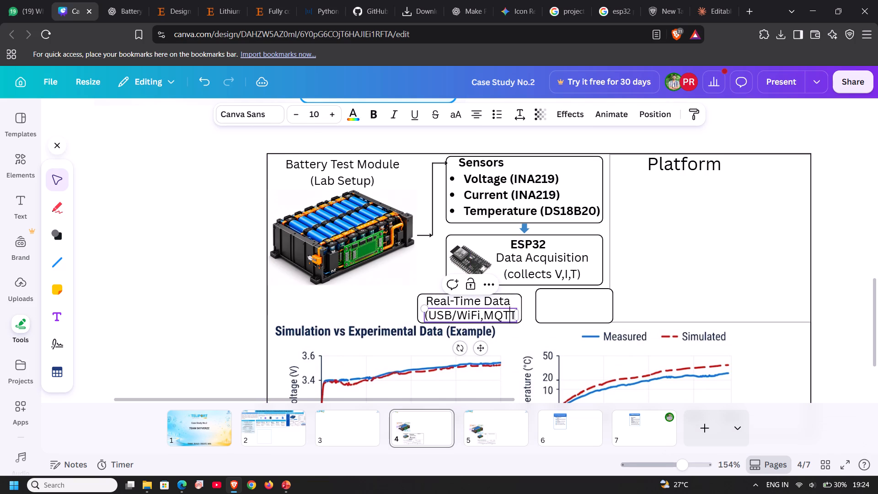
key(Right)
key(shift+parenright)
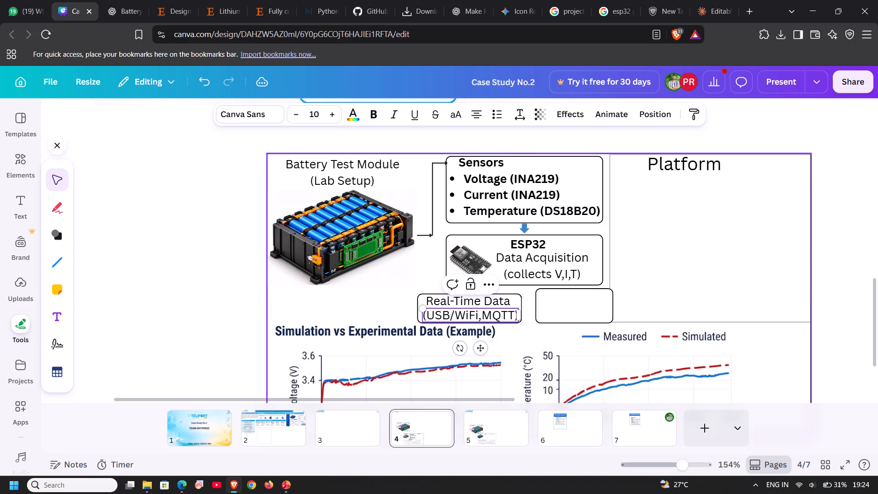
click(370, 295)
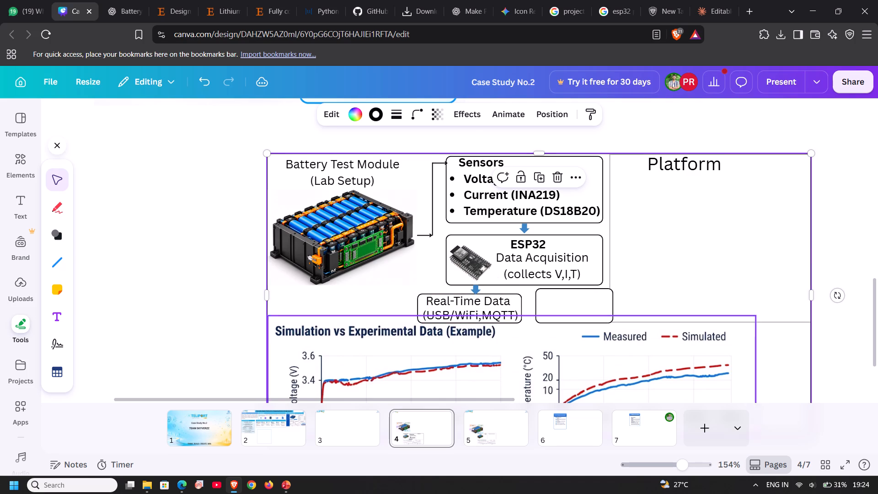
Duplicate the small blue arrow above the Real-Time Data box, place it between that box and the empty box, and rotate it to point right.
click(473, 290)
key(ctrl+c)
key(ctrl+v)
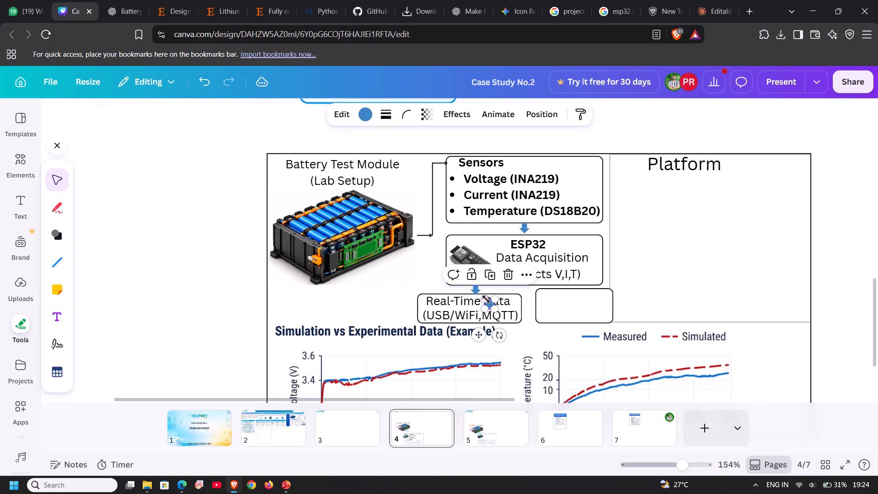
drag(476, 339, 513, 342)
drag(538, 338, 559, 294)
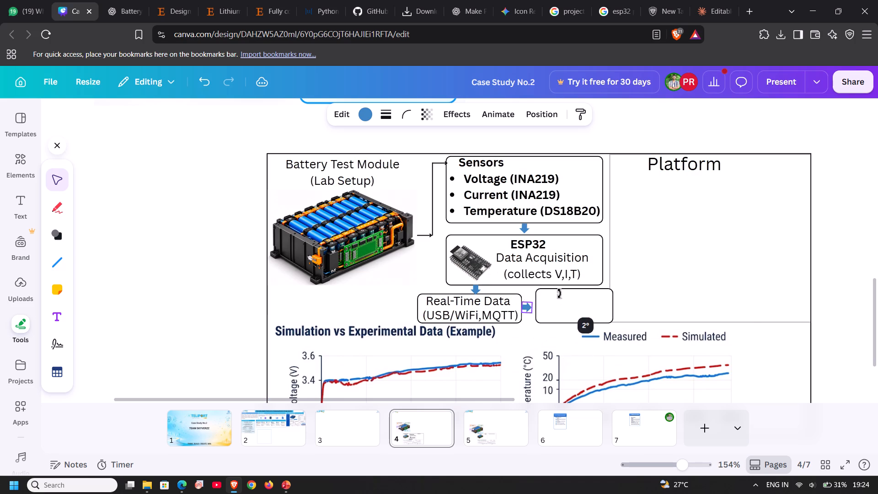
Rotate the small blue arrow beside the Real-Time Data box so it lies level, pointing at the empty box.
drag(559, 294, 558, 298)
drag(558, 298, 558, 297)
drag(558, 297, 559, 296)
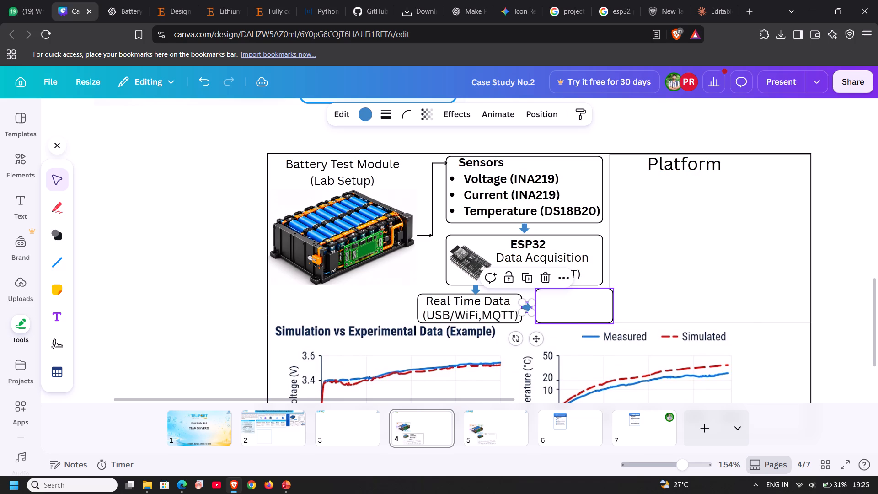
Move the empty box slightly closer to the arrow coming from the Real-Time Data box.
click(567, 310)
click(525, 310)
click(563, 312)
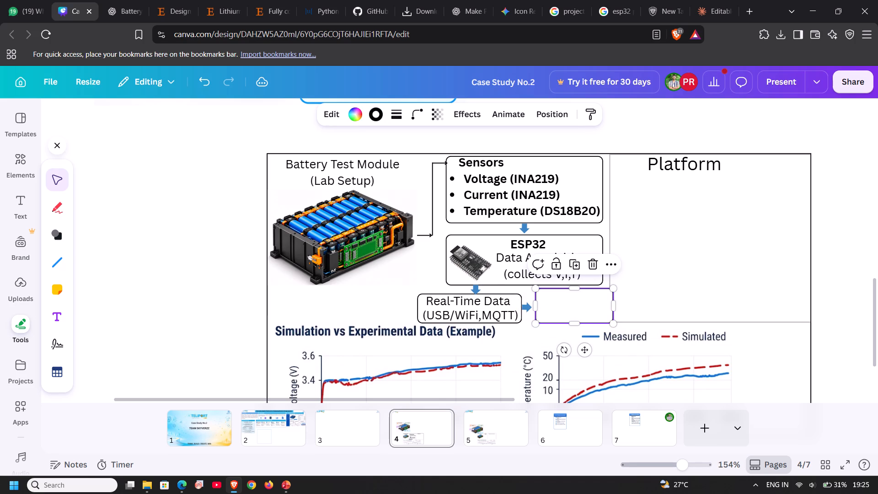
drag(563, 312, 559, 314)
click(694, 276)
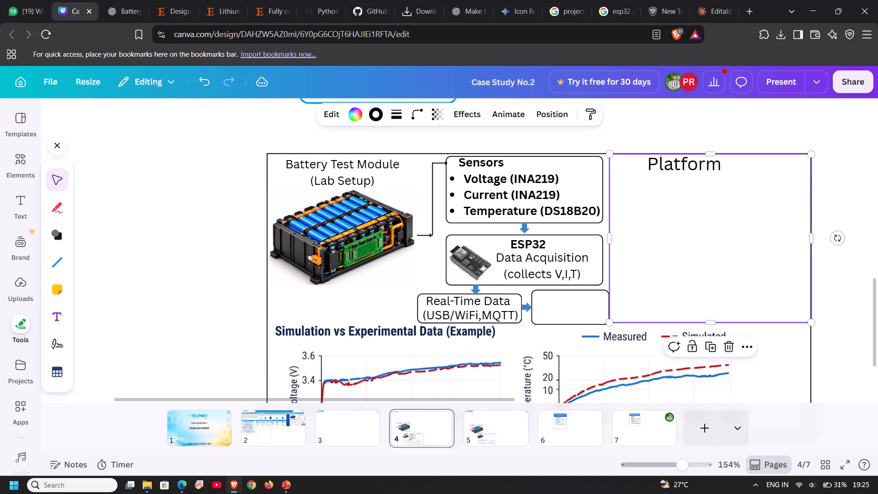
click(646, 279)
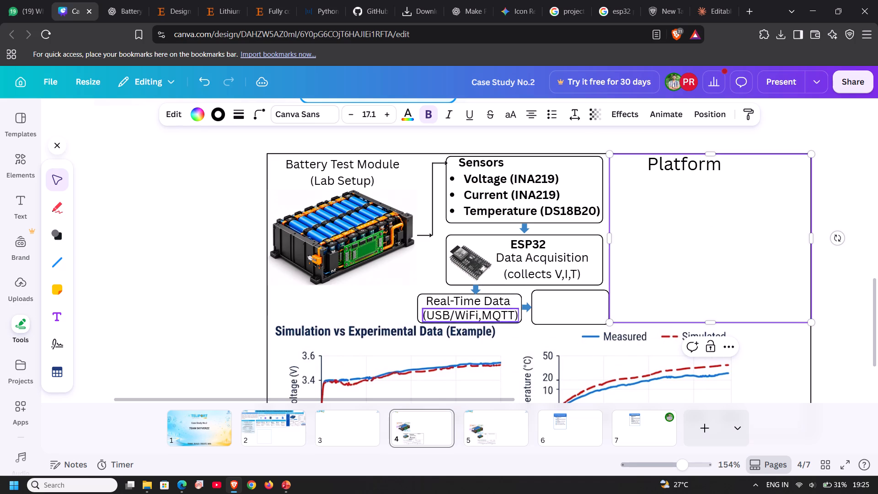
Move the outer black frame off the diagram and shift the Real-Time Data row slightly left.
drag(412, 291, 430, 303)
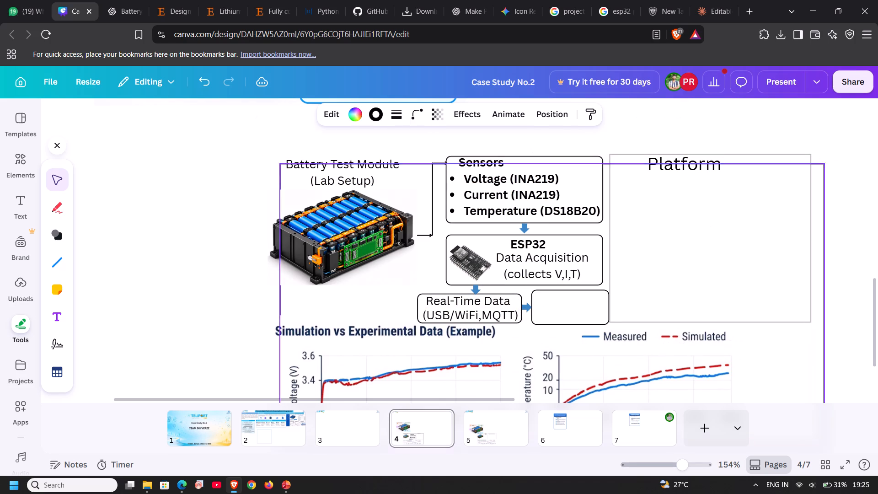
drag(430, 303, 441, 309)
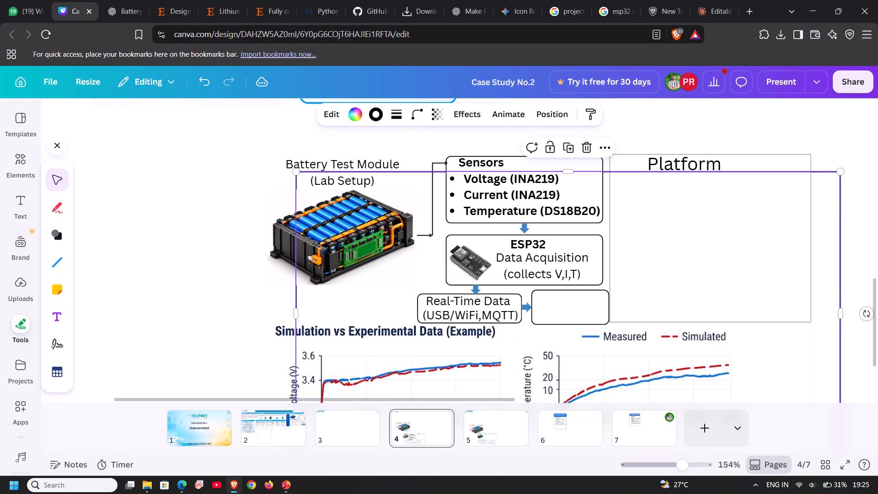
drag(408, 288, 423, 294)
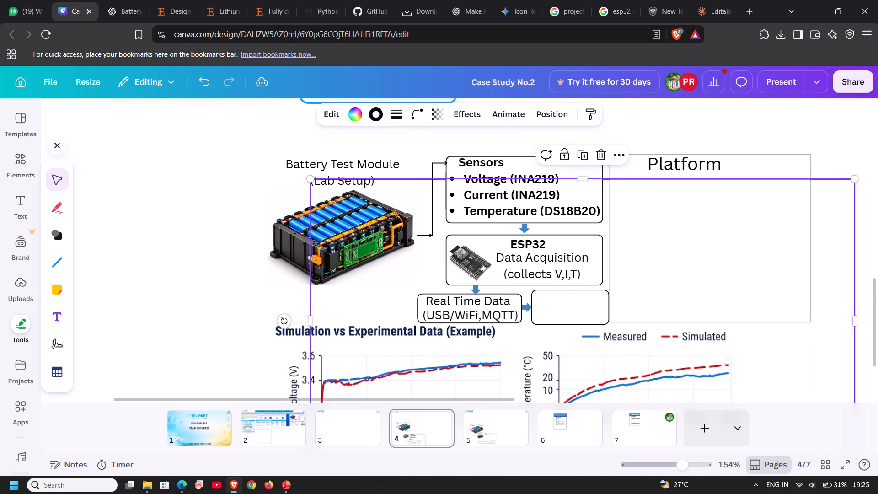
Move the large black frame off the battery and sensor blocks so its corner sits over the Platform area.
click(207, 255)
drag(408, 287, 430, 298)
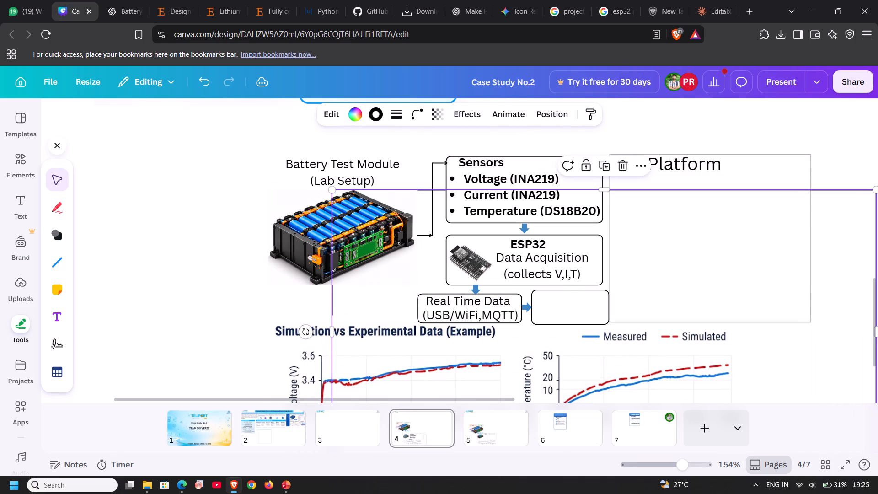
click(406, 291)
click(406, 291)
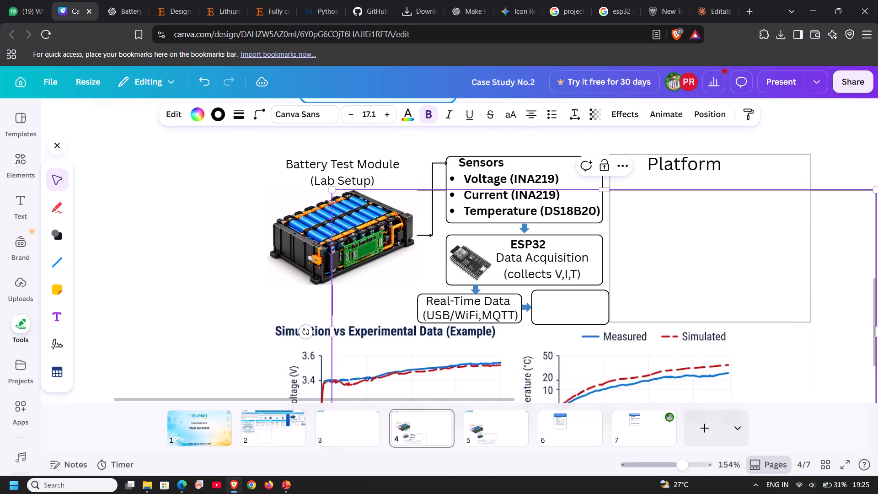
click(276, 274)
click(366, 300)
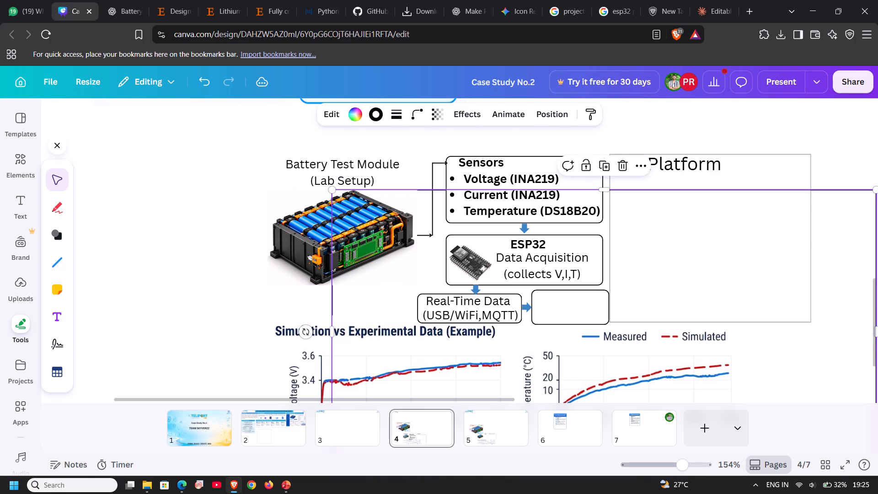
drag(416, 296, 423, 299)
click(399, 290)
drag(399, 290, 414, 299)
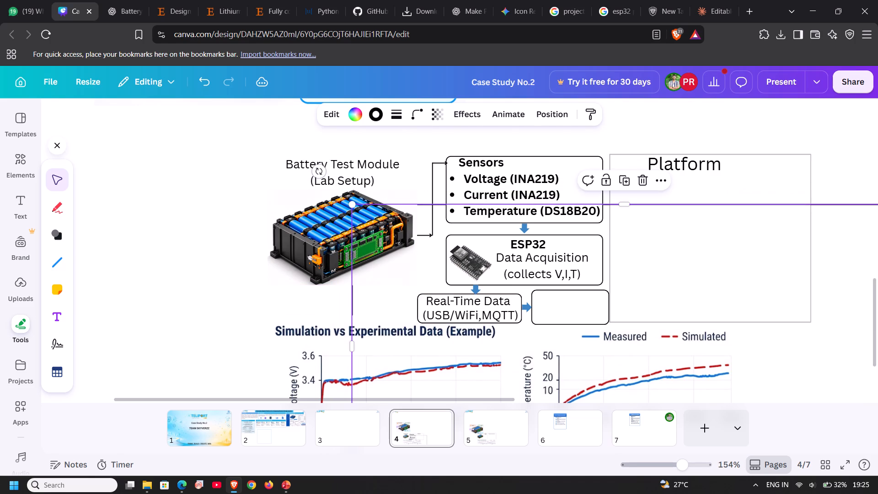
drag(385, 294, 676, 262)
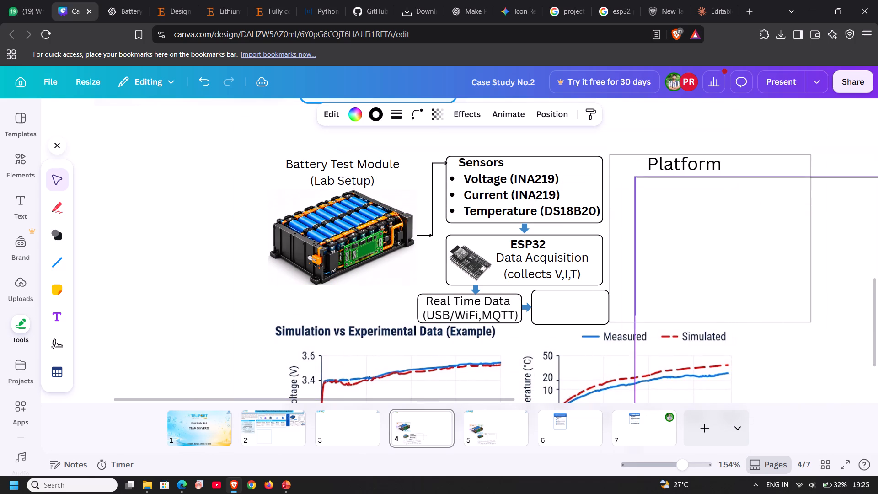
drag(676, 262, 744, 221)
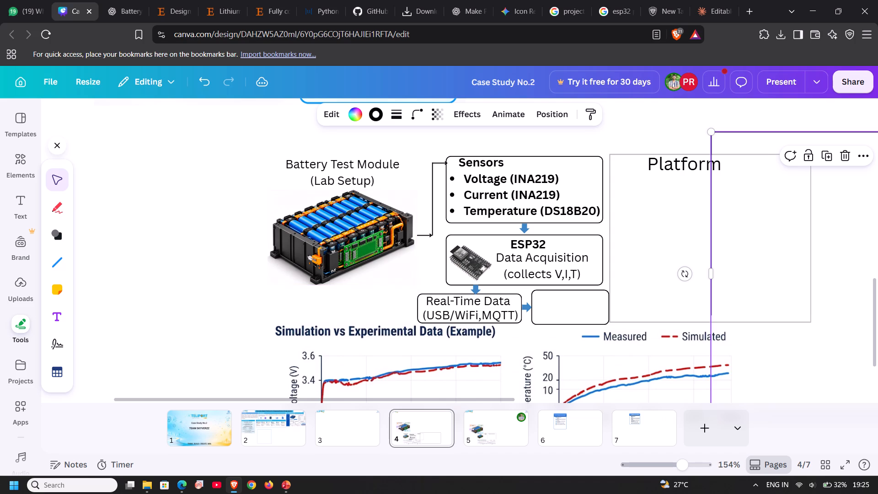
Reduce the (USB/WiFi,MQTT) text to font size 9.
click(431, 312)
click(296, 116)
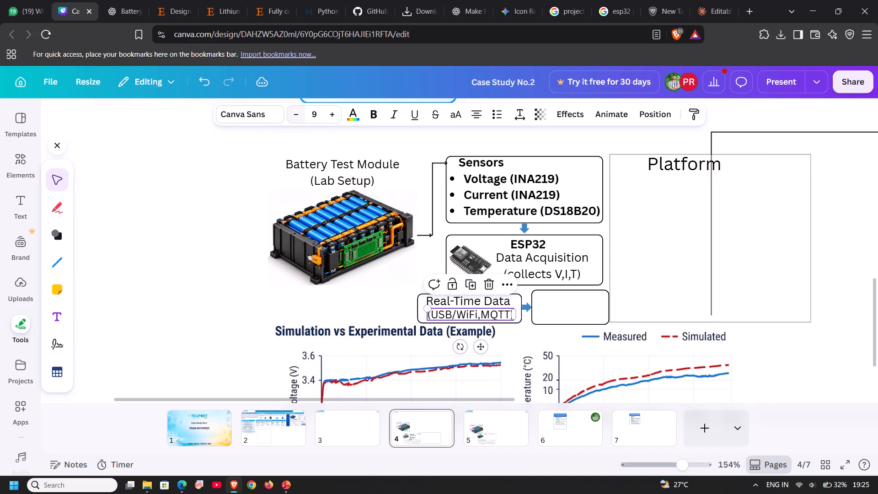
click(375, 311)
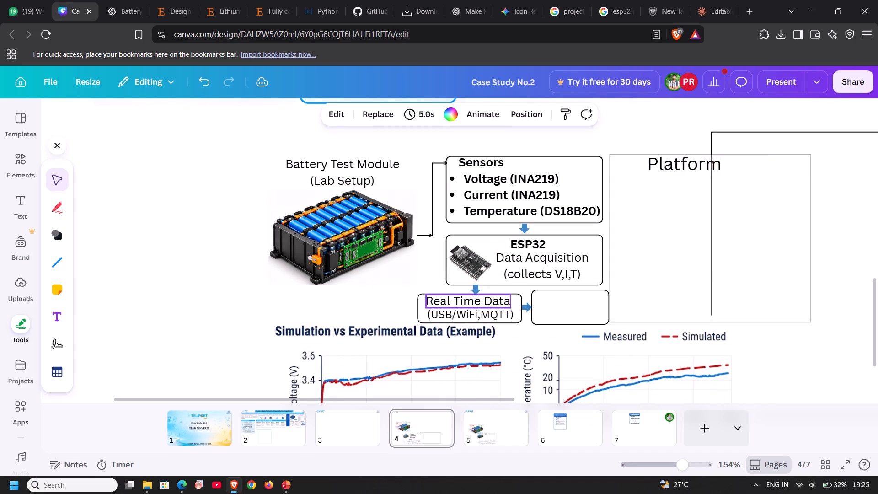
Group the Real-Time Data and (USB/WiFi,MQTT) texts with their surrounding box.
drag(410, 285, 424, 301)
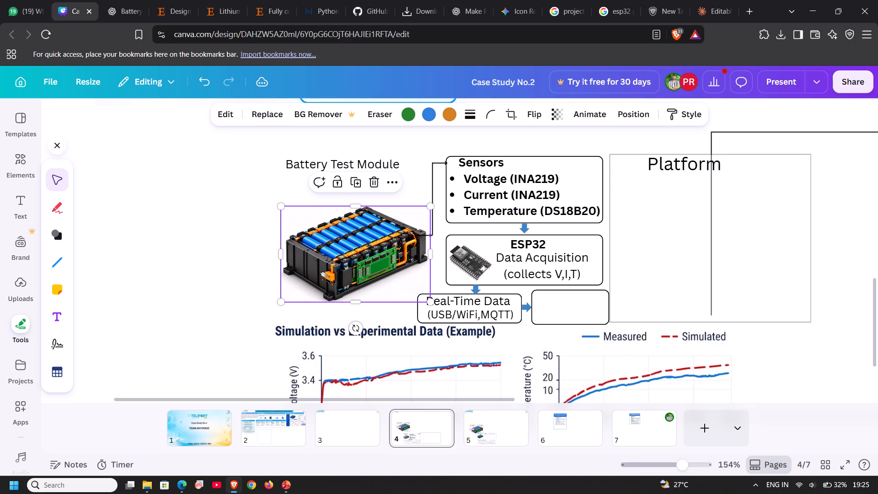
key(ctrl+z)
drag(408, 293, 449, 315)
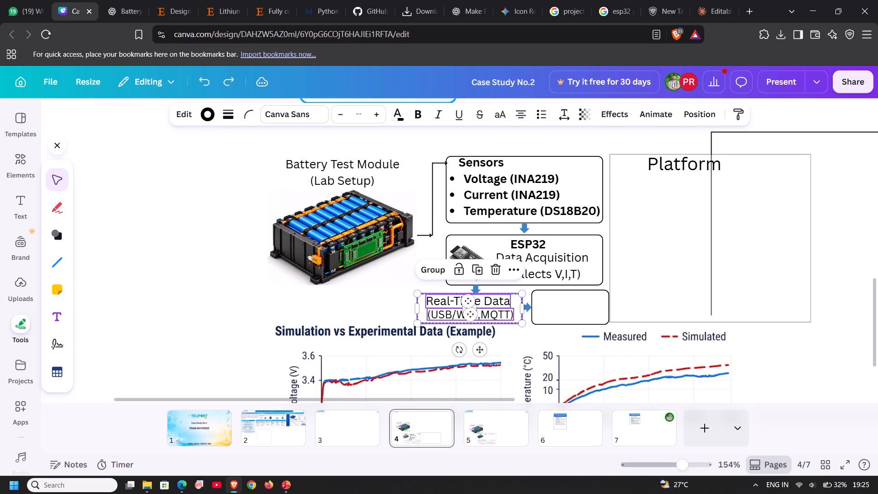
key(ctrl+g)
click(376, 302)
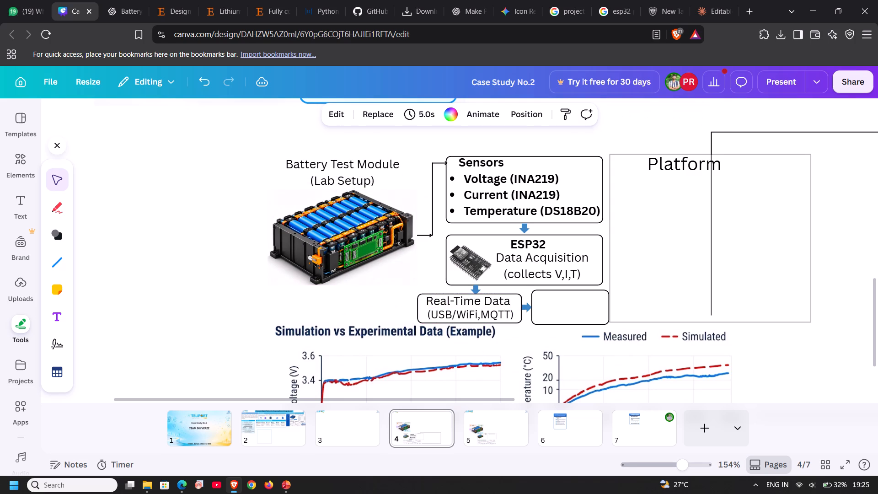
Move the grouped Real-Time Data block slightly left, keeping it just below the ESP32 box.
drag(425, 304, 414, 309)
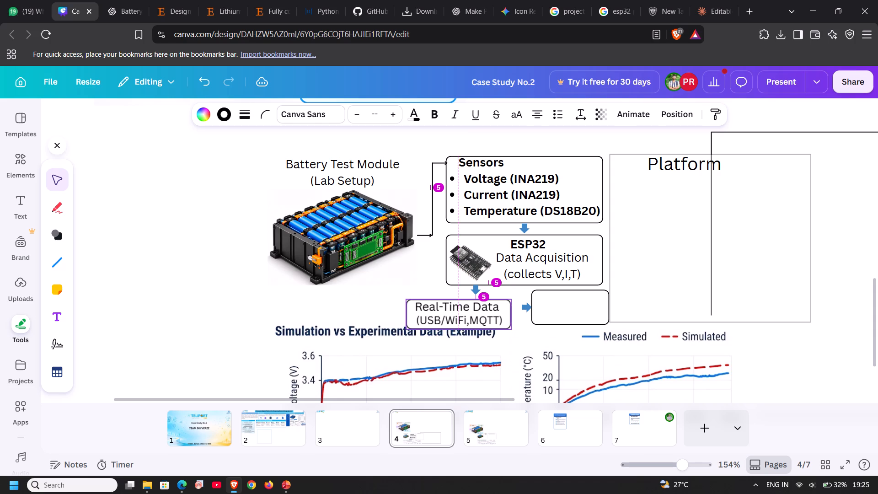
drag(414, 309, 411, 309)
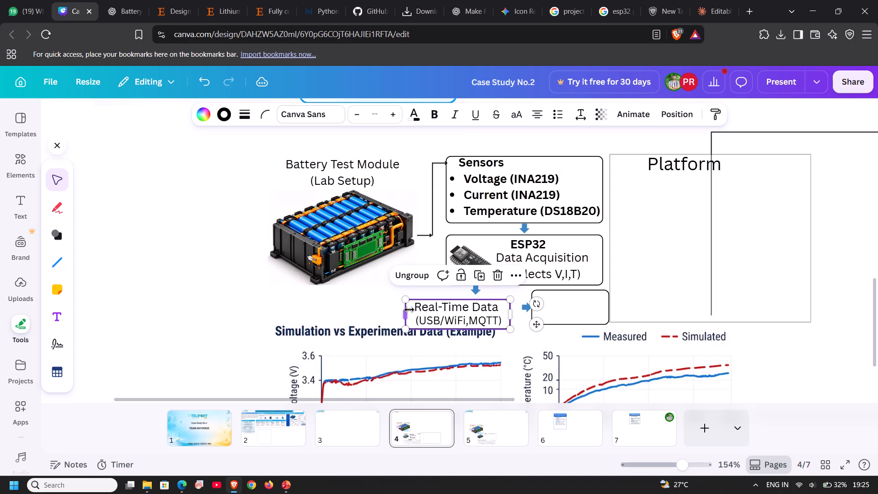
key(Left)
key(Left)
key(Up)
key(Up)
key(Up)
key(Up)
key(Up)
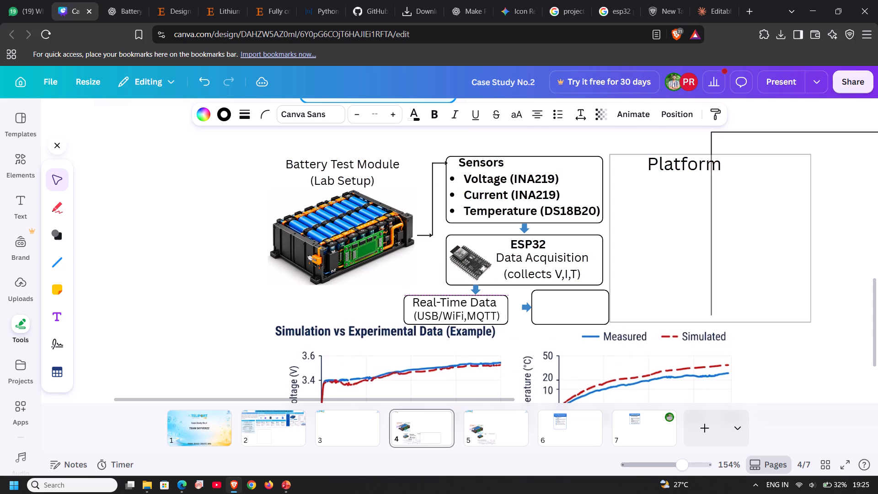
Shift the small blue down arrow between the ESP32 and Real-Time Data boxes left, above the moved block.
click(472, 289)
key(Left)
key(Left)
key(Left)
key(Left)
key(Left)
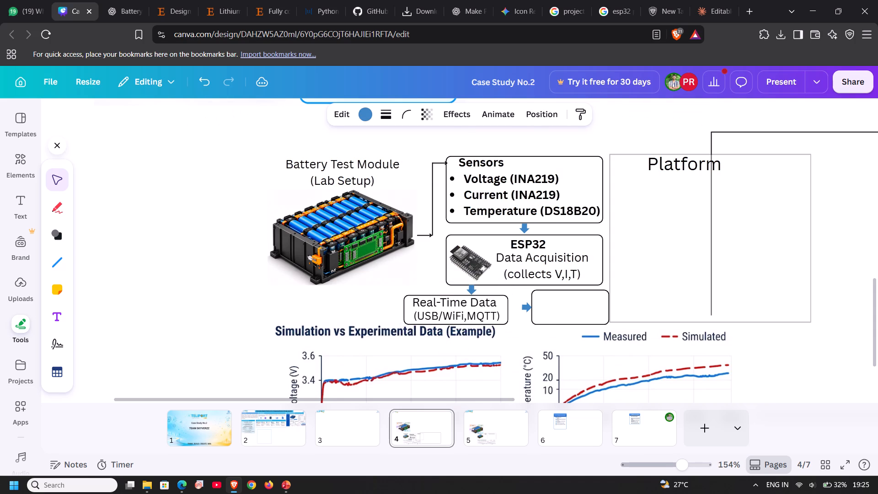
key(Left)
key(Left)
key(Left)
key(Left)
key(Left)
key(Left)
key(Left)
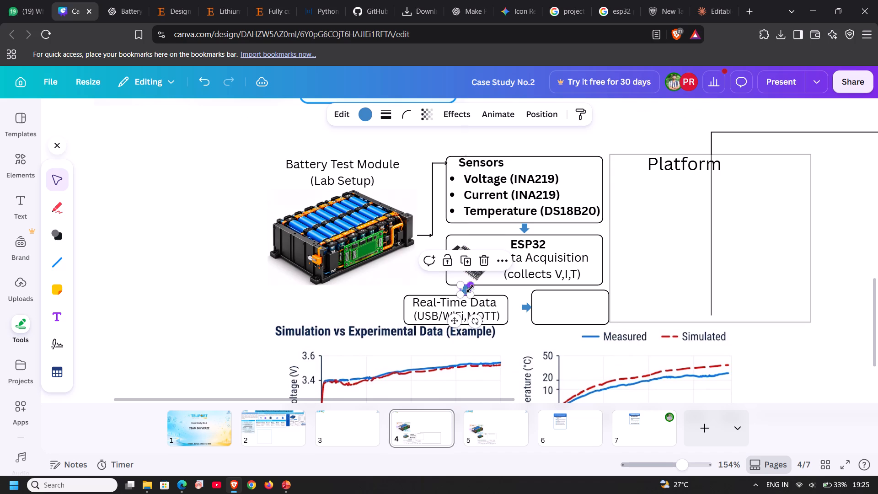
Shift the small blue horizontal arrow left until it meets the edge of the Real-Time Data box.
click(523, 307)
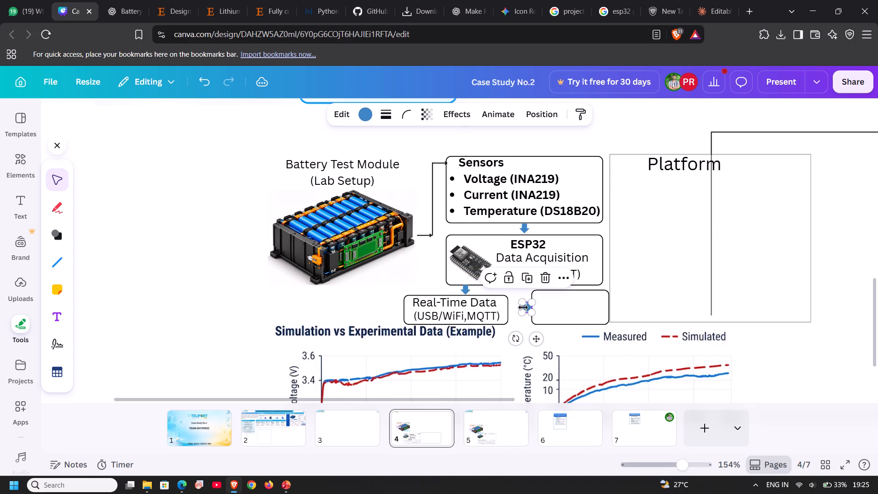
drag(521, 307, 513, 307)
key(ctrl+z)
key(Left)
key(Left)
key(Left)
key(Left)
key(Left)
key(Left)
key(Left)
key(Left)
key(Left)
key(Left)
key(Left)
key(Left)
key(Left)
key(Left)
key(Left)
key(Left)
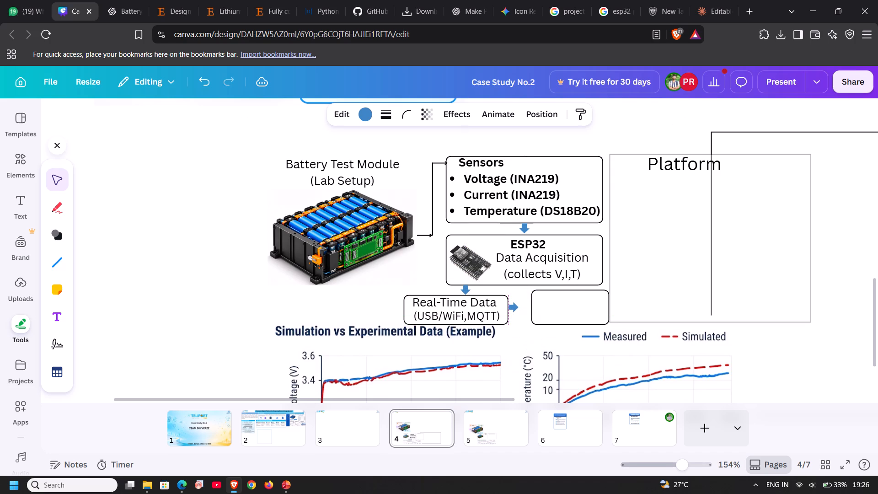
key(Left)
Move the empty box left against the tip of the arrow coming from the Real-Time Data box.
drag(541, 312, 533, 314)
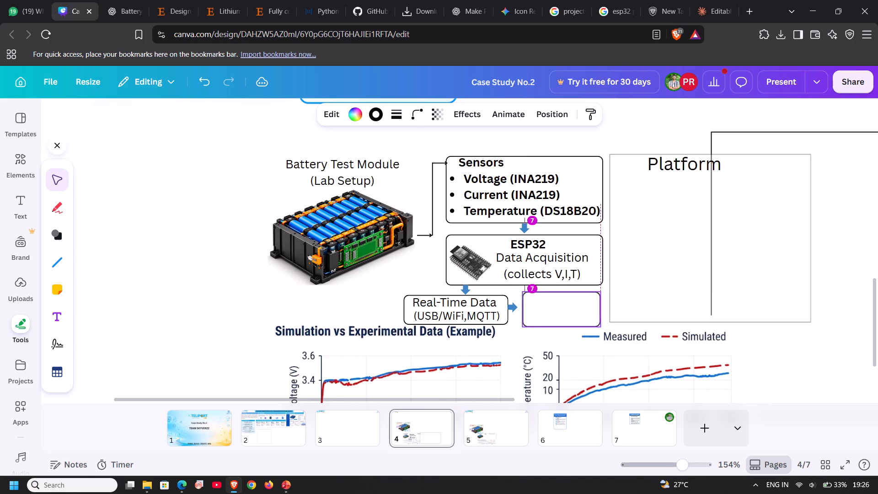
drag(533, 314, 527, 315)
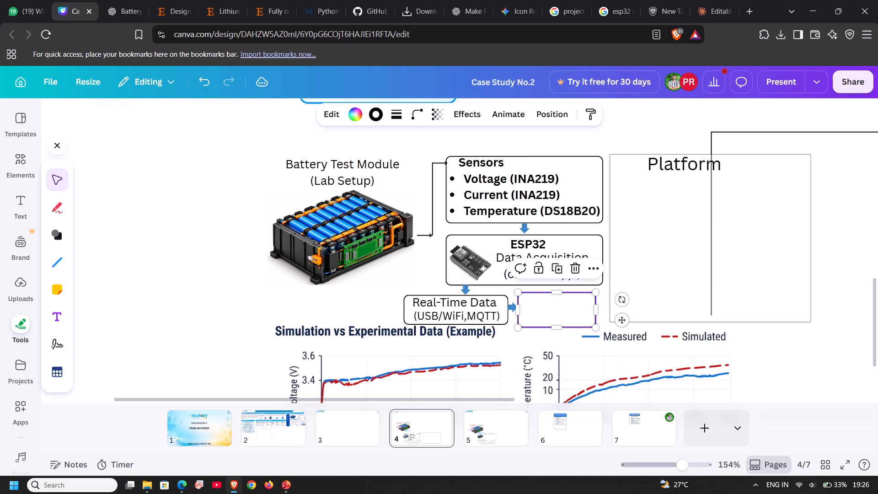
click(541, 310)
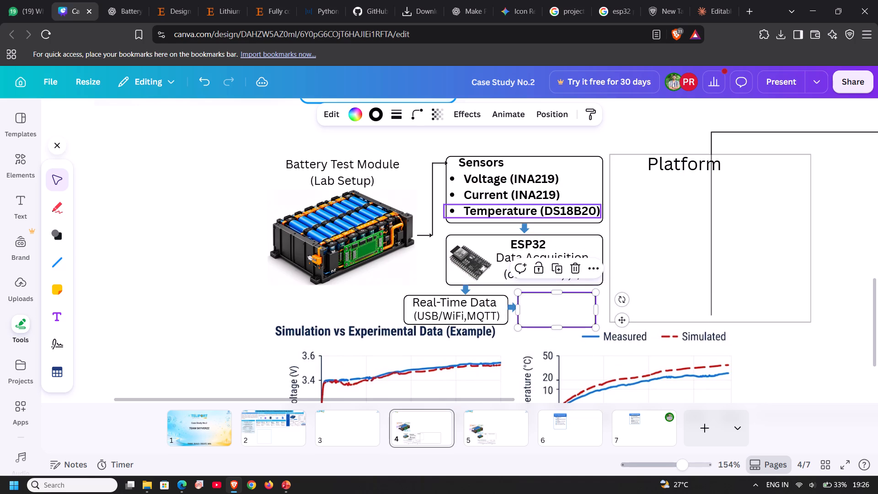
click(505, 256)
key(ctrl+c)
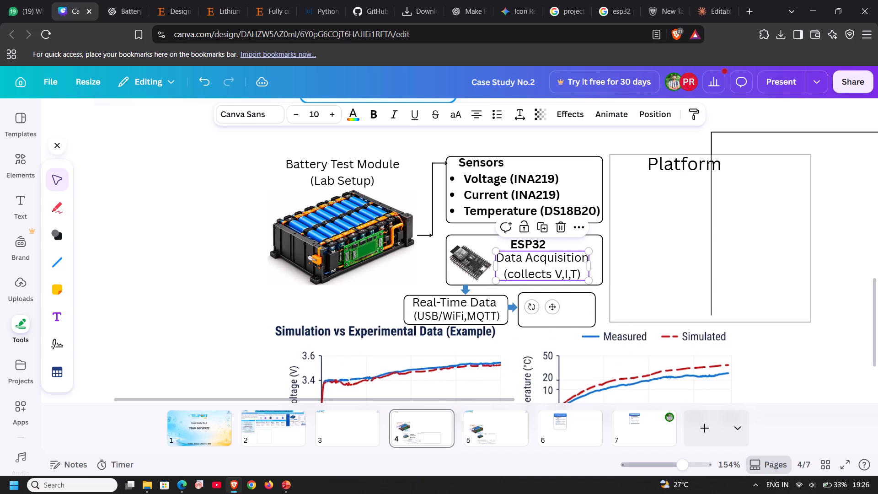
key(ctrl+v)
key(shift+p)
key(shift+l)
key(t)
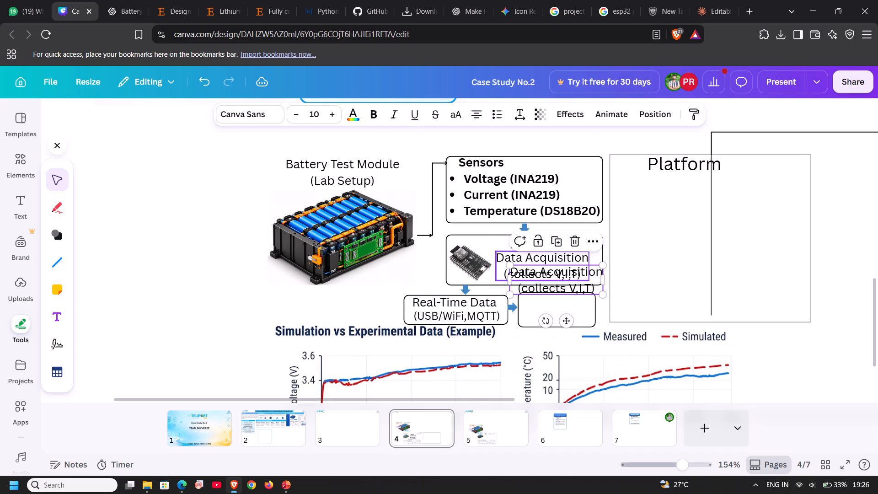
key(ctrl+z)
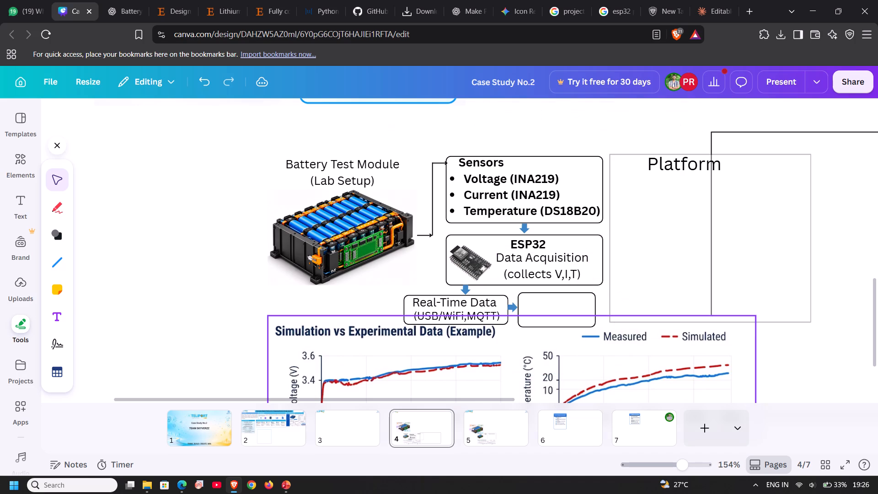
Copy the "Data Acquisition (collects V,I,T)" text onto the empty box beside Real-Time Data and change it to "Platform".
click(566, 264)
key(ctrl+c)
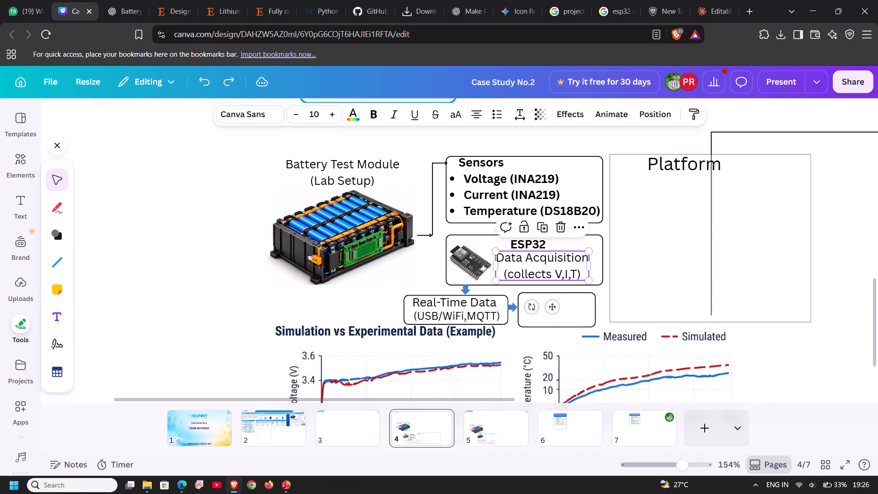
key(ctrl+v)
drag(564, 319, 567, 338)
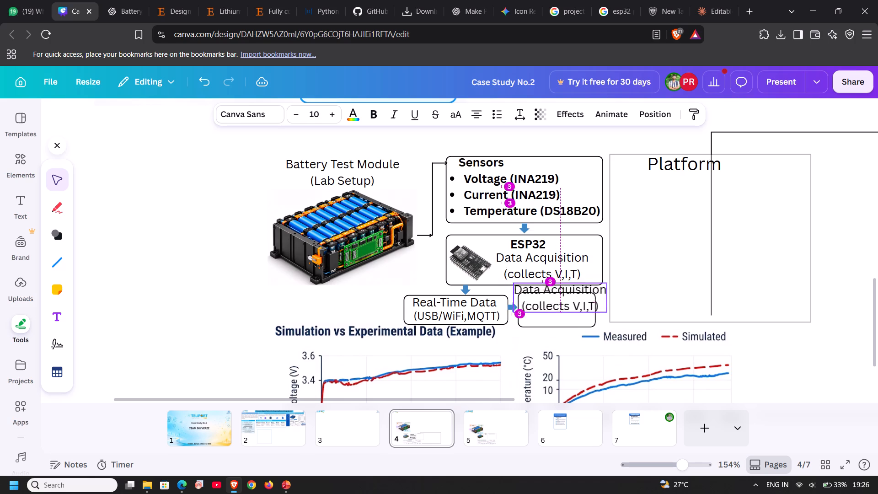
drag(567, 338, 574, 351)
click(570, 300)
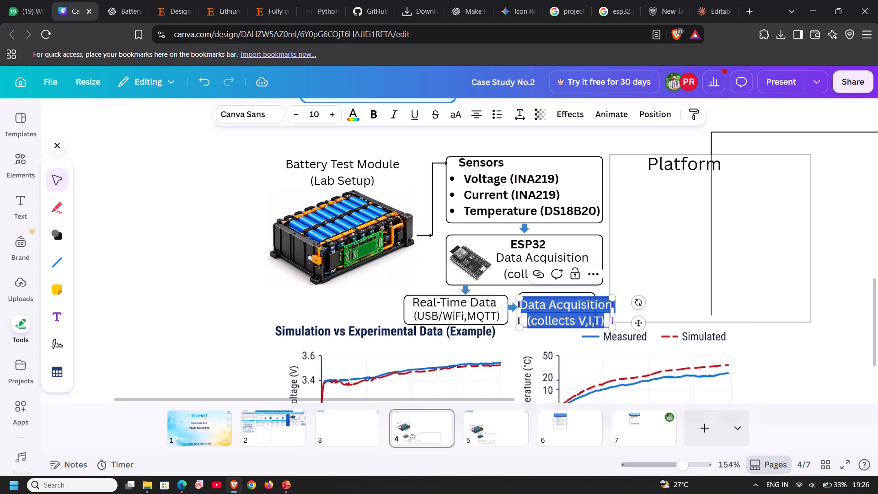
key(shift+p)
text(latform)
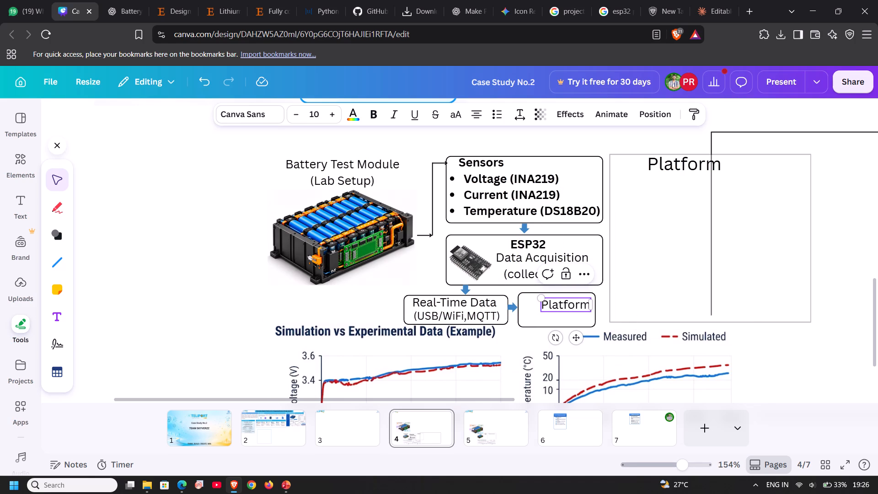
Position the new "Platform" label inside the box beside the Real-Time Data block.
click(828, 356)
click(582, 308)
drag(580, 308, 576, 313)
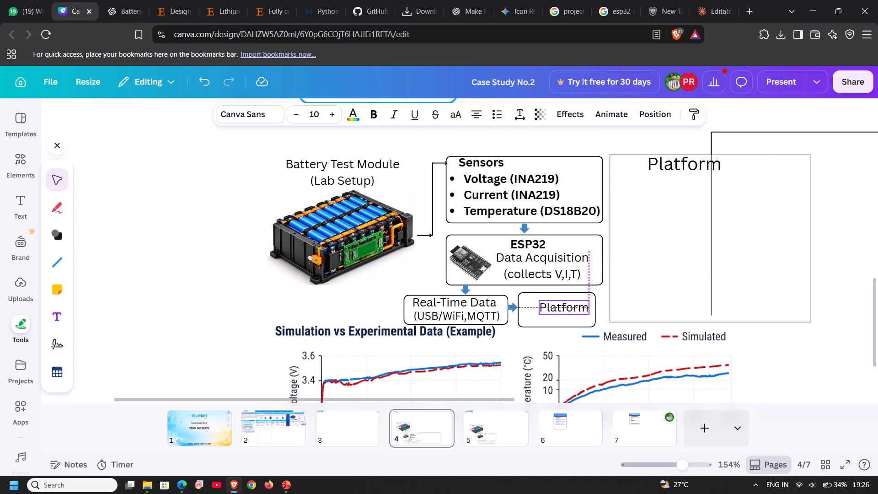
drag(576, 313, 567, 311)
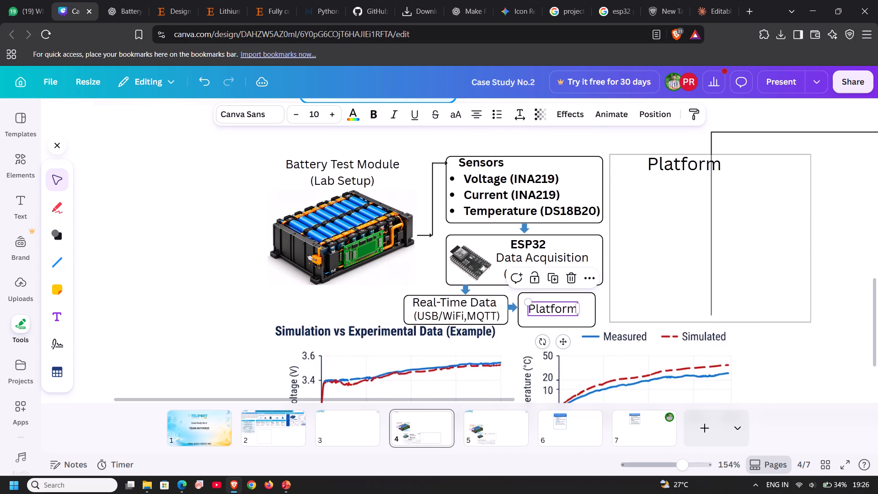
click(589, 302)
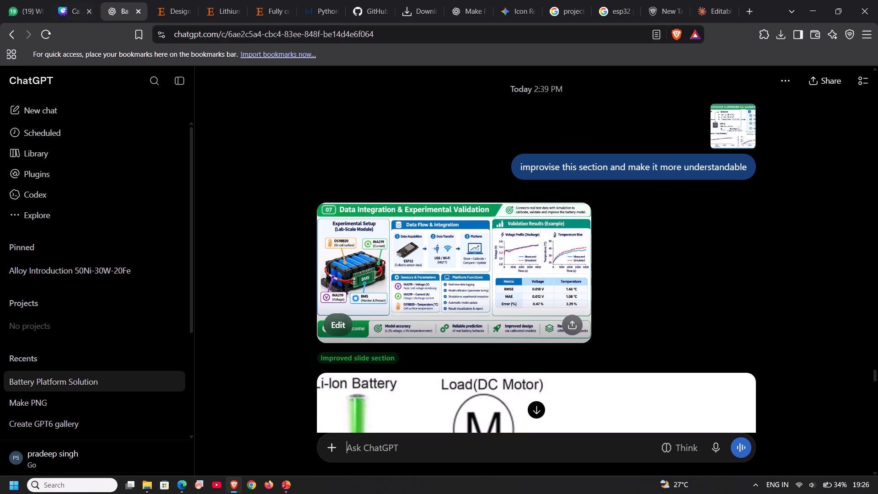
Reduce the height of the small Platform box at its upper and lower edges to match the Real-Time Data box.
click(71, 8)
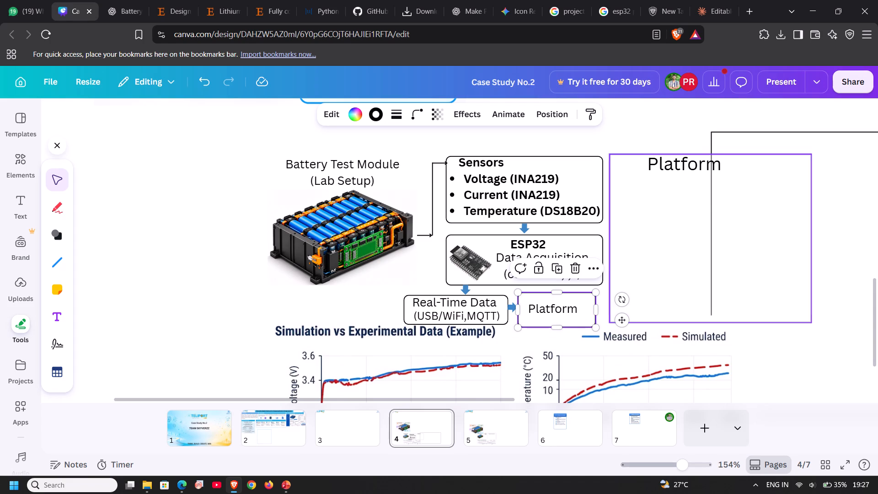
click(375, 286)
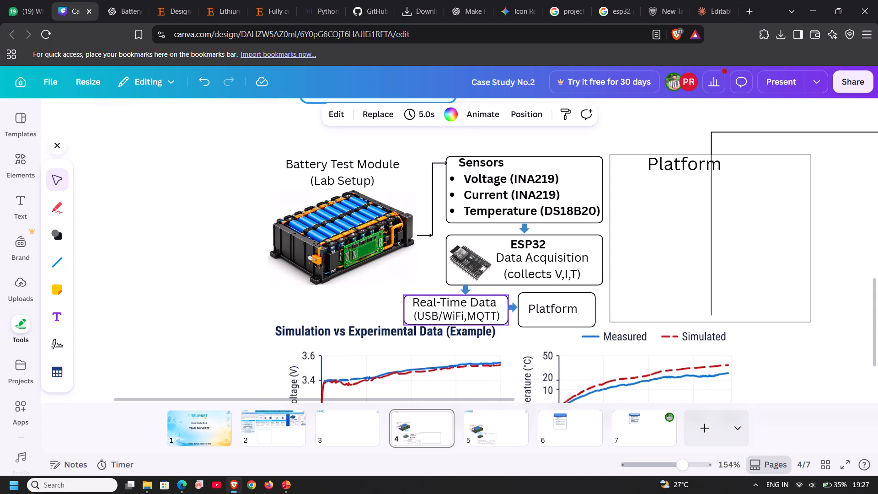
click(565, 316)
click(557, 328)
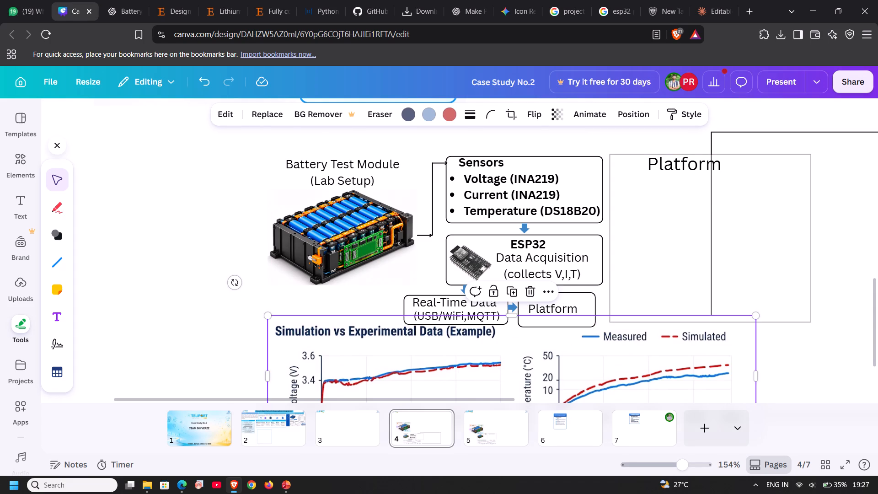
click(596, 295)
click(592, 298)
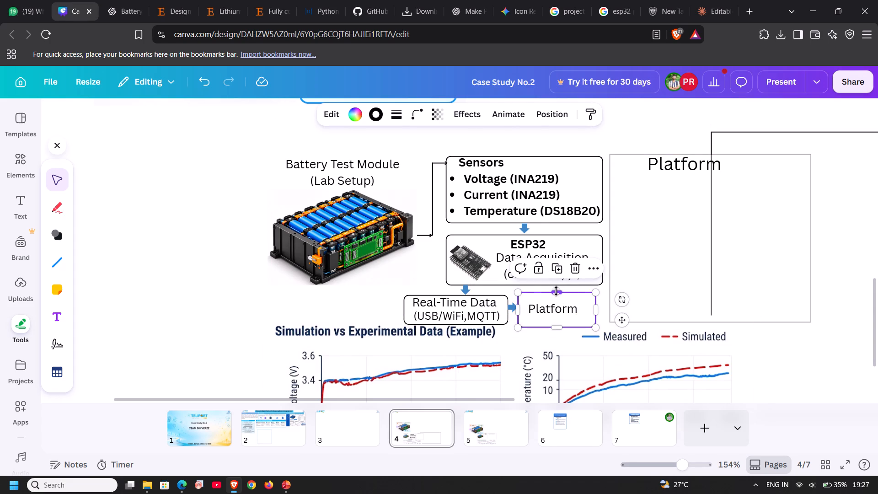
drag(556, 291, 555, 295)
click(555, 325)
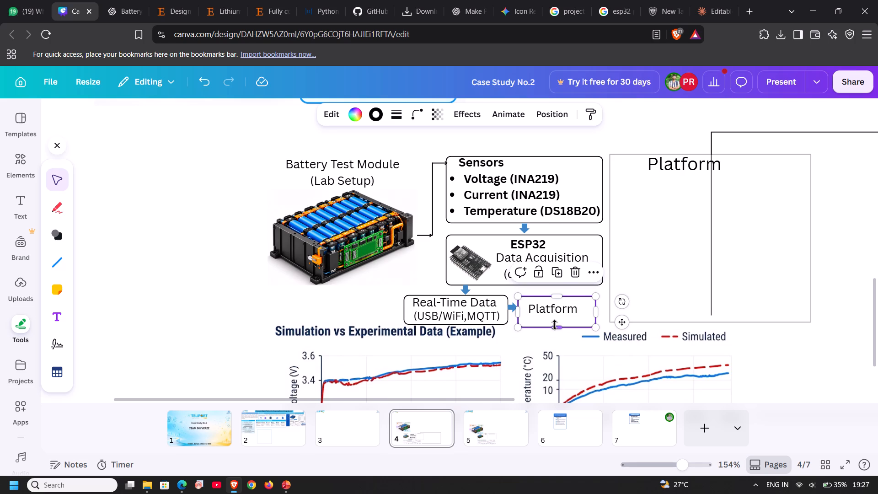
click(370, 301)
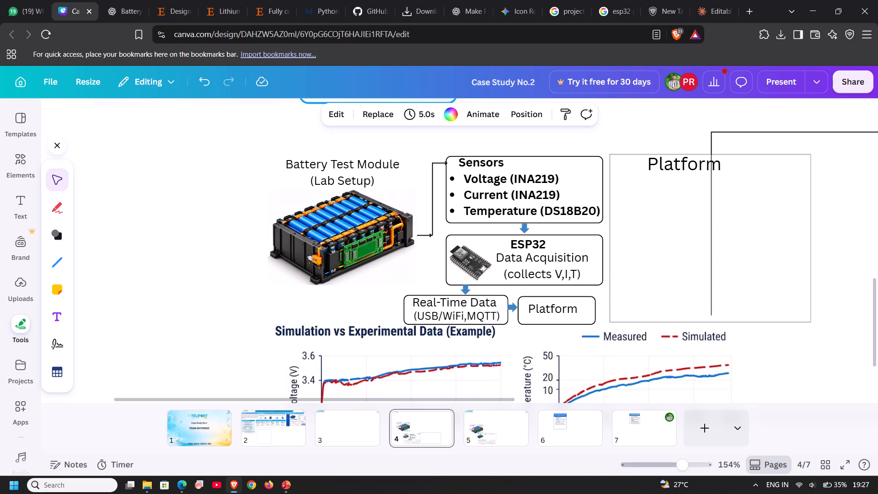
Nudge the small Platform box slightly upward so it lines up with the Real-Time Data box.
click(591, 307)
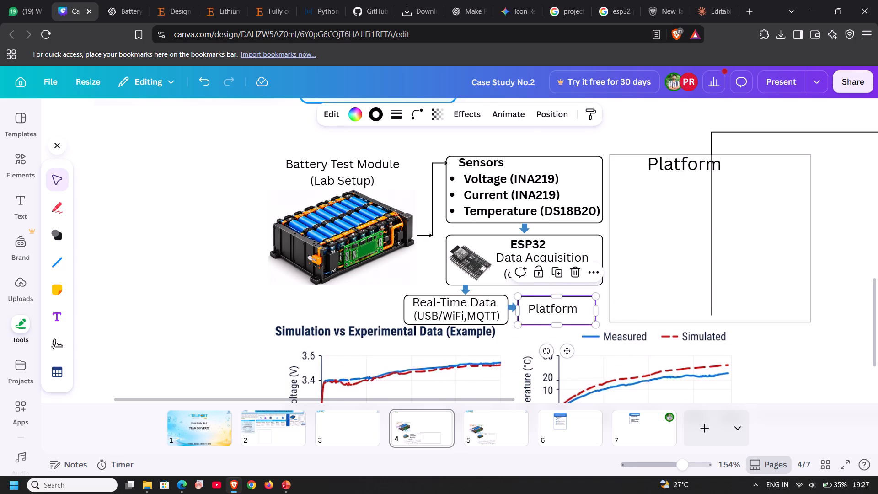
key(Up)
key(Up)
key(Down)
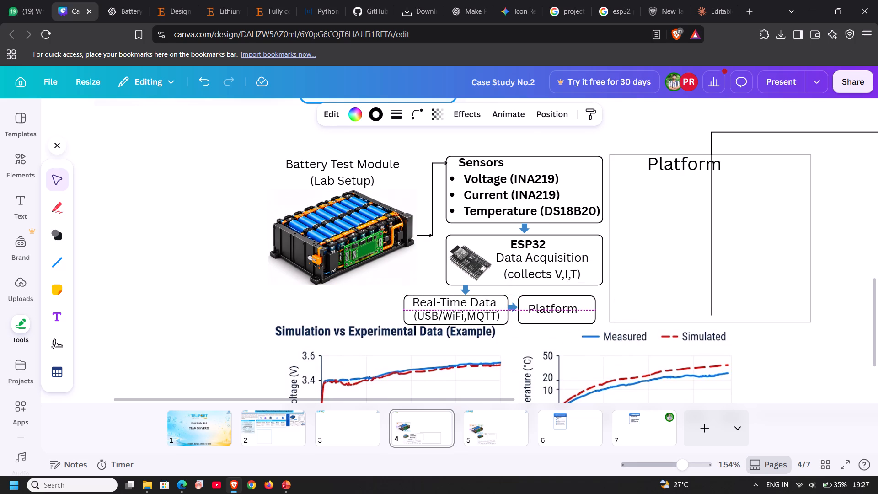
click(371, 295)
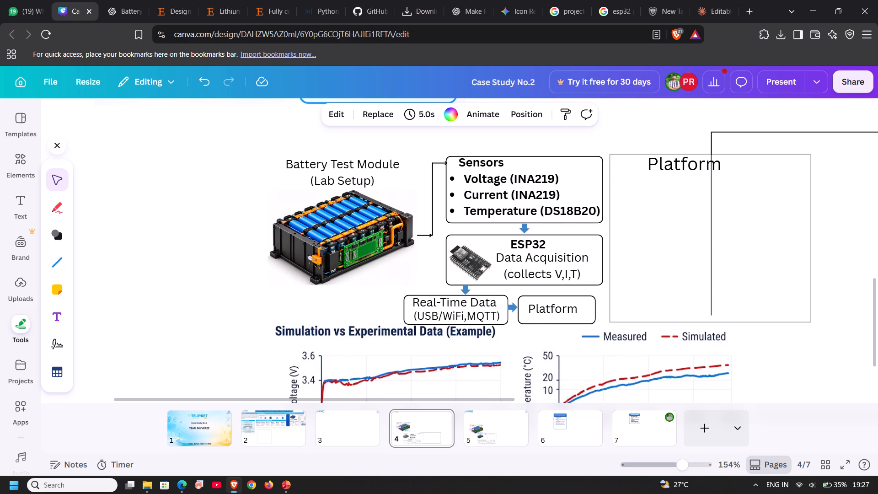
Select the large outer black frame beside the diagram.
click(644, 266)
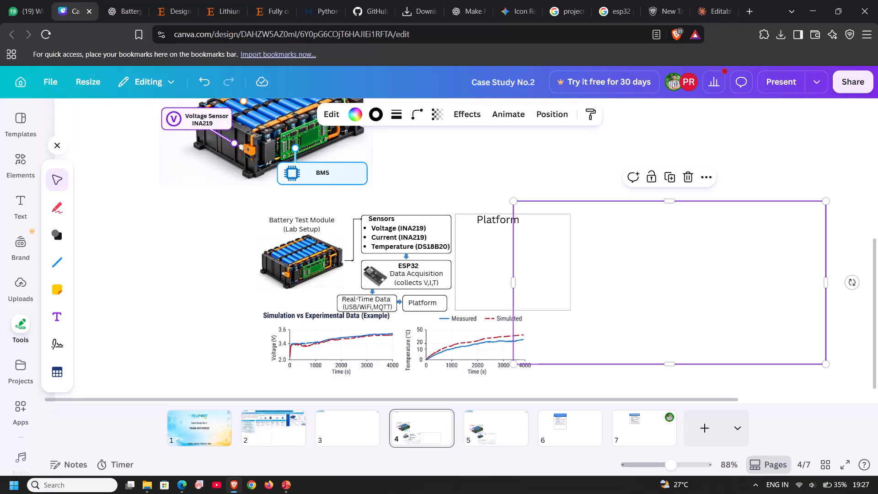
Move the large empty frame on page 4 further right, clear of the Platform card.
scroll(641, 313, down, 2)
drag(654, 311, 714, 280)
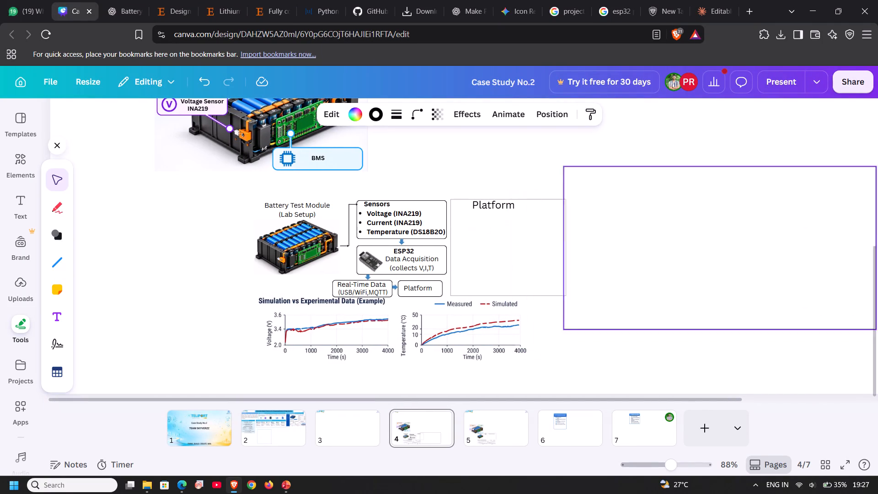
drag(714, 280, 729, 258)
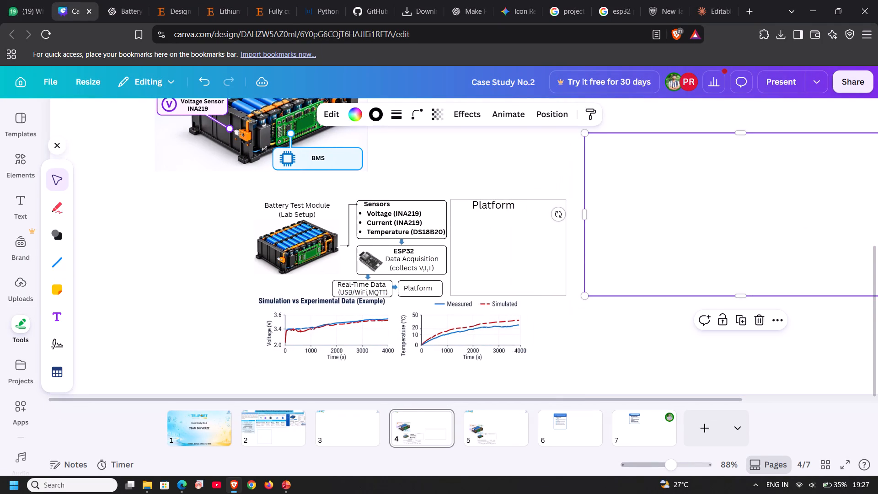
Group all elements of the Platform Functions card on page 7 and move the group to page 4.
click(568, 425)
click(642, 426)
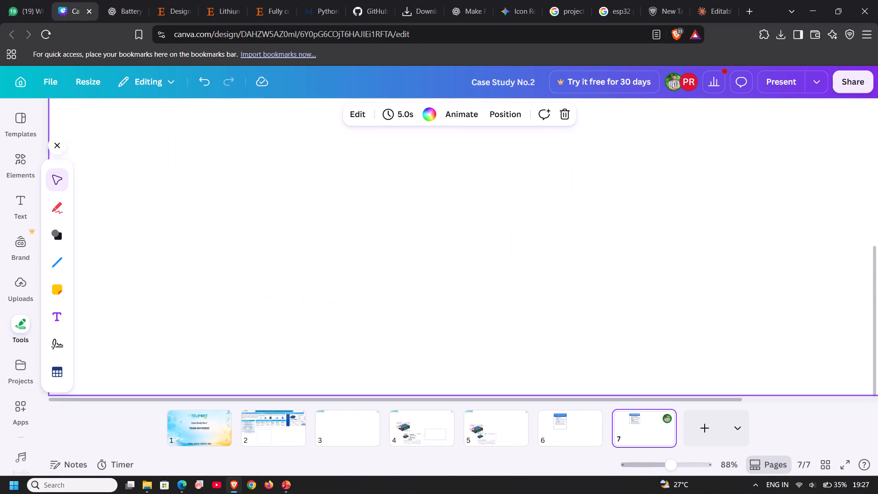
scroll(541, 276, up, 4)
click(629, 243)
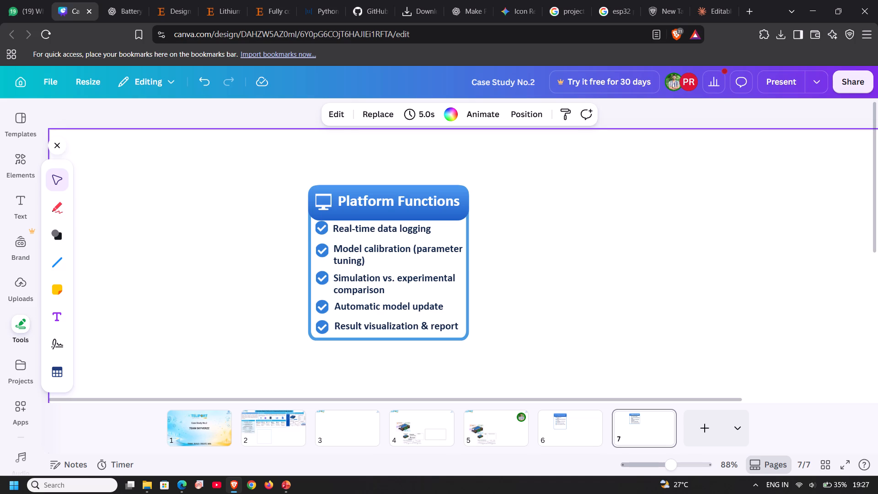
click(434, 249)
drag(295, 175, 295, 175)
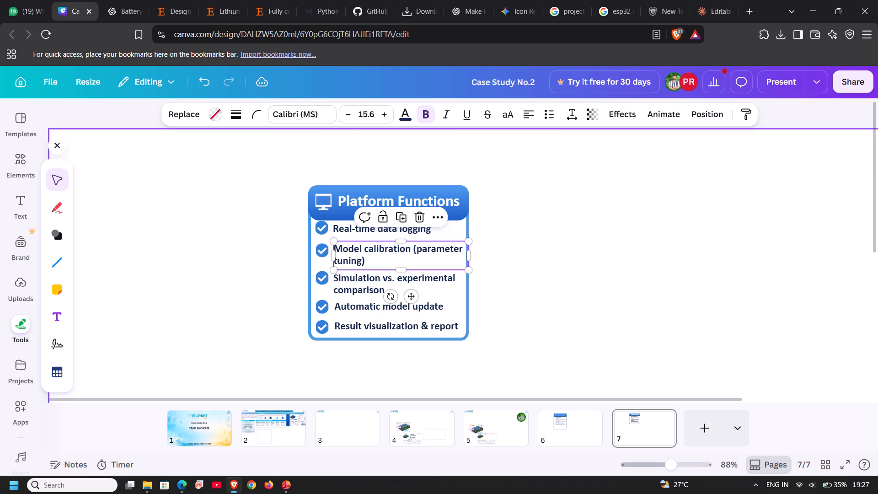
drag(295, 175, 495, 362)
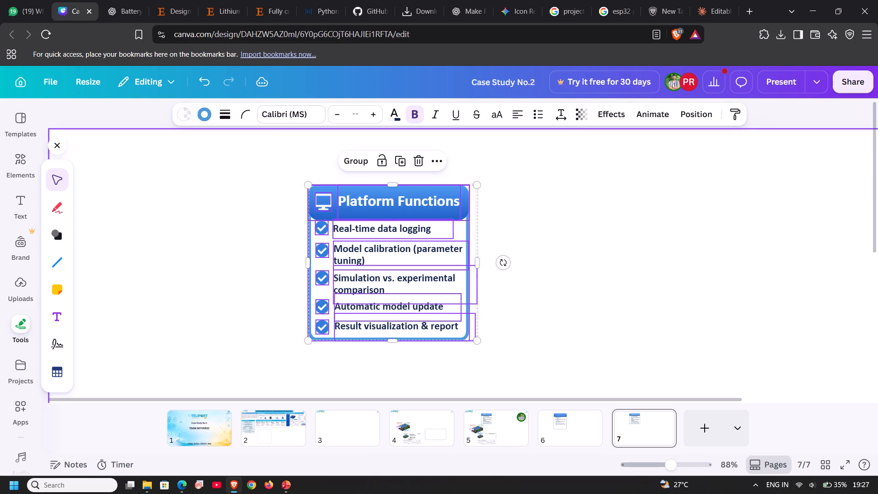
key(ctrl+g)
drag(436, 279, 444, 398)
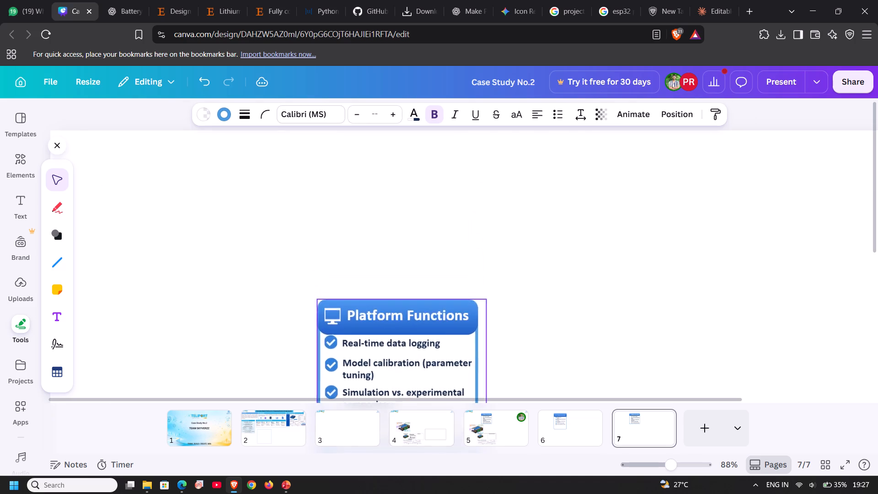
drag(444, 398, 441, 424)
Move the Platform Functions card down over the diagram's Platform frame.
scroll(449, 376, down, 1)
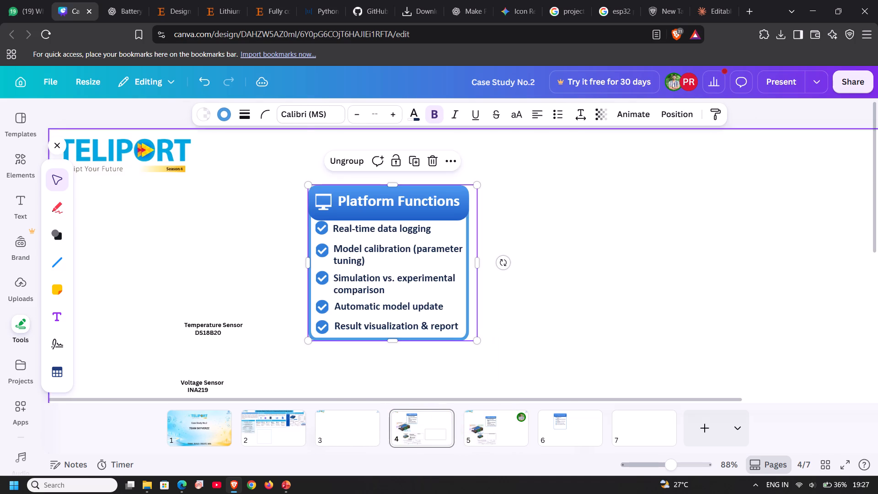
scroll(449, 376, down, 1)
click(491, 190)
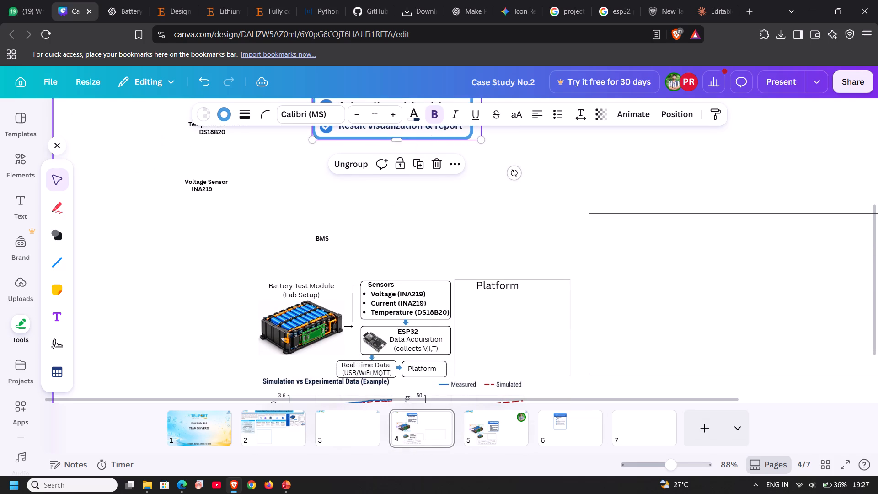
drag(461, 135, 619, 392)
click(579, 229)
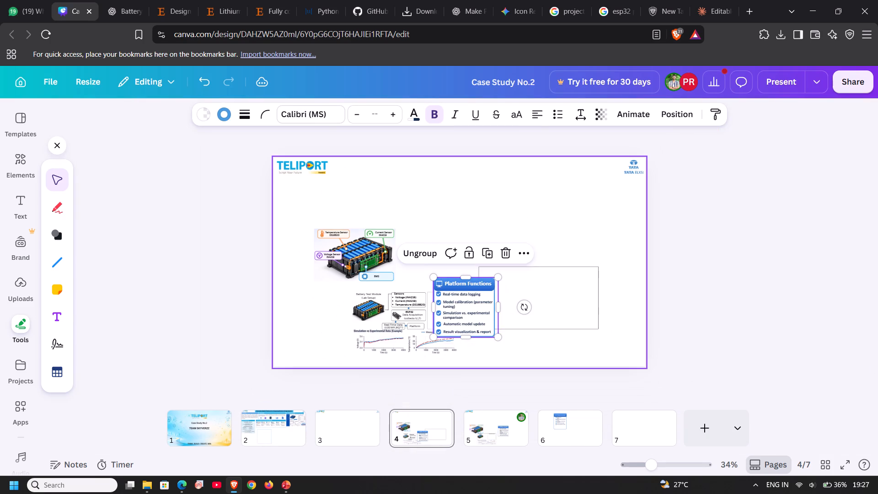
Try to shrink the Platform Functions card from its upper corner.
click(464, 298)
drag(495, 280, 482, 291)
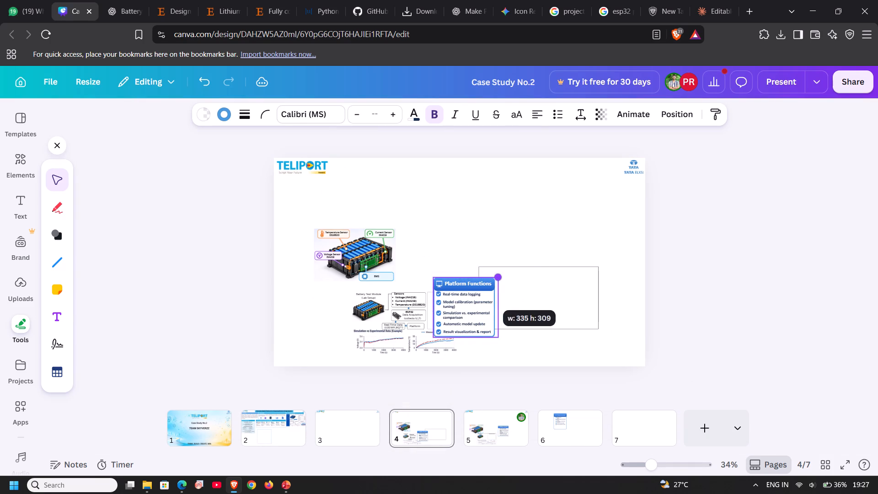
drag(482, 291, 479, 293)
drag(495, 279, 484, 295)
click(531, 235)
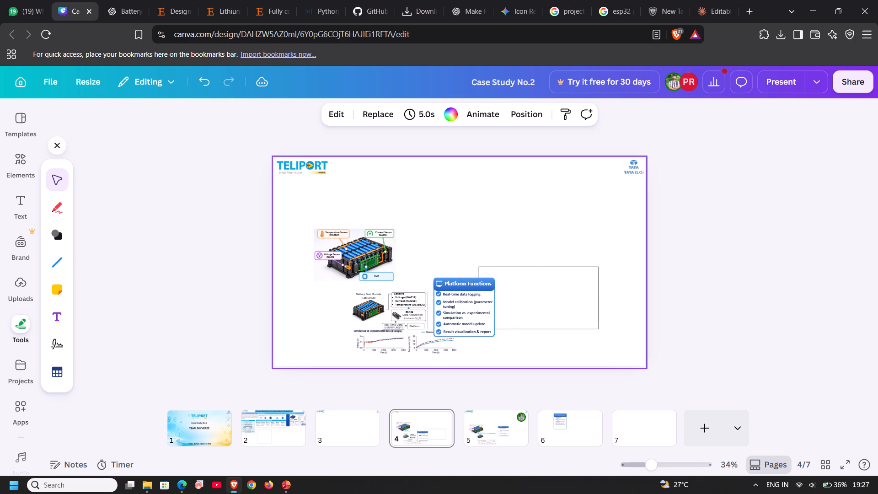
Move the Platform Functions card up into the empty area beside the labelled battery image.
scroll(534, 233, down, 2)
drag(422, 279, 422, 126)
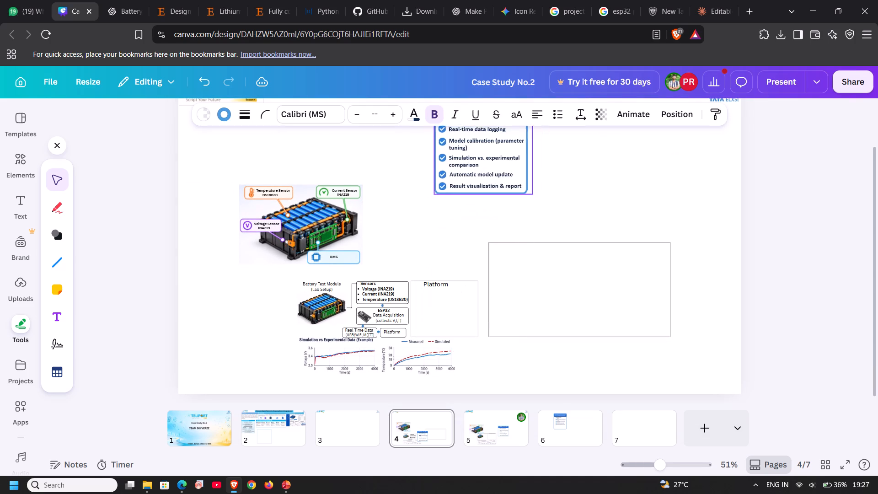
drag(422, 126, 396, 159)
click(583, 161)
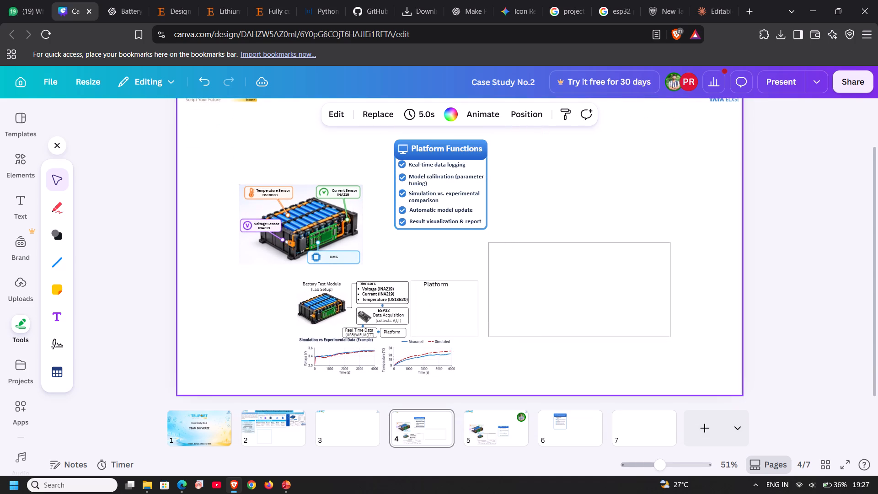
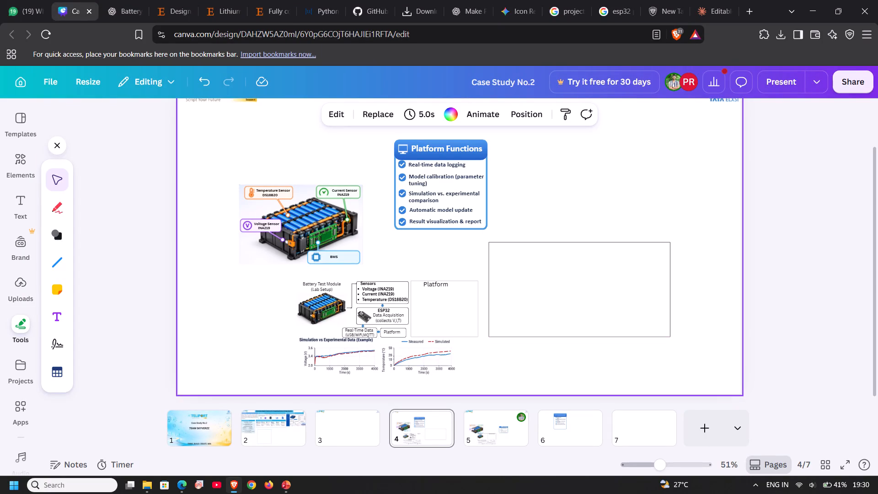
Group the battery test setup diagram with its simulation charts on page 4 and move the group to page 2.
click(299, 432)
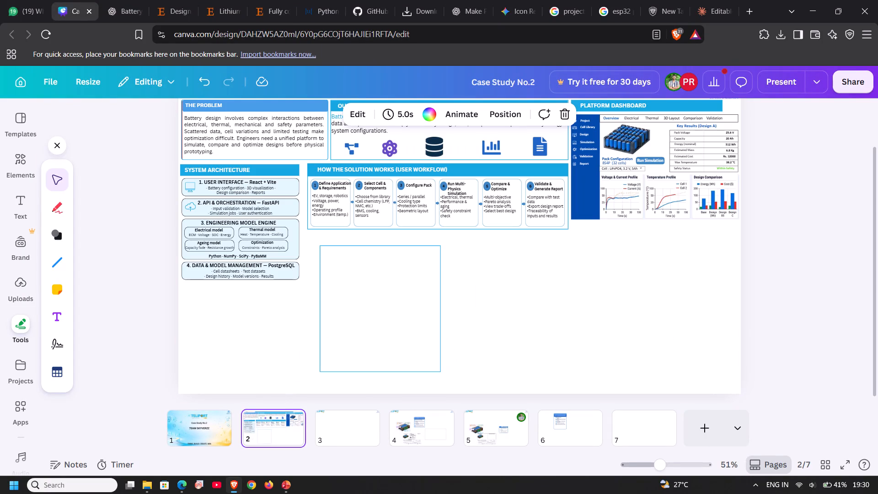
click(429, 422)
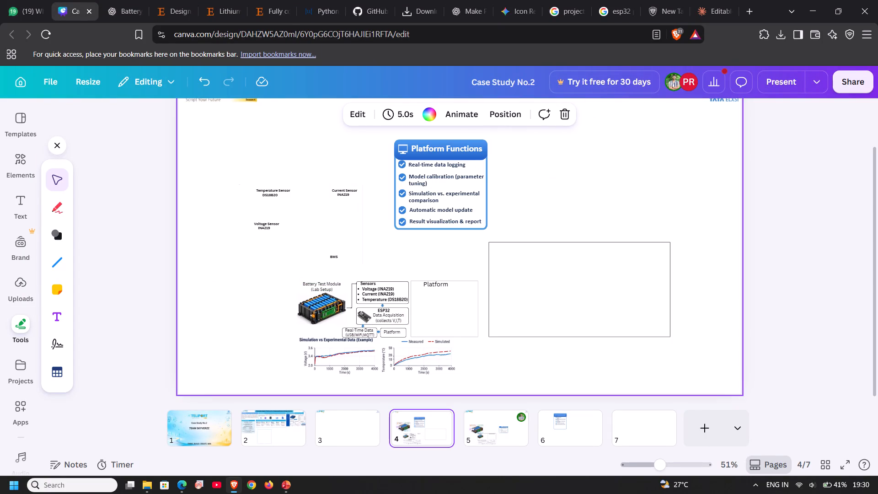
drag(284, 271, 471, 392)
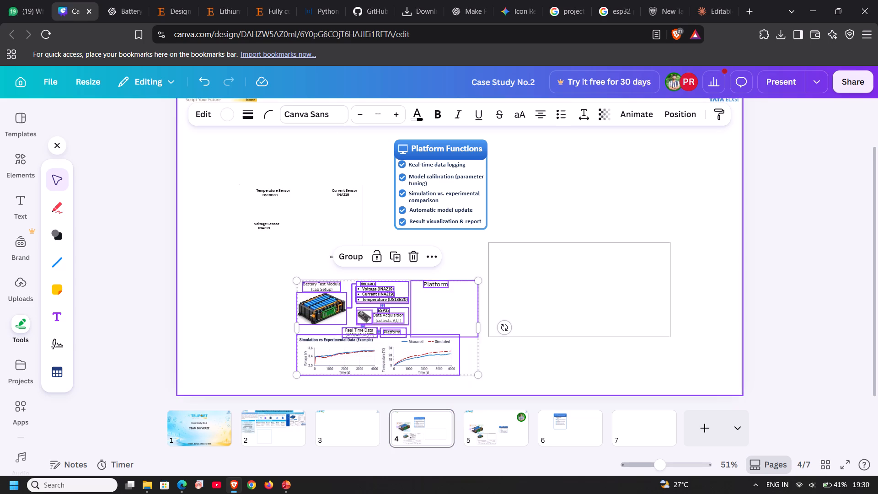
key(ctrl+g)
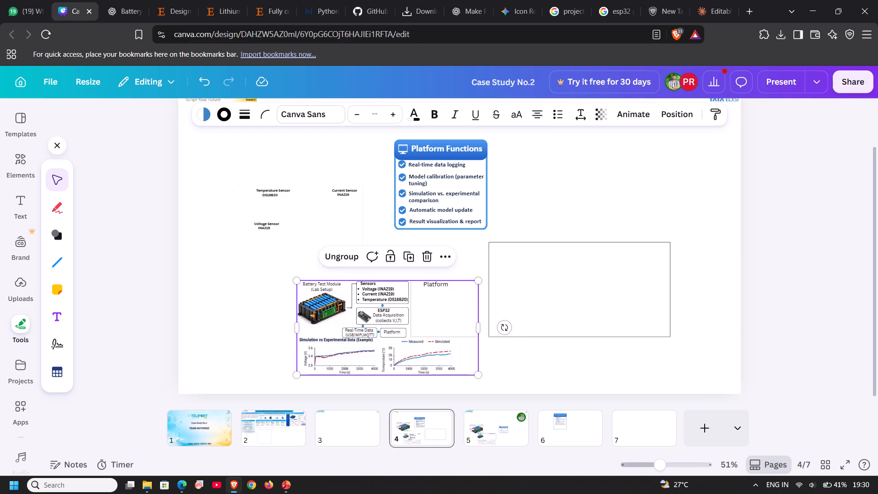
drag(425, 357, 296, 425)
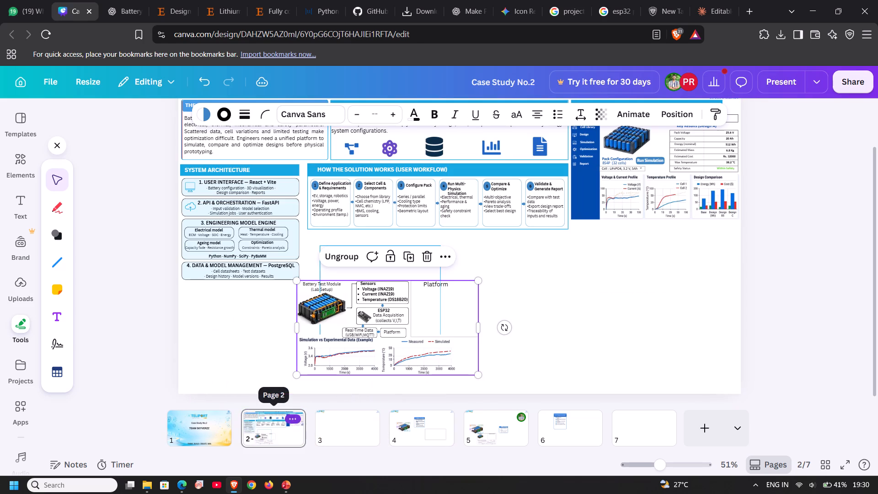
click(548, 321)
Position the diagram group near page 2's bottom edge, below the user workflow section and beside the system architecture column.
drag(436, 347, 444, 364)
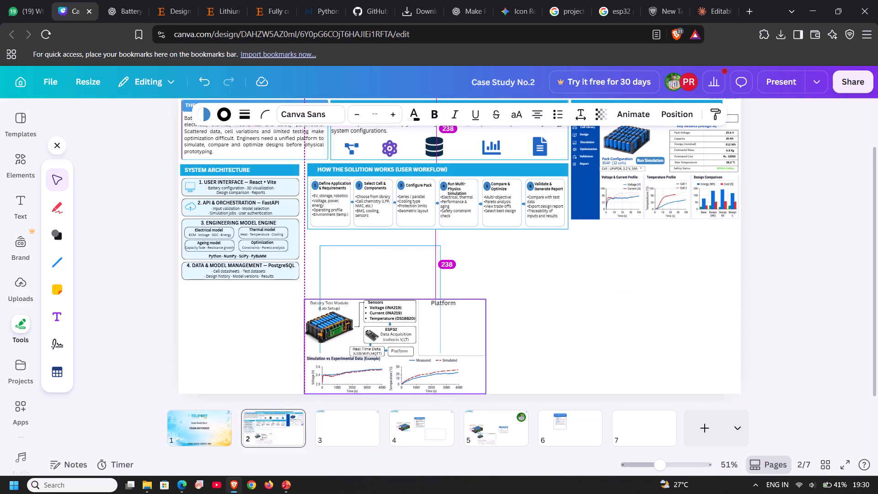
drag(444, 364, 441, 362)
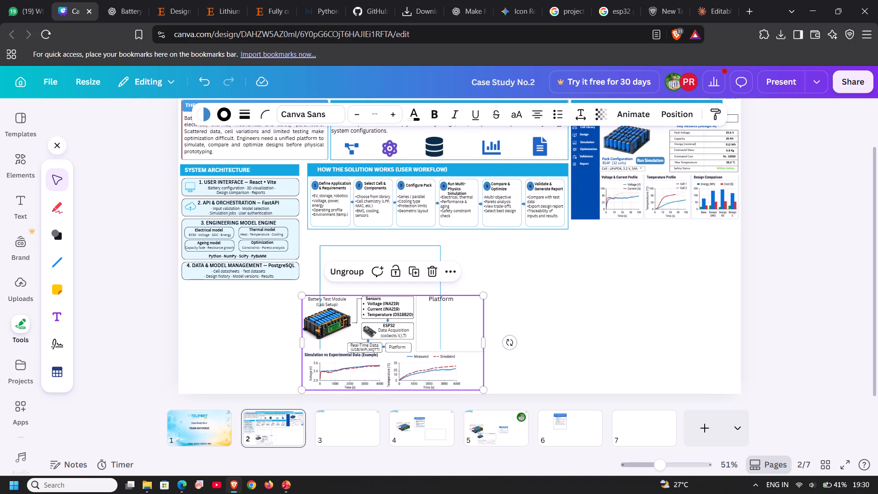
scroll(550, 290, down, 1)
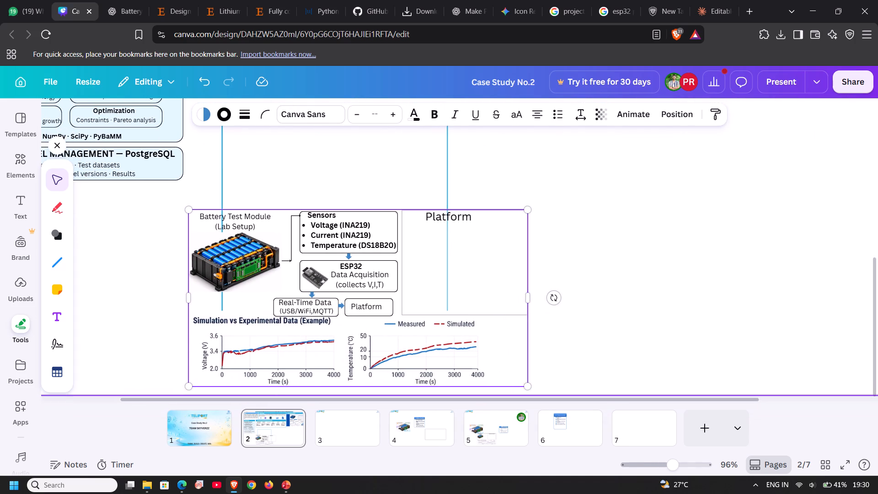
key(Down)
key(Down)
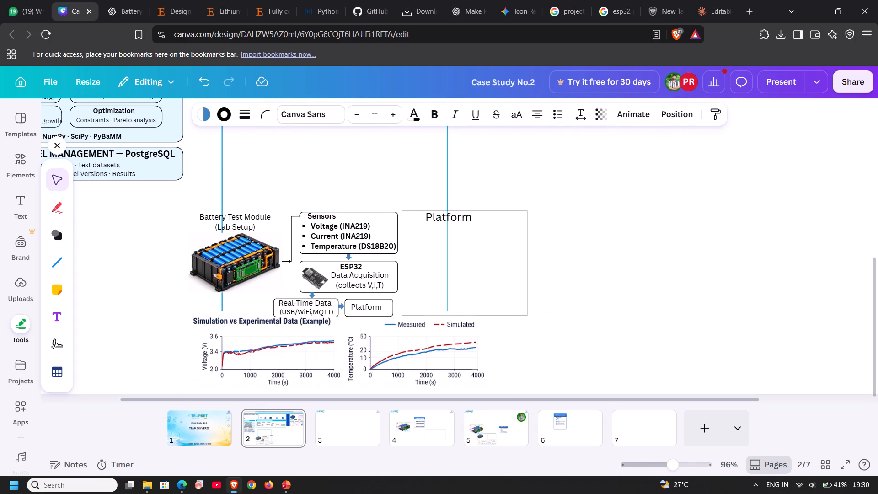
key(Down)
key(Down)
key(Down)
key(Down)
key(Down)
key(Down)
key(Down)
key(Down)
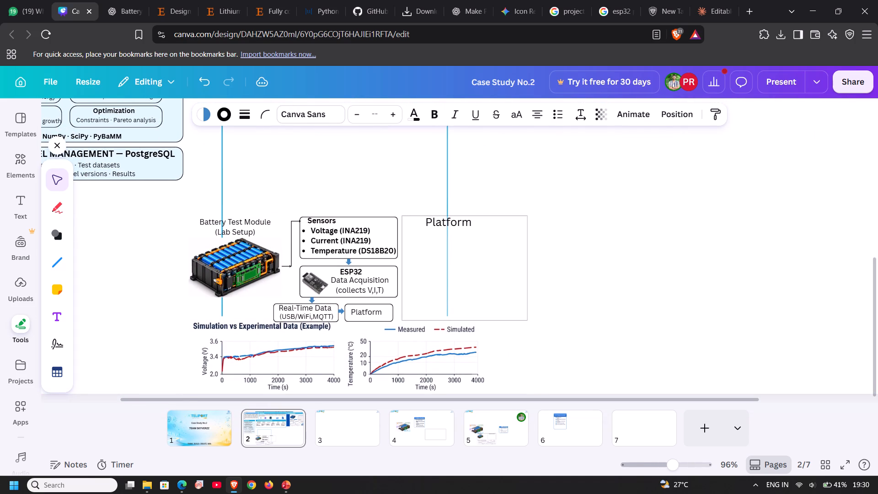
key(Up)
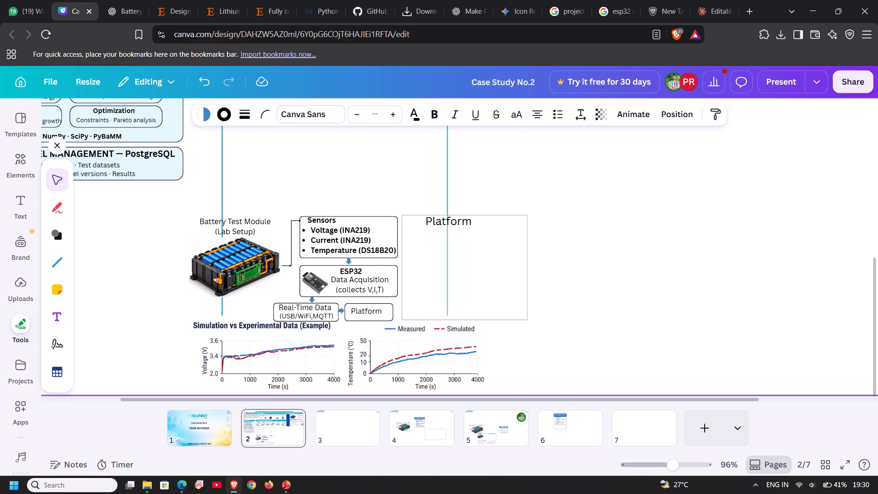
Shorten the empty blue frame to end just above the diagram and extend its top edge up toward the workflow section.
click(415, 258)
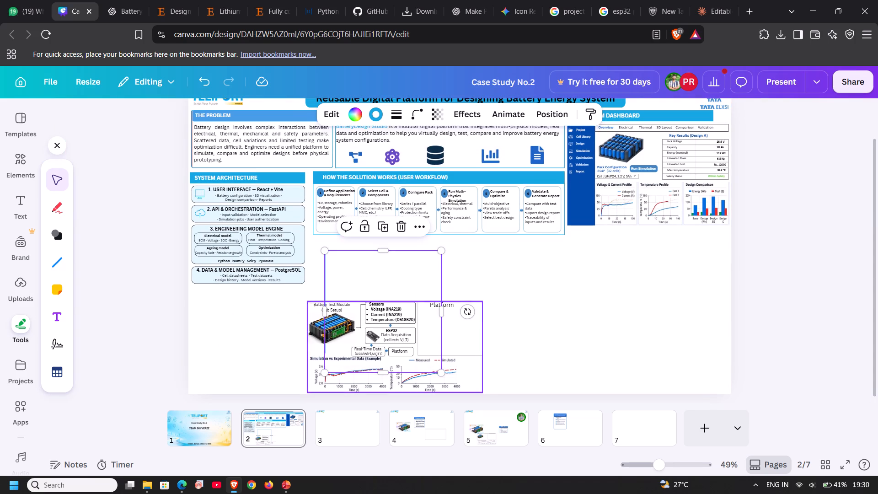
drag(381, 372, 382, 296)
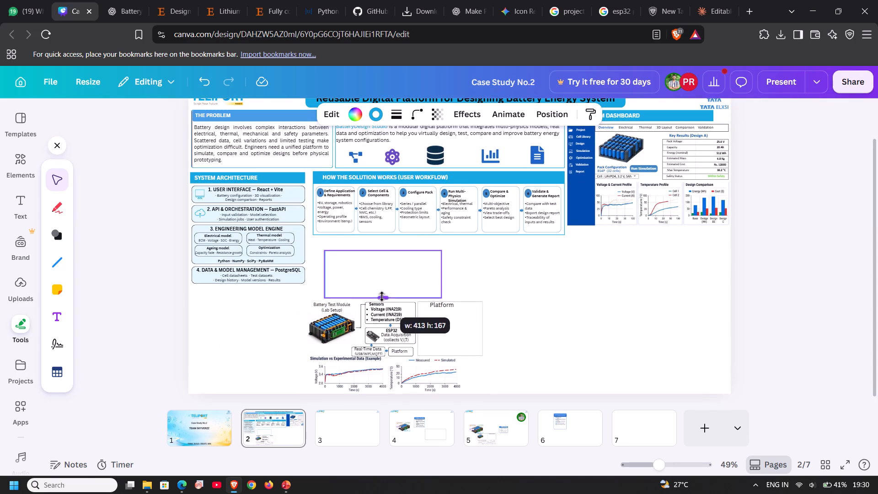
drag(382, 296, 382, 296)
drag(384, 252, 385, 239)
click(552, 261)
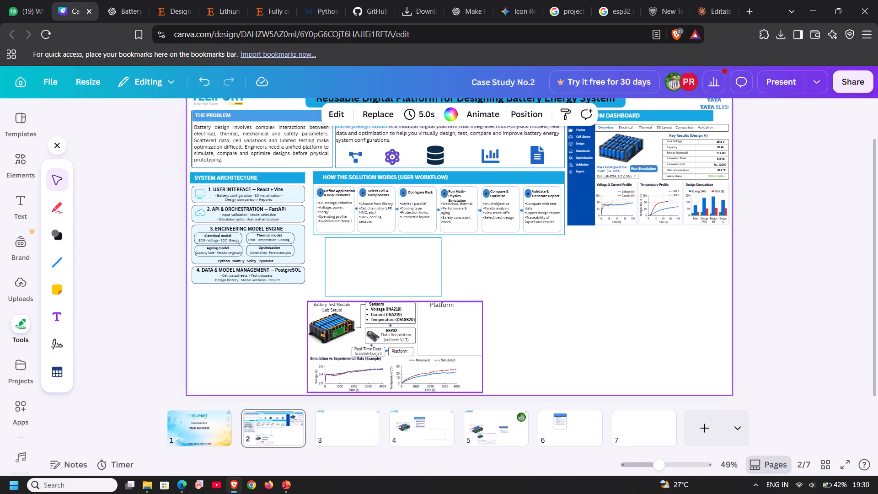
Move the compact Platform Functions card from page 5 to page 2 and place it over the diagram's Platform frame.
click(519, 427)
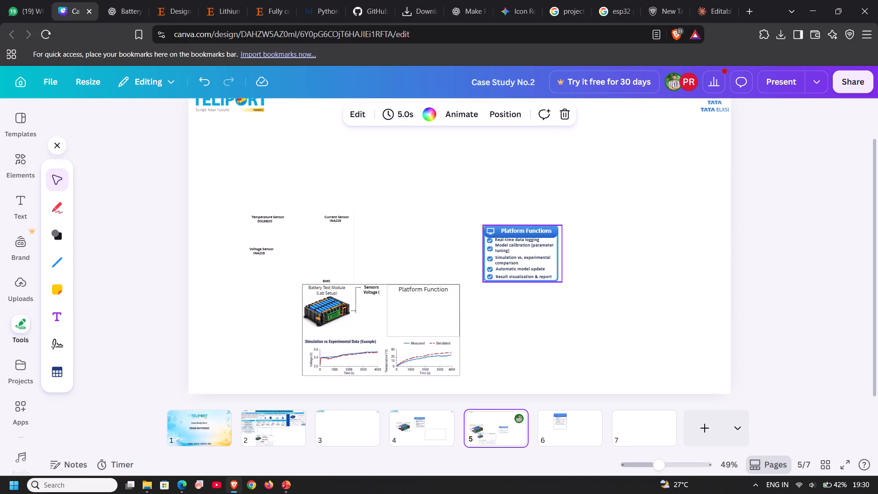
drag(502, 256, 403, 314)
click(559, 240)
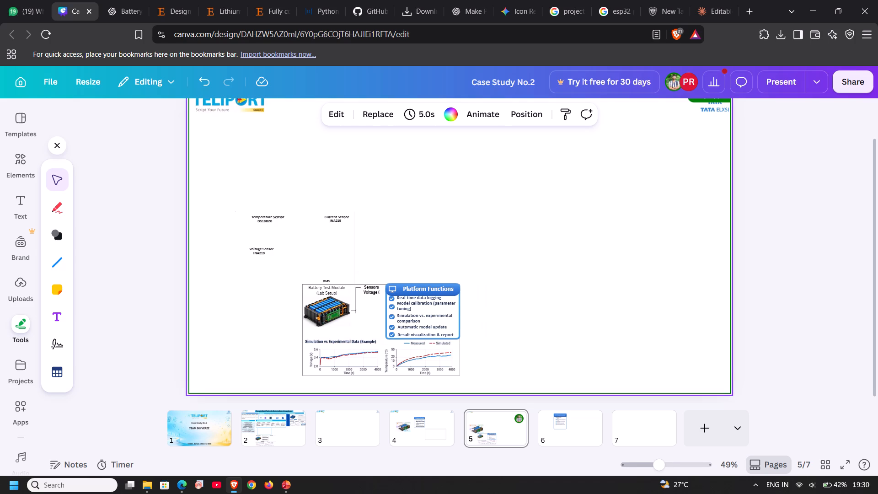
scroll(537, 248, down, 3)
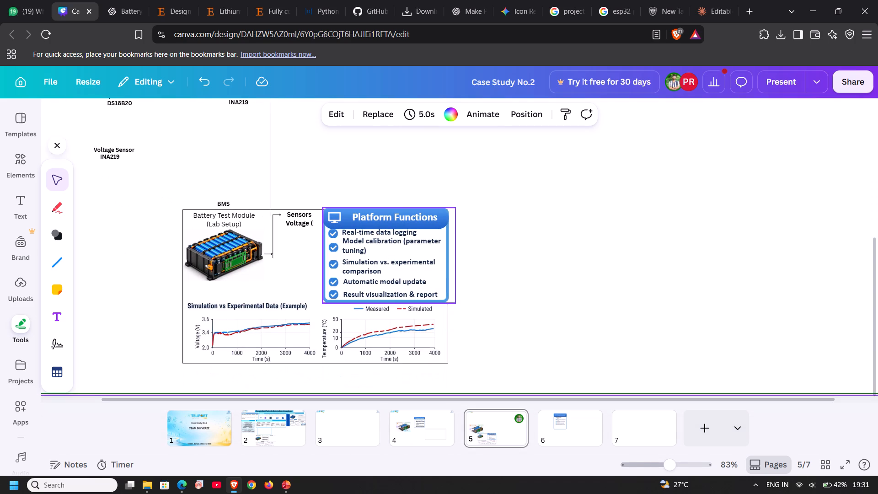
drag(380, 260, 281, 405)
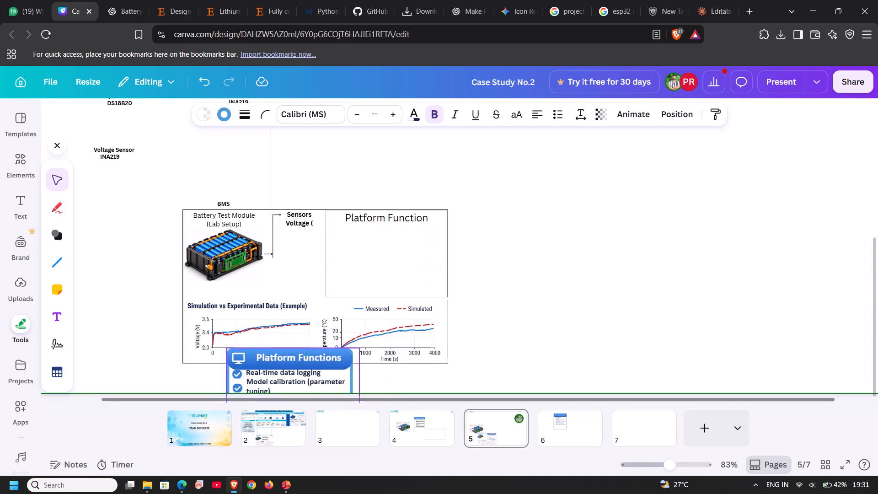
drag(281, 405, 274, 421)
click(628, 217)
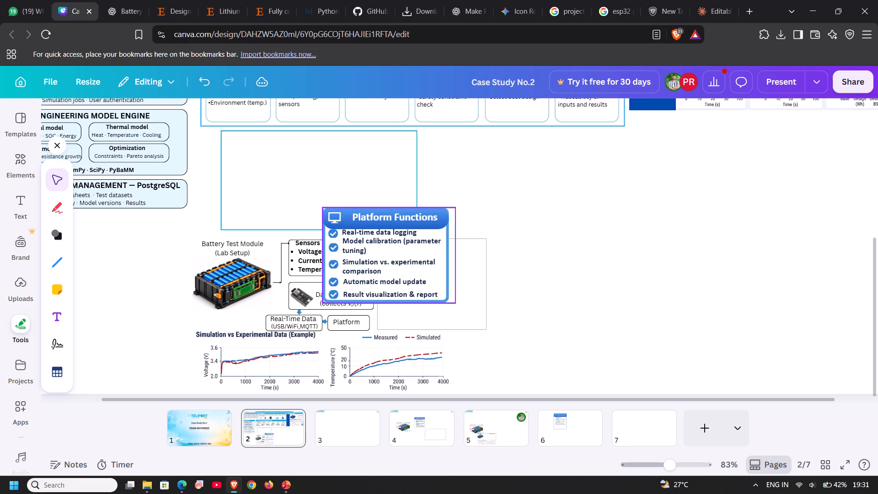
drag(403, 239, 454, 270)
click(610, 226)
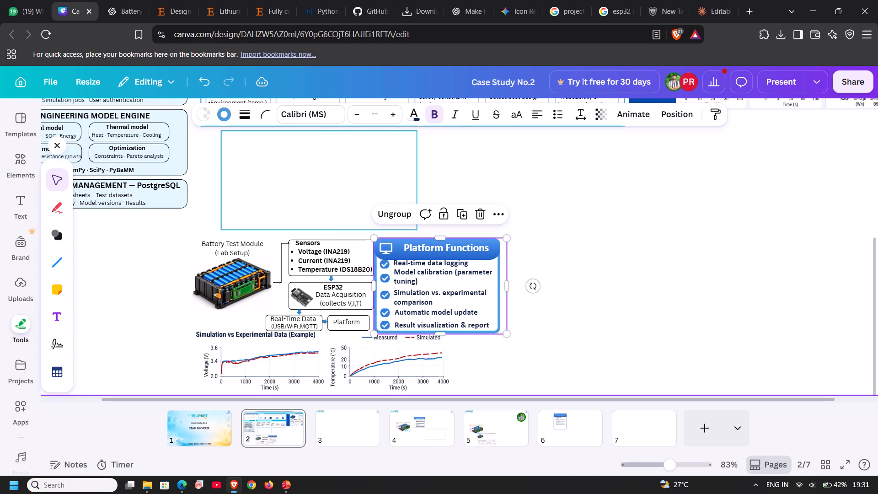
Narrow the Platform Functions card so its blue outline matches the width of the Platform frame beneath it.
click(475, 301)
drag(506, 283, 498, 282)
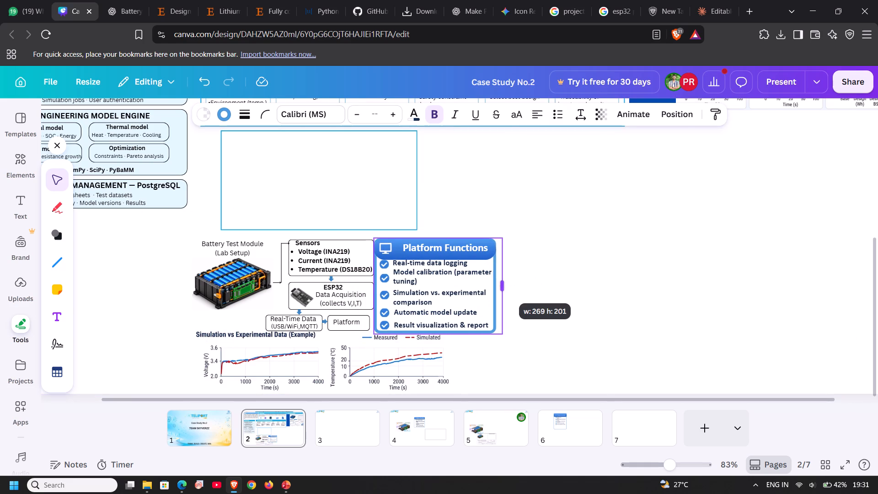
drag(498, 282, 498, 281)
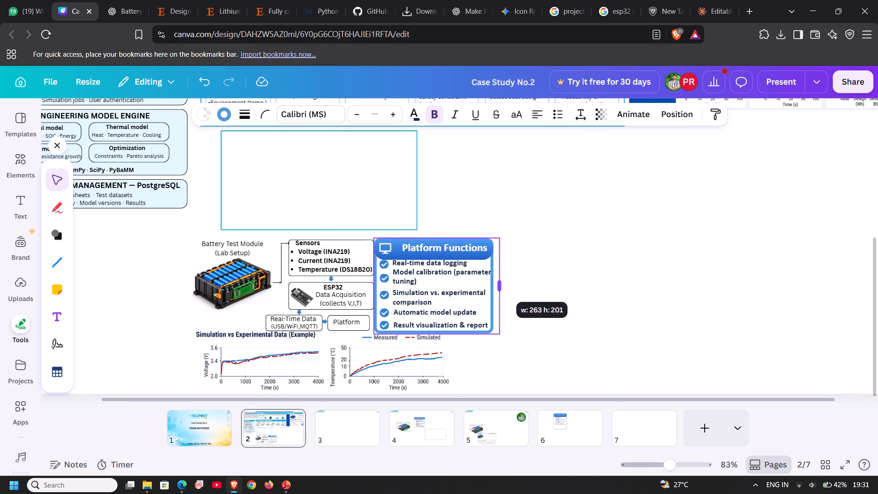
drag(498, 281, 493, 281)
click(572, 251)
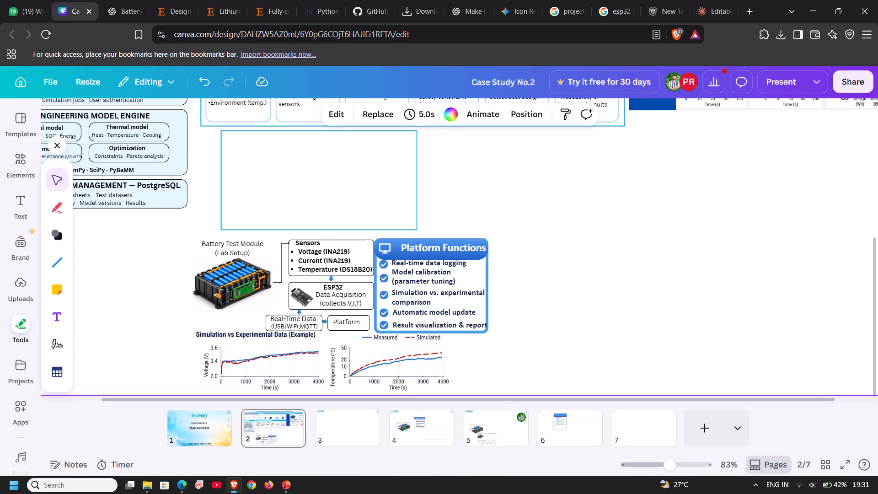
Remove bold from the "Model calibration (parameter tuning)" item in the Platform Functions card.
click(462, 270)
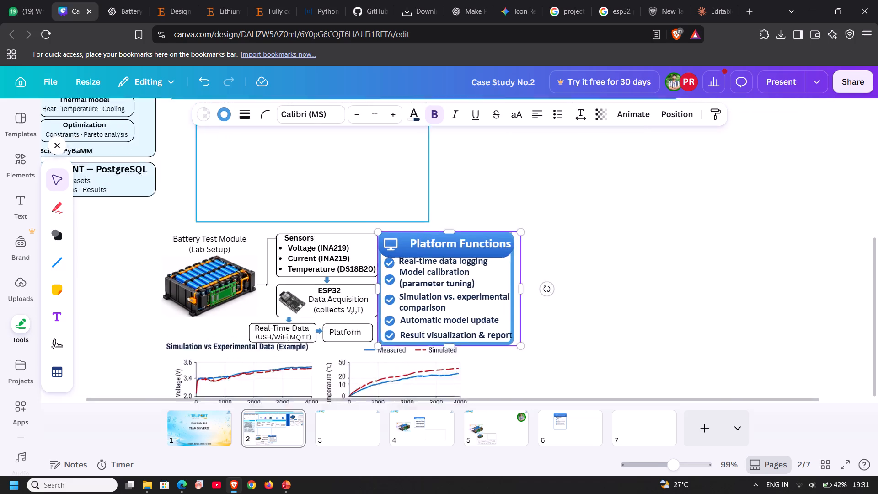
double_click(434, 269)
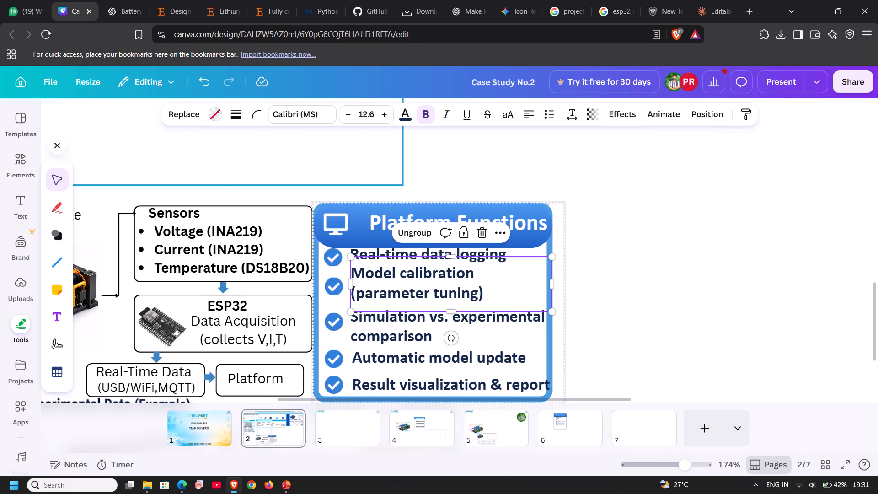
click(482, 281)
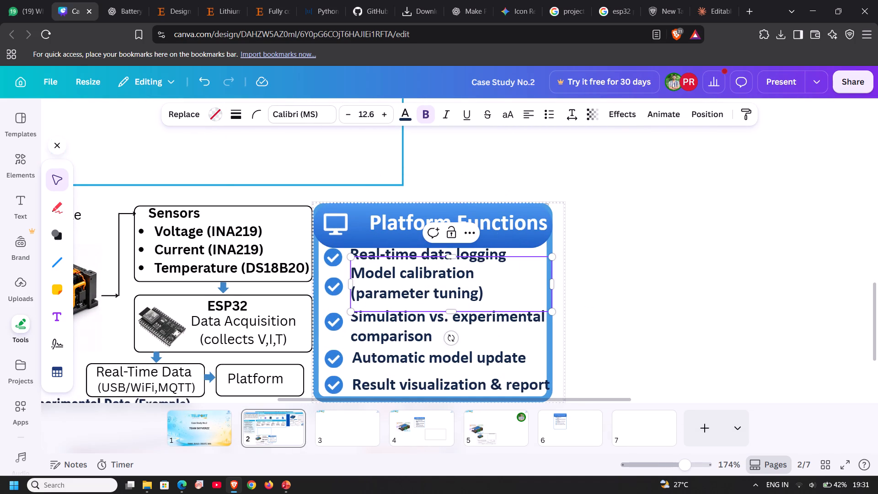
click(480, 302)
click(492, 295)
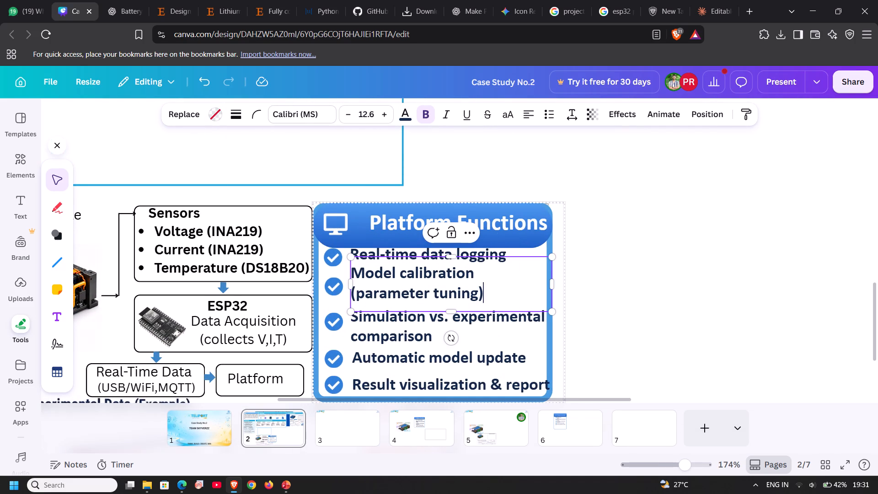
click(427, 112)
triple_click(460, 285)
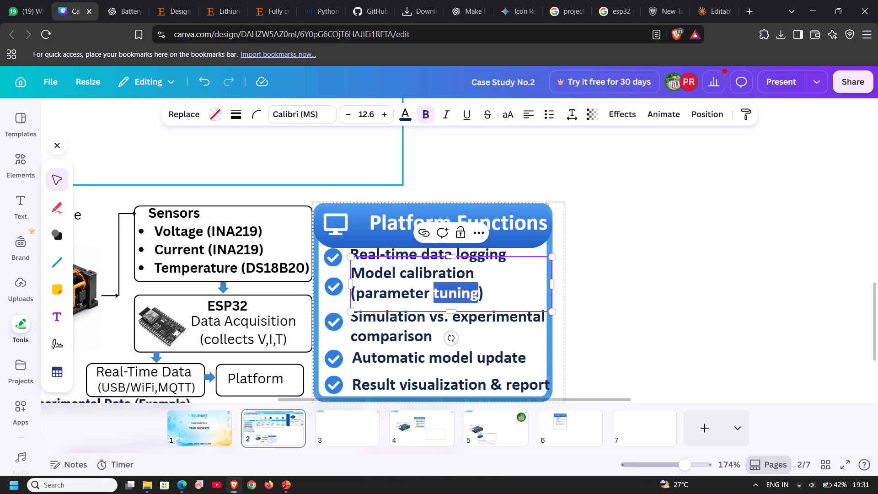
click(460, 285)
click(428, 111)
click(615, 177)
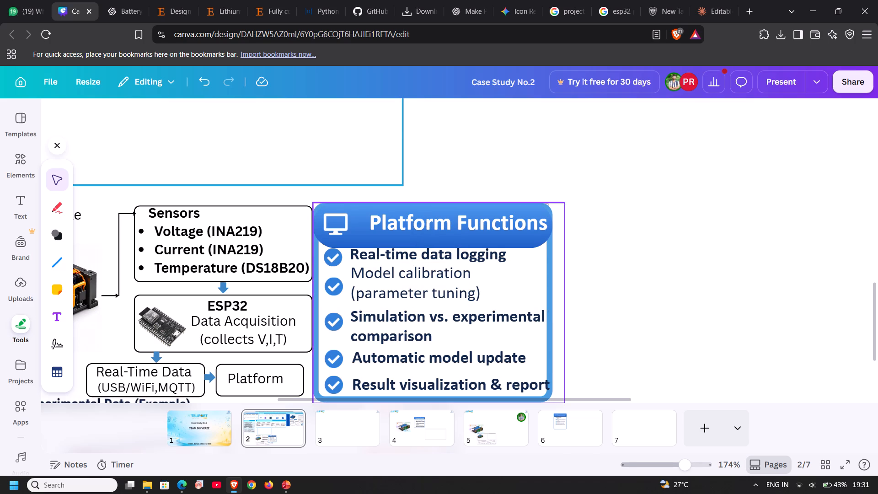
Remove bold from the "Real-time data logging" and "Simulation vs. experimental comparison" items in the card.
double_click(505, 255)
triple_click(481, 252)
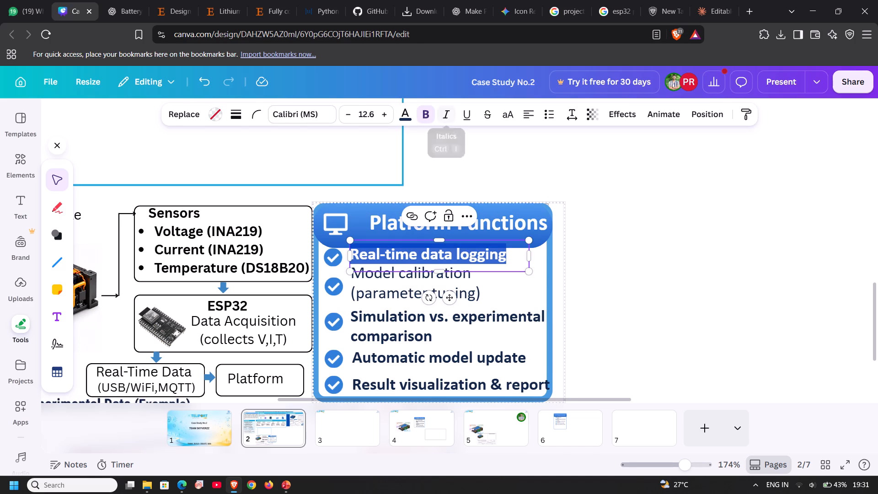
click(423, 116)
click(549, 168)
triple_click(479, 319)
click(479, 319)
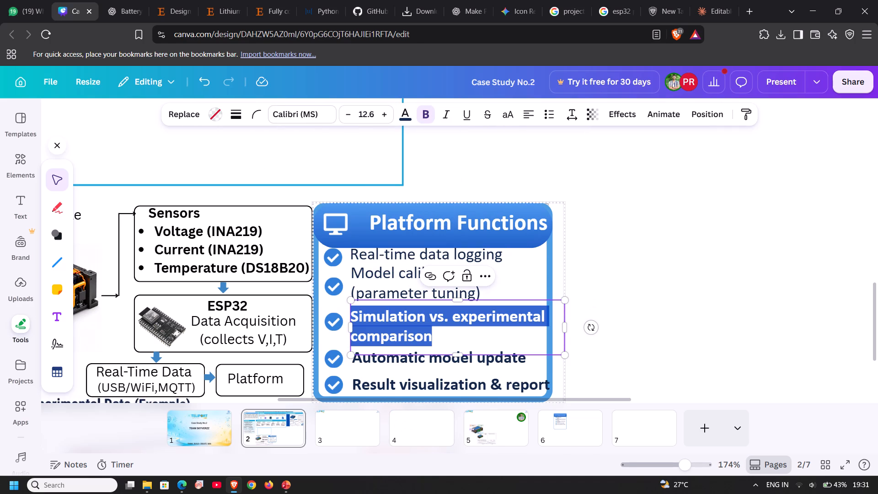
click(419, 114)
click(477, 157)
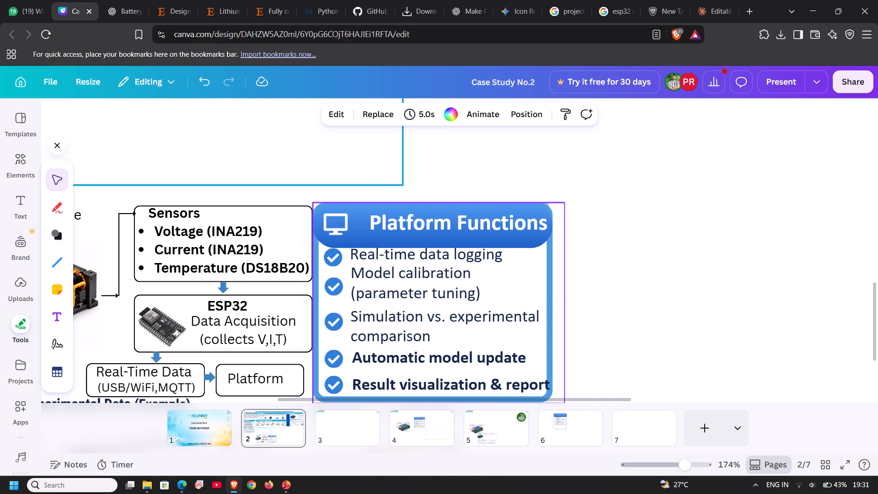
Remove bold from the "Automatic model update" and "Result visualization & report" items in the card.
triple_click(422, 356)
triple_click(419, 354)
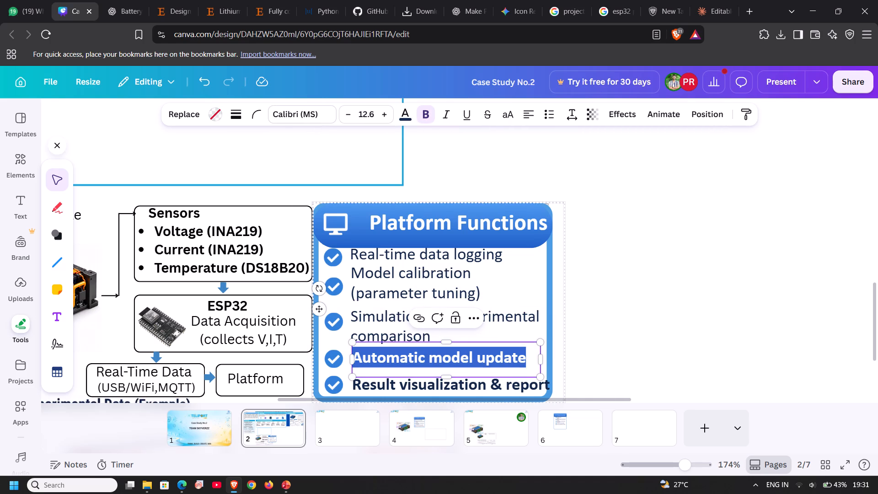
click(427, 117)
triple_click(401, 387)
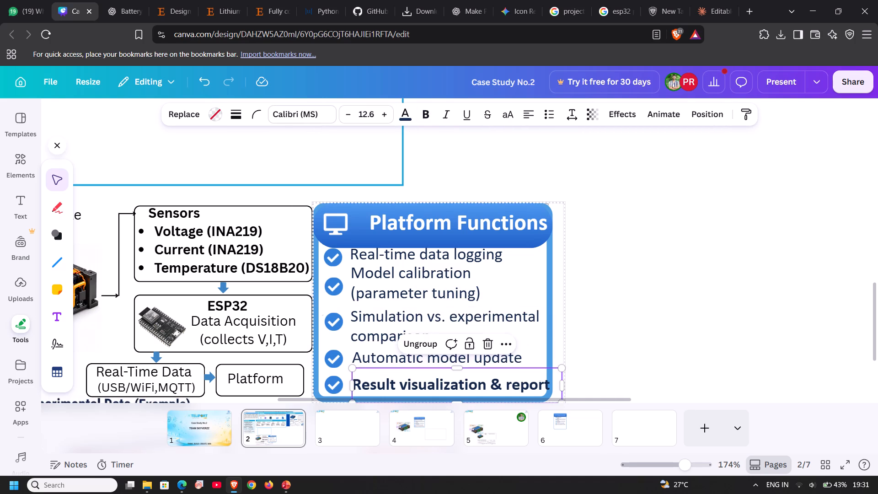
click(424, 117)
click(503, 142)
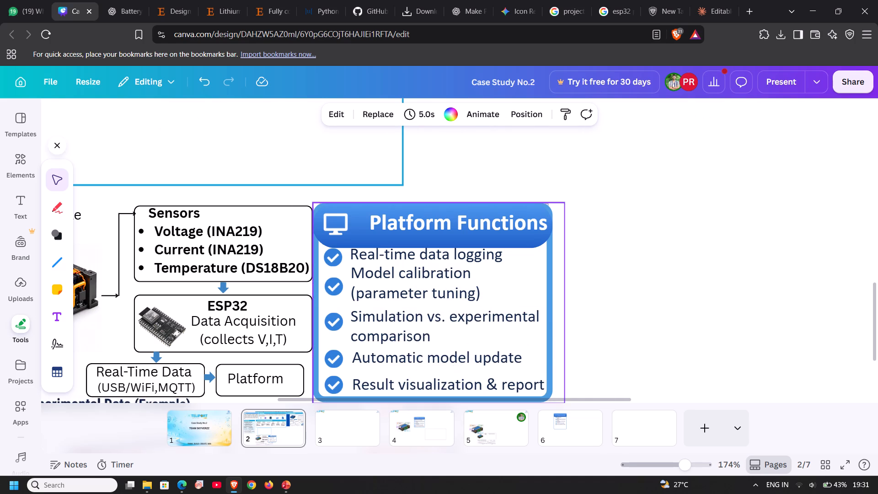
Reduce the height of the Platform Functions card's title box and blue header banner.
click(541, 168)
click(489, 232)
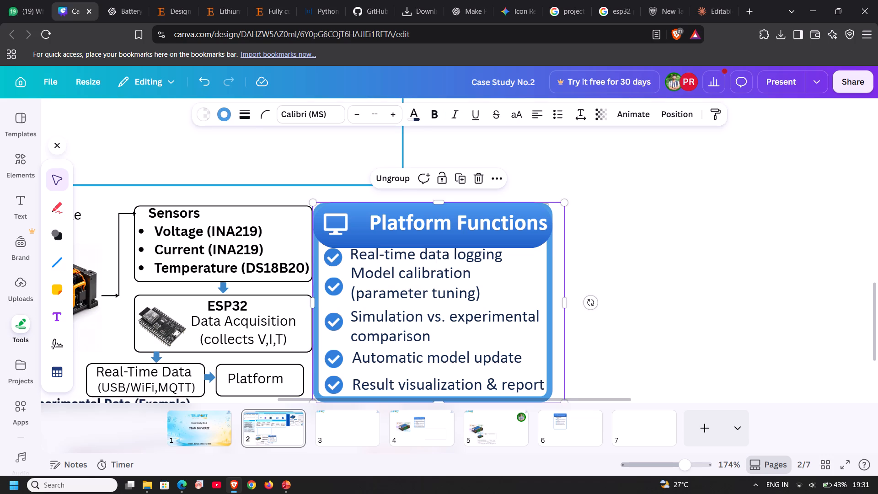
click(486, 238)
drag(461, 242, 465, 230)
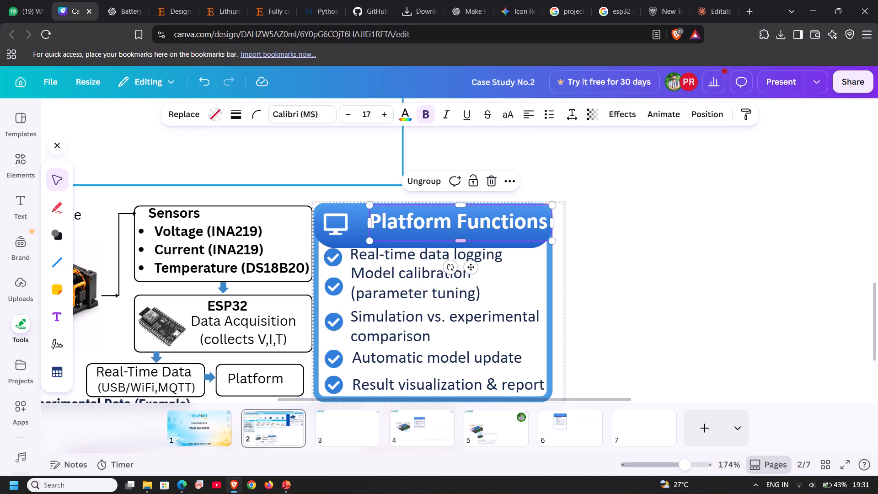
click(348, 230)
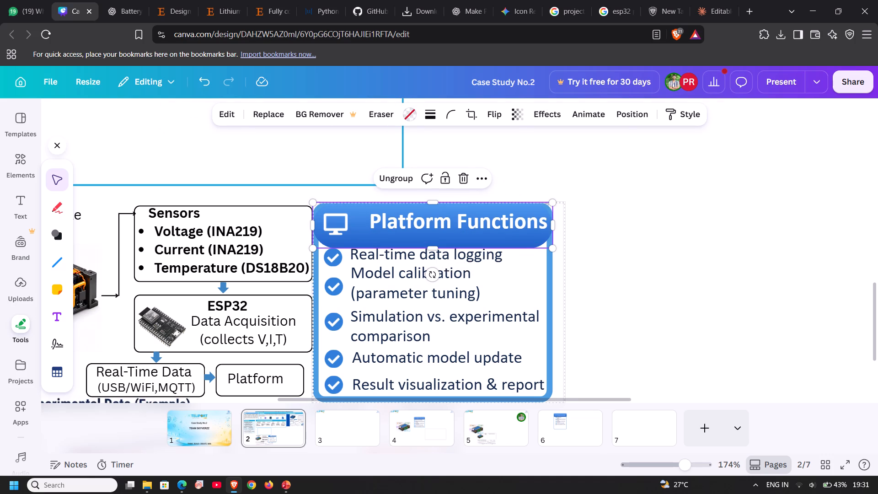
drag(433, 247, 435, 237)
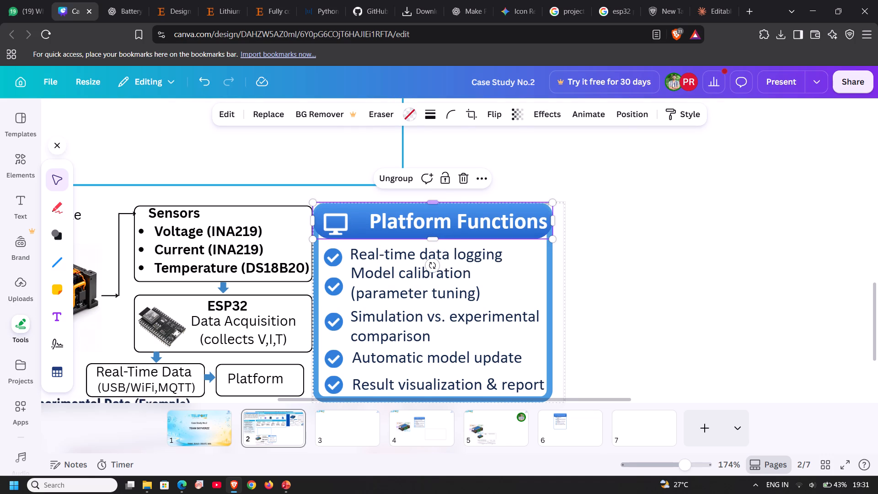
Decrease the font size of all text in the Platform Functions card by two steps, bringing the title to 15.
double_click(411, 223)
drag(411, 223, 404, 222)
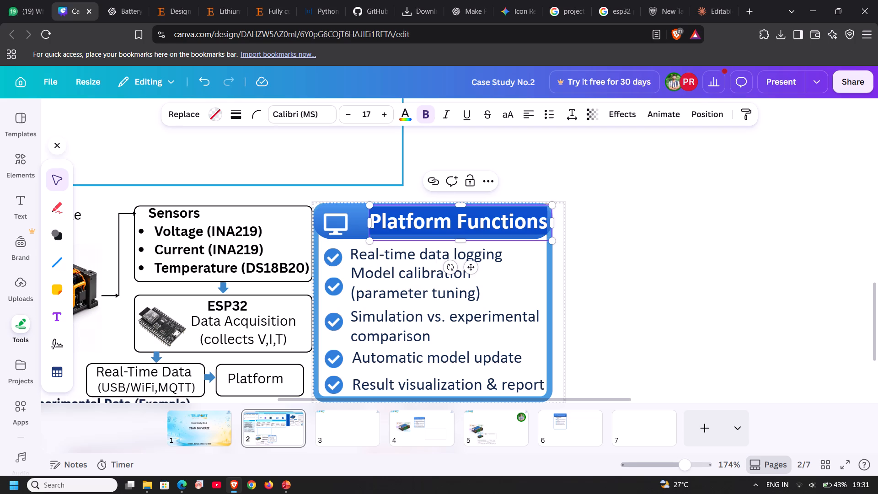
click(587, 182)
click(491, 220)
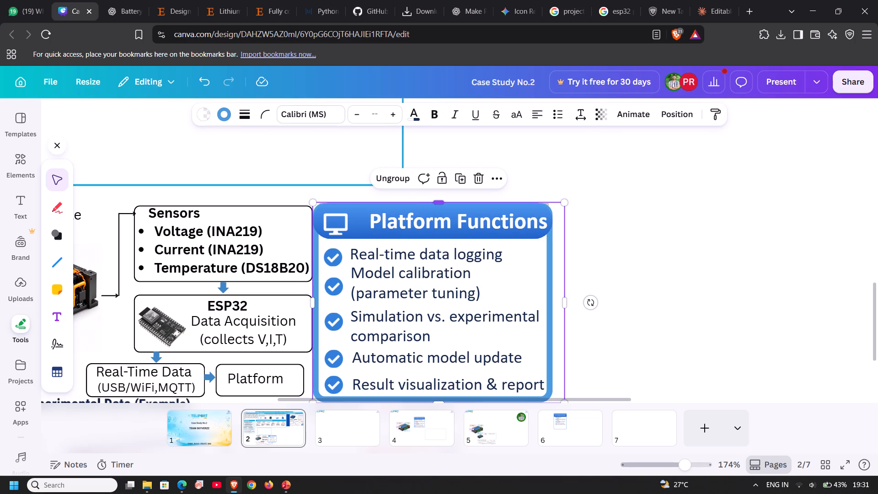
click(358, 120)
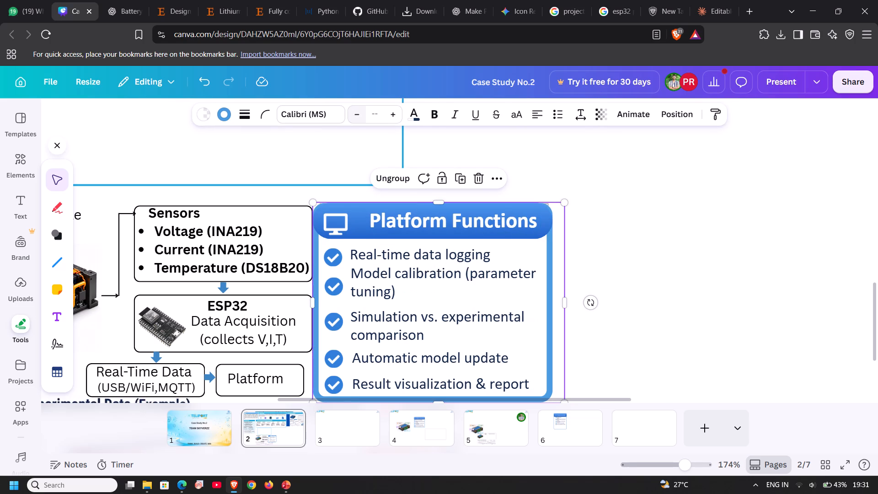
click(358, 120)
click(608, 201)
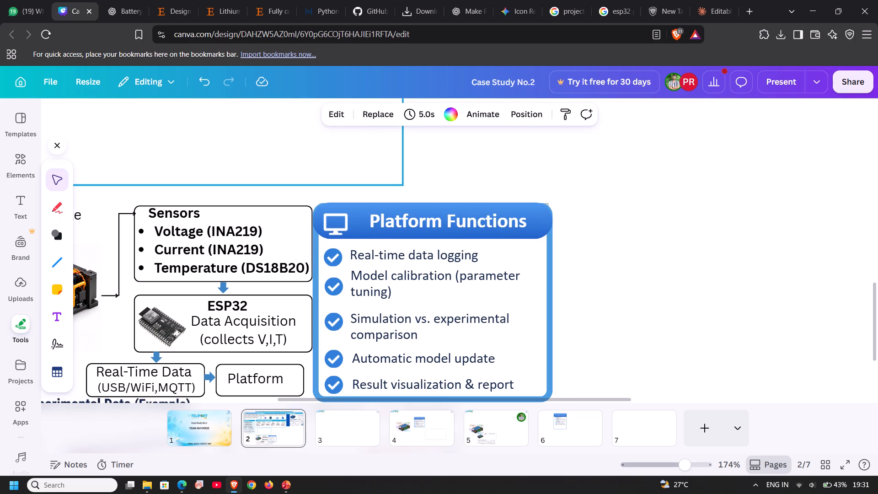
Shrink the width and height of the "Platform Functions" title box so it fits closely around its text.
click(509, 217)
click(509, 217)
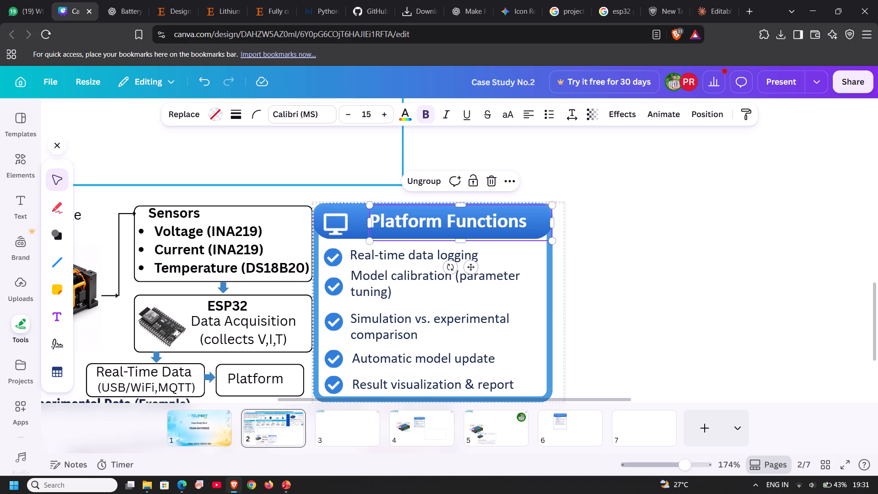
drag(554, 223, 531, 223)
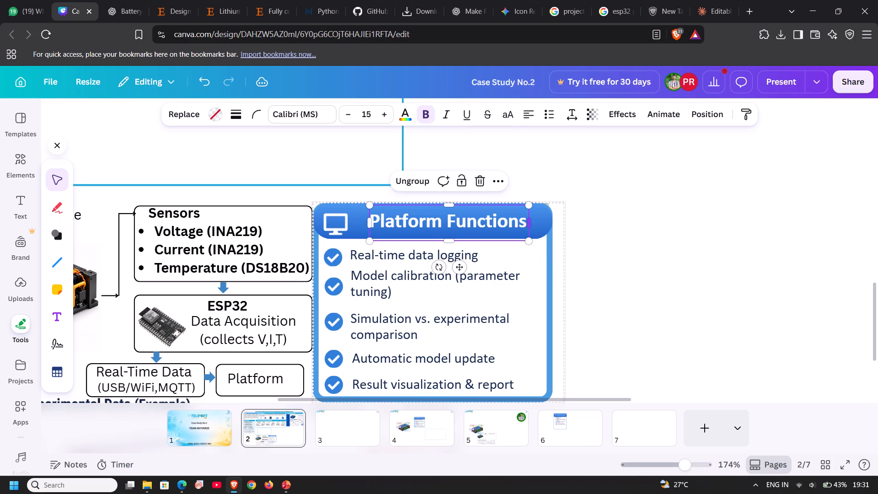
drag(451, 239, 452, 225)
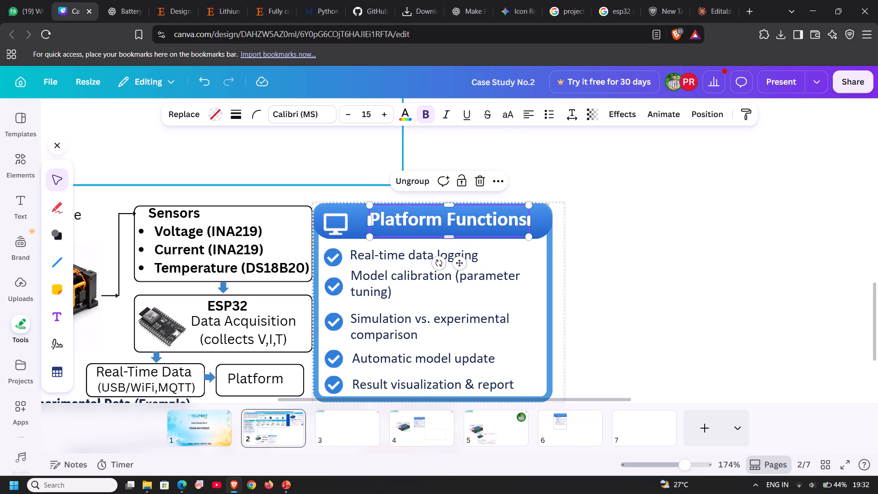
click(464, 218)
click(536, 176)
Move the whole Platform Functions card off the Platform frame to the blank area on its right.
drag(494, 219, 481, 220)
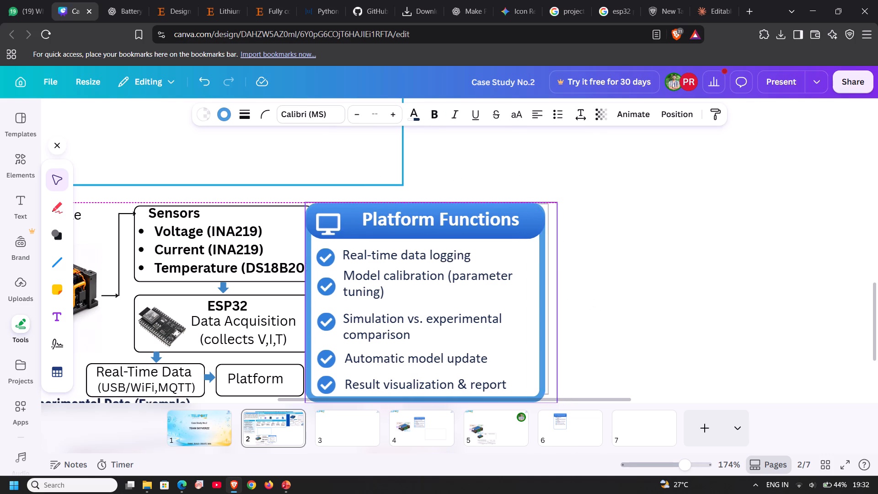
drag(481, 220, 478, 220)
drag(519, 258, 520, 258)
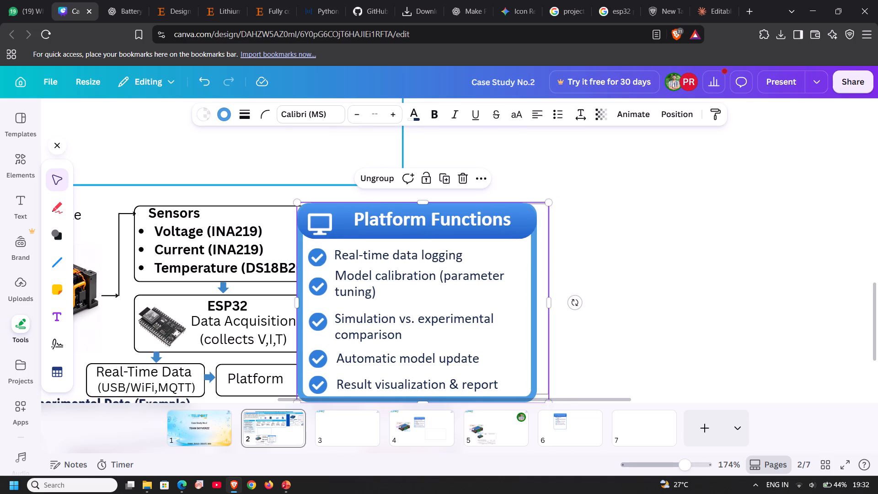
drag(520, 258, 566, 257)
click(571, 256)
drag(582, 252, 611, 248)
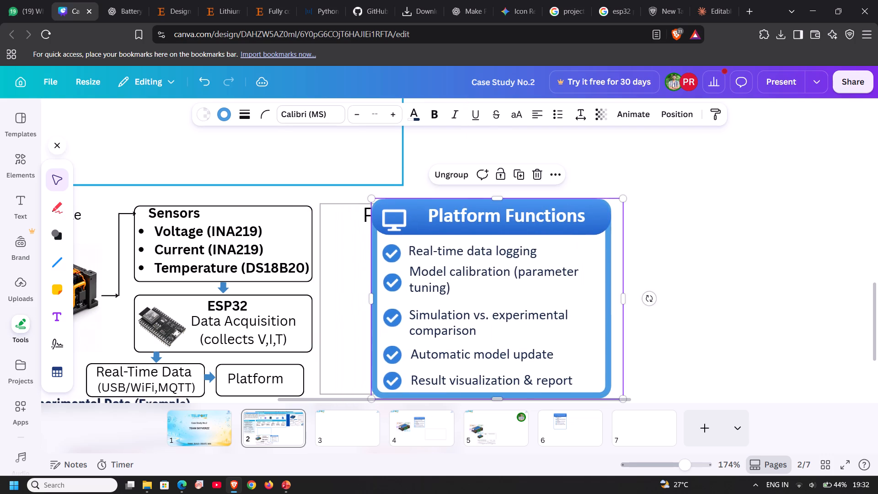
drag(582, 255, 669, 239)
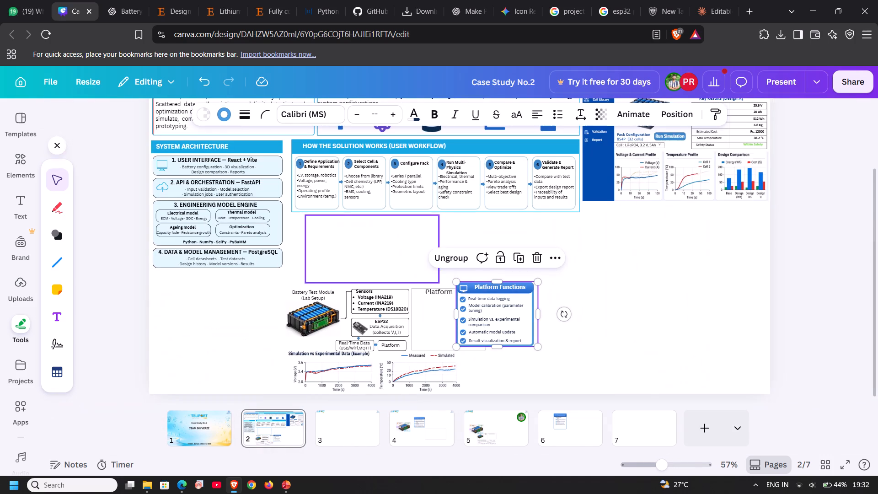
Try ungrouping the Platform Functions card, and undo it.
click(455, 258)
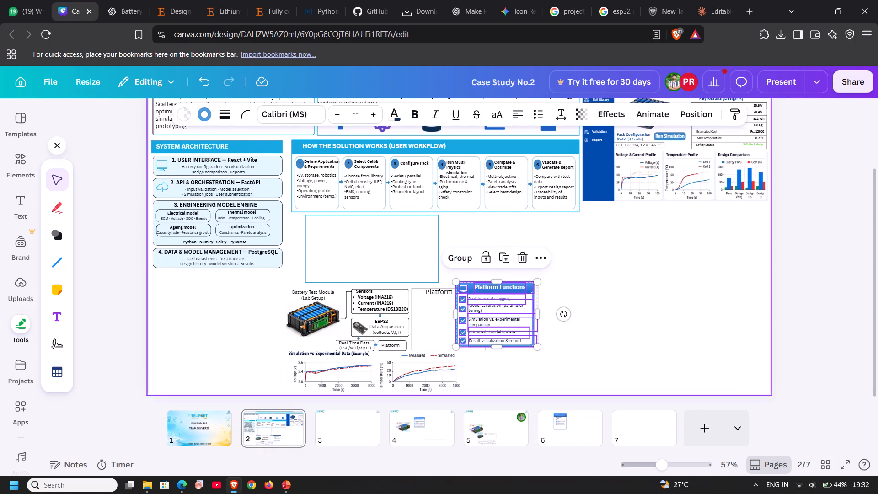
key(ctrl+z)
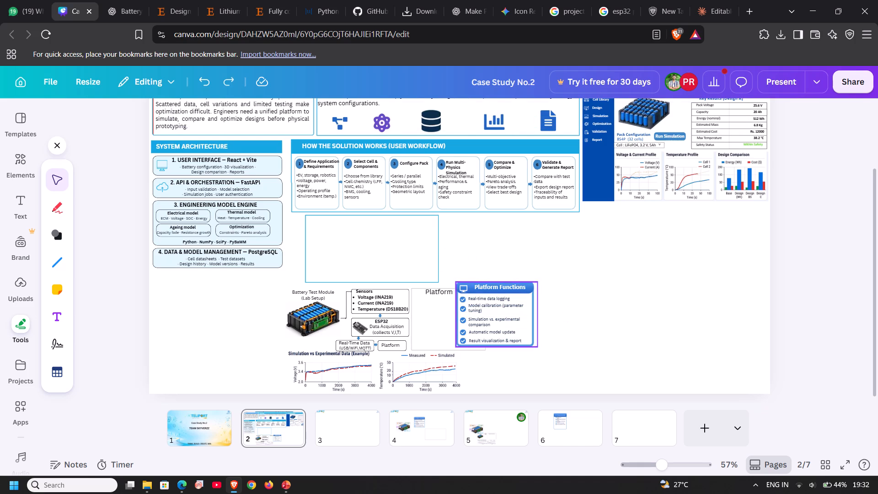
Ungroup the battery test setup diagram with its Platform frame and charts.
click(416, 298)
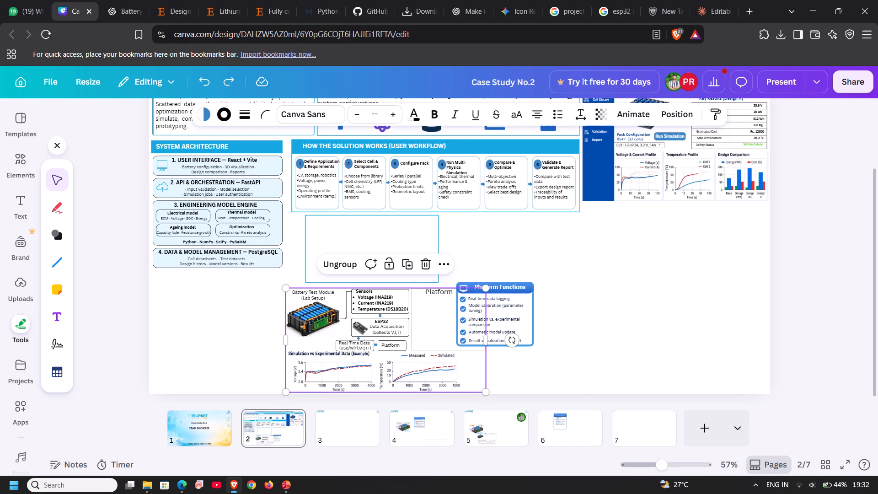
click(344, 263)
click(488, 243)
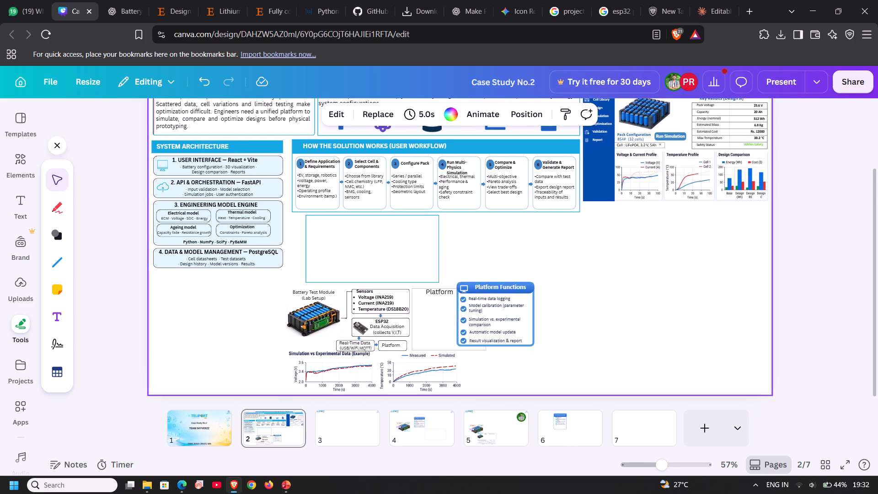
Move the Platform Functions card further right, leaving a gap between it and the Platform frame.
drag(510, 299, 556, 309)
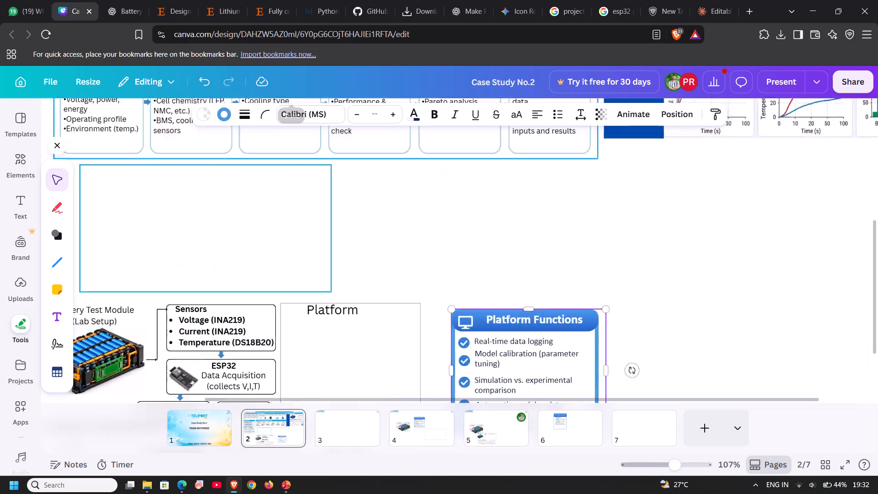
In the card's header, shift the monitor icon slightly up and the "Platform Functions" title slightly left towards it.
scroll(605, 272, down, 1)
click(432, 274)
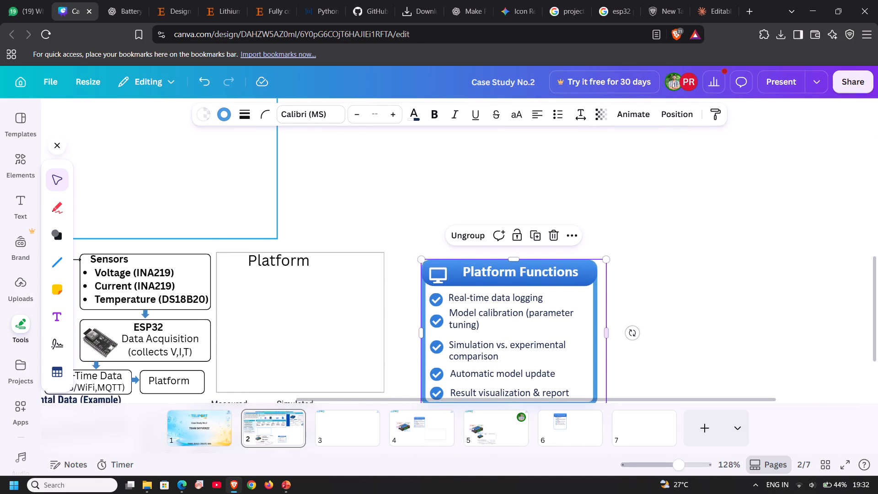
click(432, 274)
drag(447, 314, 447, 310)
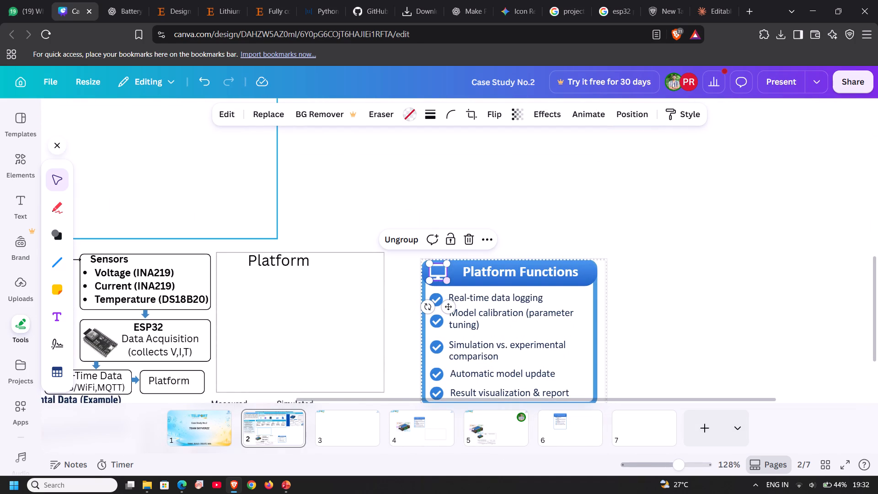
click(489, 272)
drag(530, 309, 526, 310)
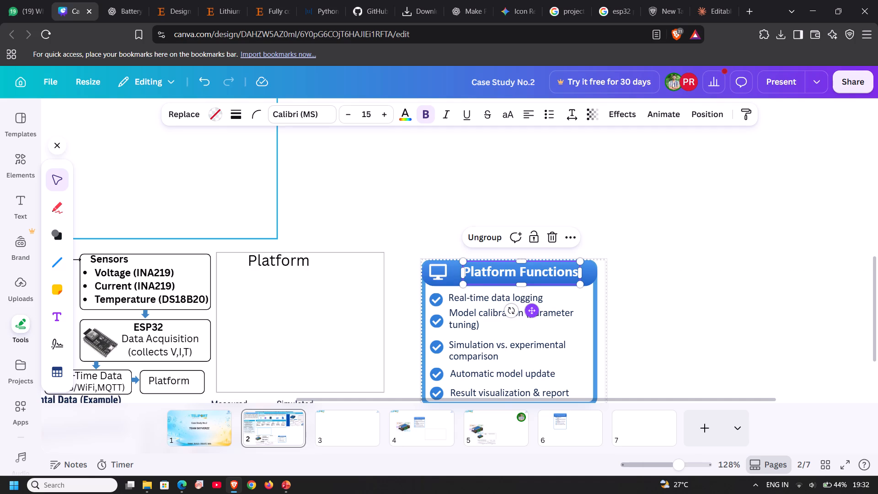
drag(526, 310, 523, 310)
click(602, 211)
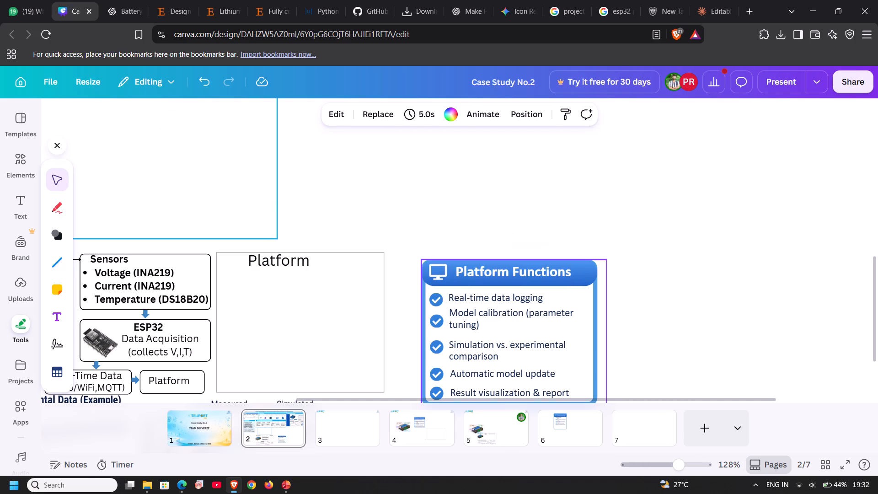
Nudge the "Simulation vs. experimental comparison" text up, closer to the model calibration item in the card.
scroll(562, 304, down, 1)
click(504, 246)
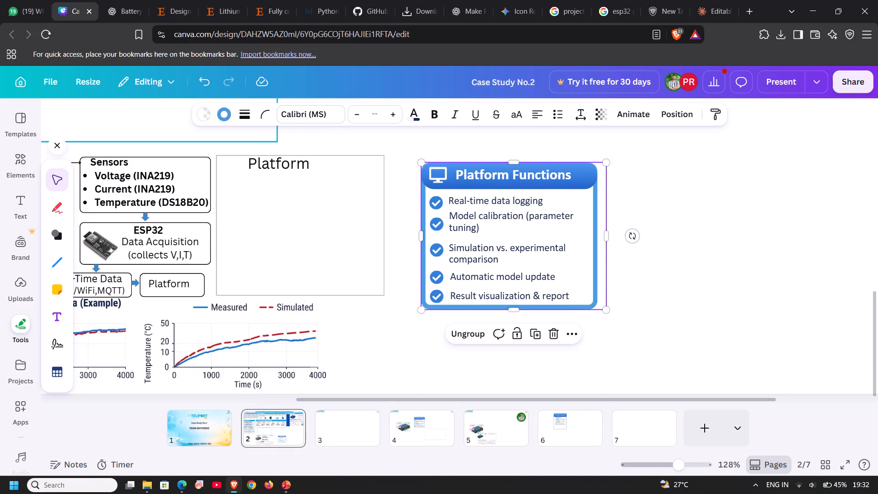
click(504, 246)
key(Up)
key(Up)
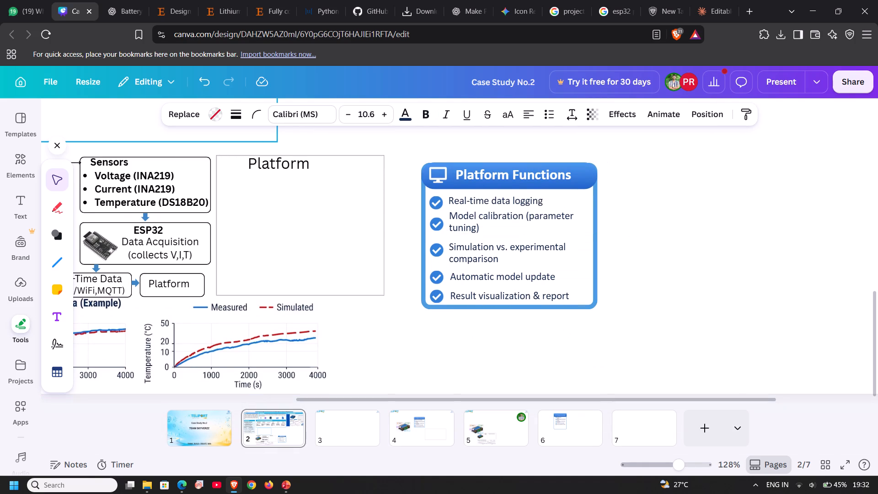
key(Up)
key(Up)
key(Up)
key(Up)
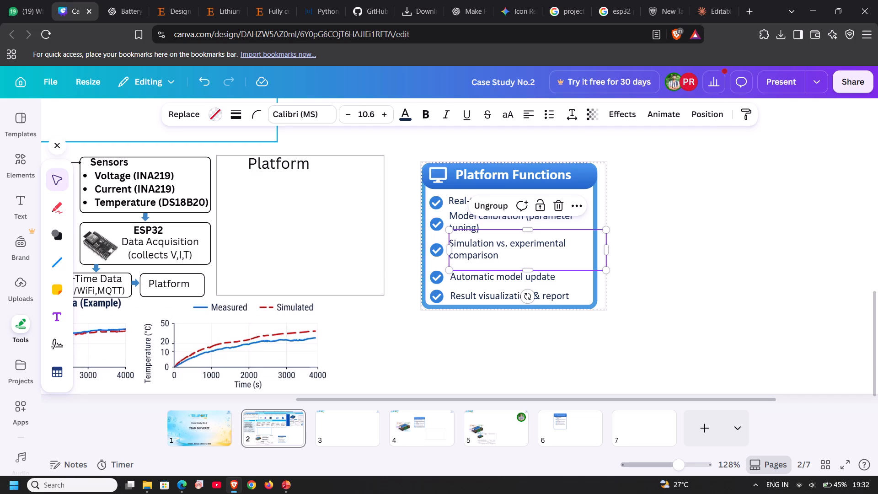
Nudge the "Automatic model update" text up to sit just beneath the simulation comparison item.
click(476, 277)
key(Up)
key(Up)
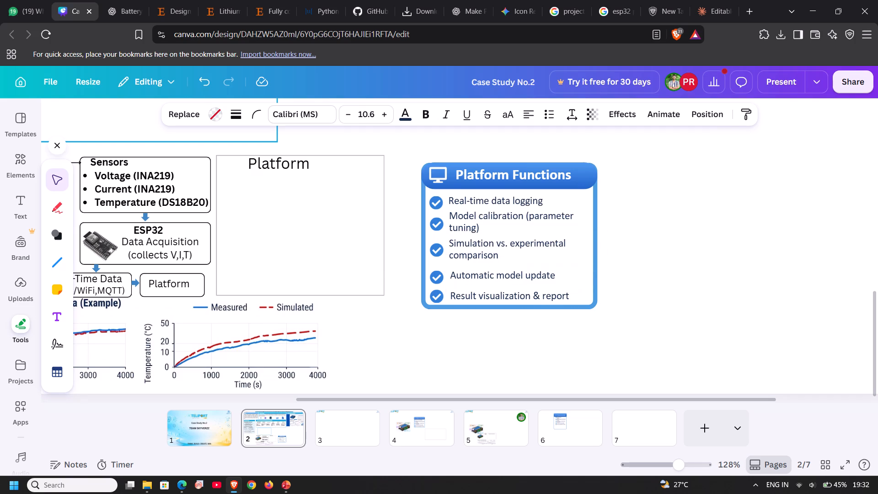
key(Up)
key(Up)
key(Up)
key(Up)
key(Up)
key(Up)
key(Up)
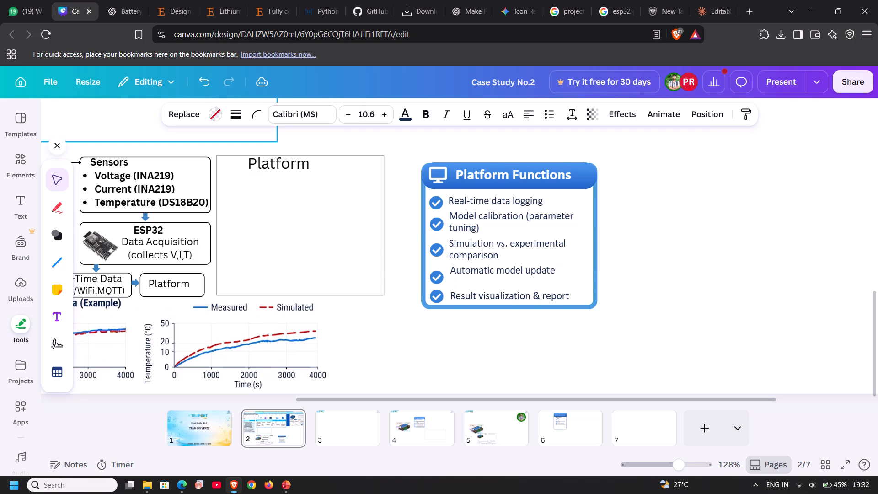
Nudge the "Result visualization & report" text up to sit just beneath the "Automatic model update" item.
click(486, 296)
key(Up)
key(Up)
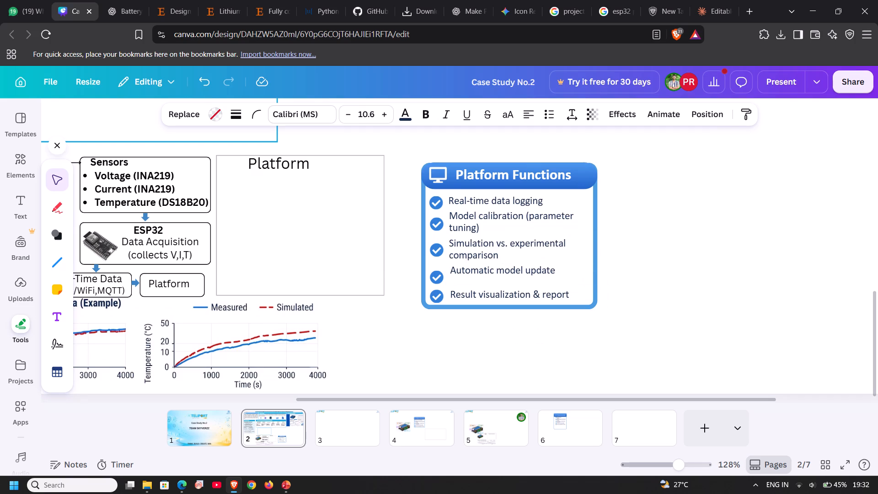
key(Up)
key(Up)
key(Up)
key(Up)
key(Up)
key(Up)
key(Up)
key(Up)
key(Up)
key(Up)
key(Up)
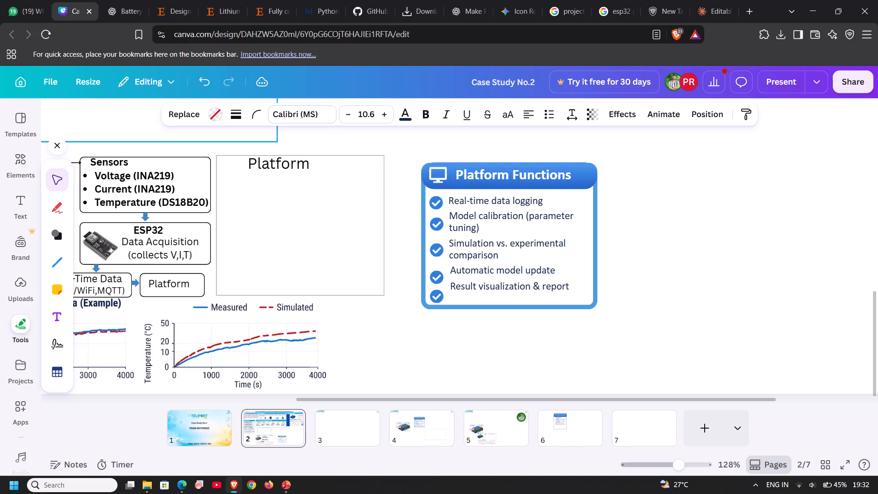
key(Up)
key(Up)
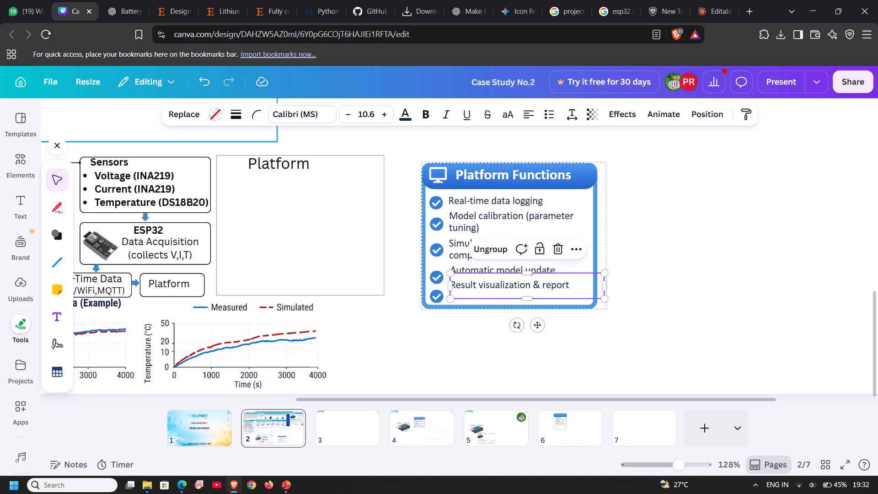
Turn the "Automatic model update" item in the Platform Functions card into a bulleted list entry.
click(437, 277)
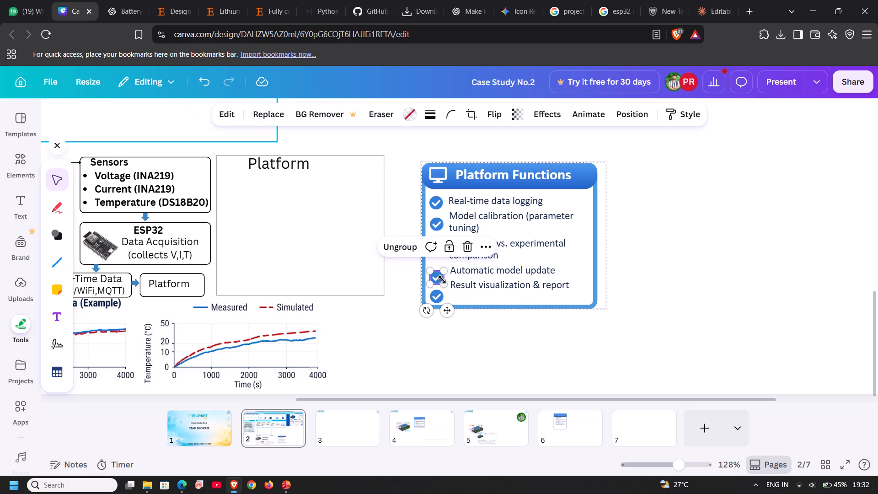
click(442, 281)
click(476, 271)
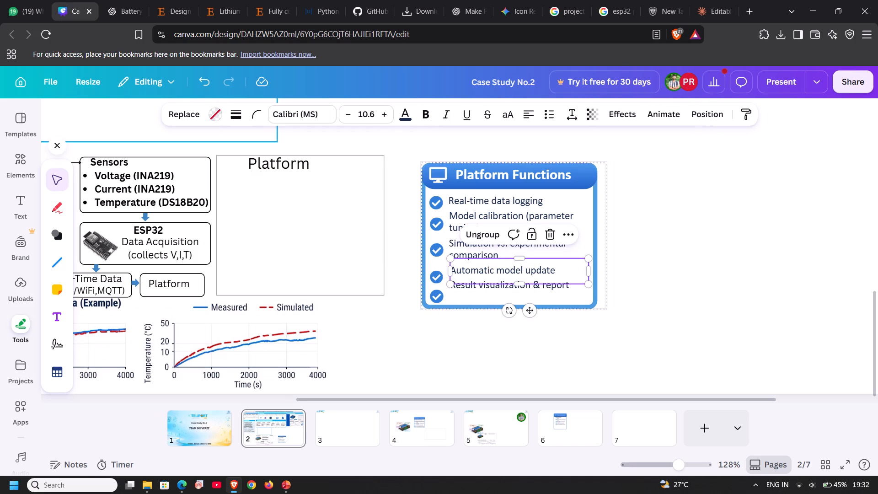
click(553, 114)
click(675, 175)
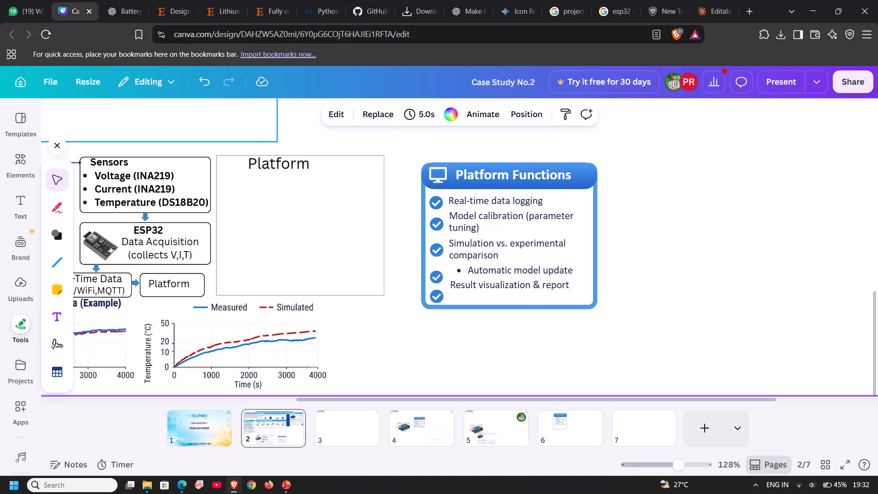
Shift the whole Platform Functions card slightly farther from the empty Platform box.
drag(437, 274, 684, 256)
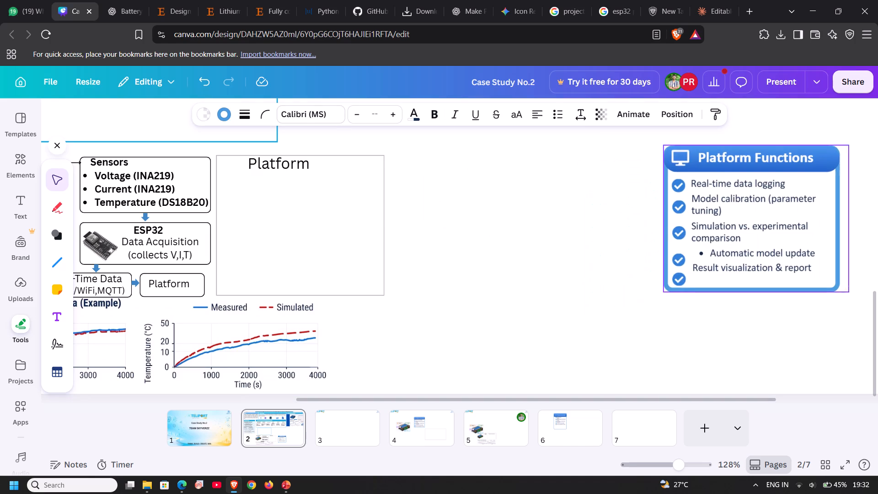
drag(684, 256, 685, 256)
drag(693, 259, 488, 279)
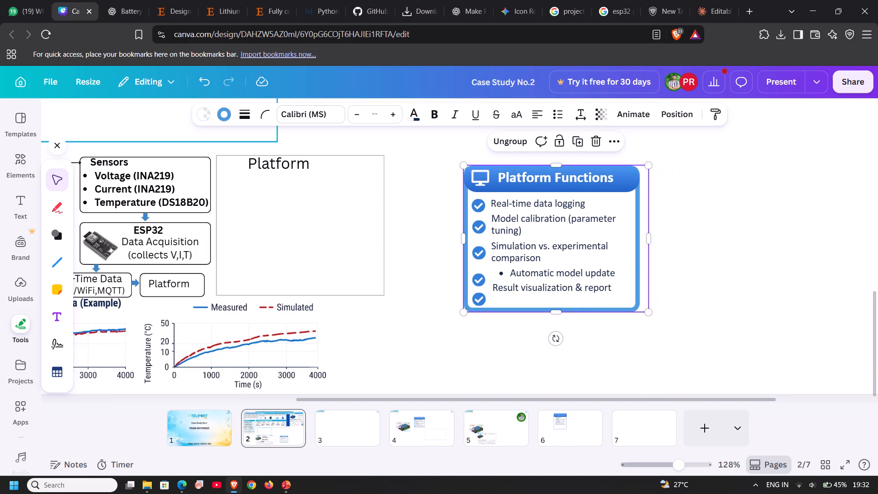
Nudge the "Automatic model update" item left until its bullet lies in the column of check marks.
click(525, 270)
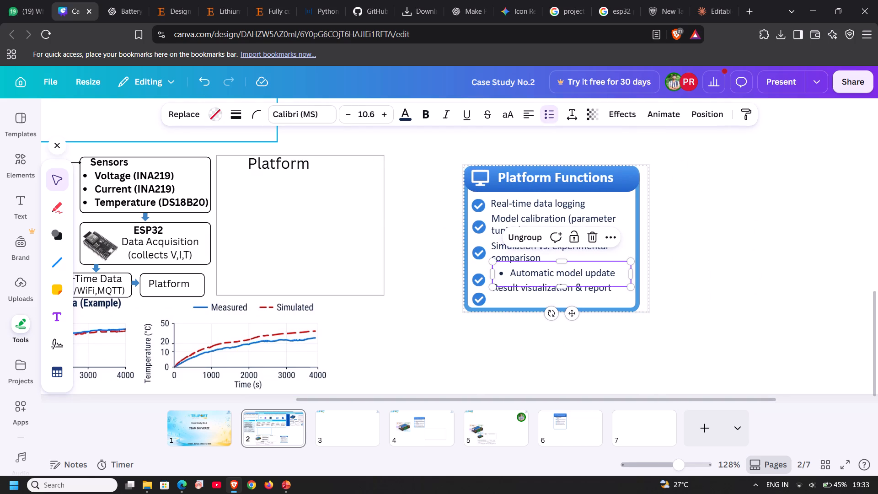
key(Left)
key(Left)
key(Left)
key(Left)
key(Left)
key(Left)
key(Left)
key(Left)
key(Left)
key(Left)
key(Left)
key(Left)
key(Left)
key(Left)
key(Left)
key(Left)
key(Left)
key(Left)
key(Left)
key(Left)
key(Left)
key(Left)
key(Left)
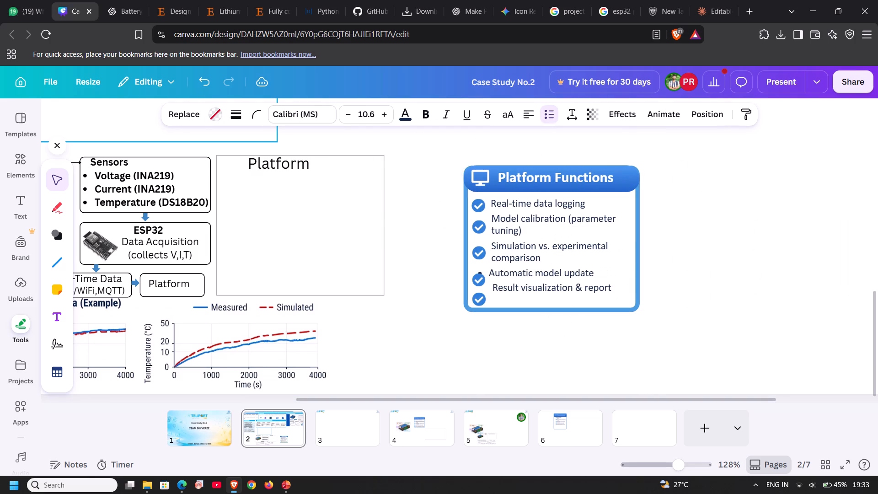
key(Left)
key(Left)
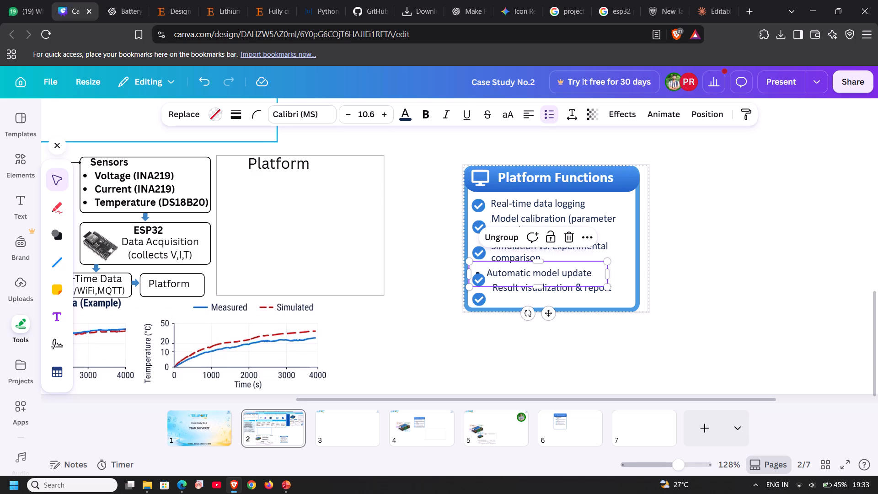
Move the check mark off the "Automatic model update" bullet to the card's right side, beside the model calibration item.
click(478, 280)
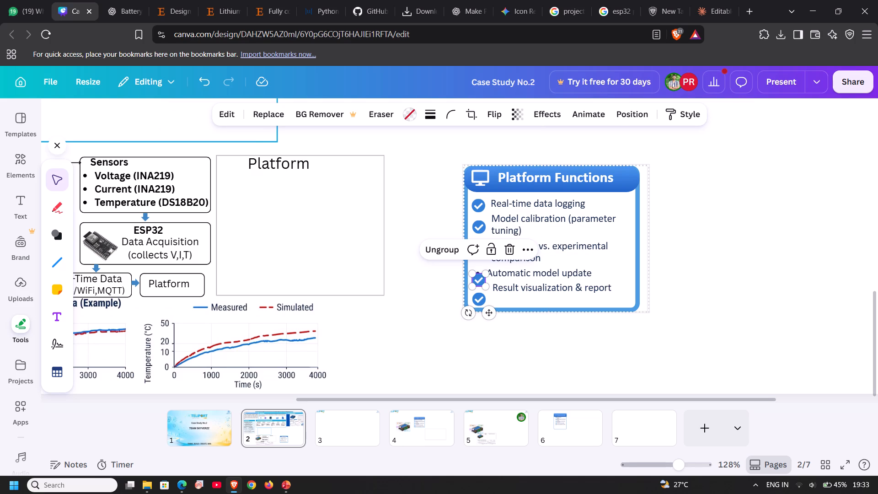
drag(489, 314, 569, 301)
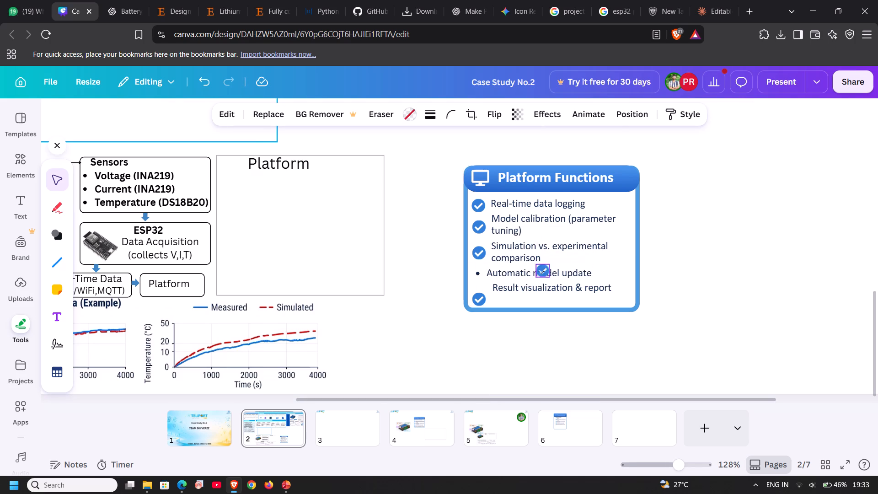
drag(569, 301, 628, 266)
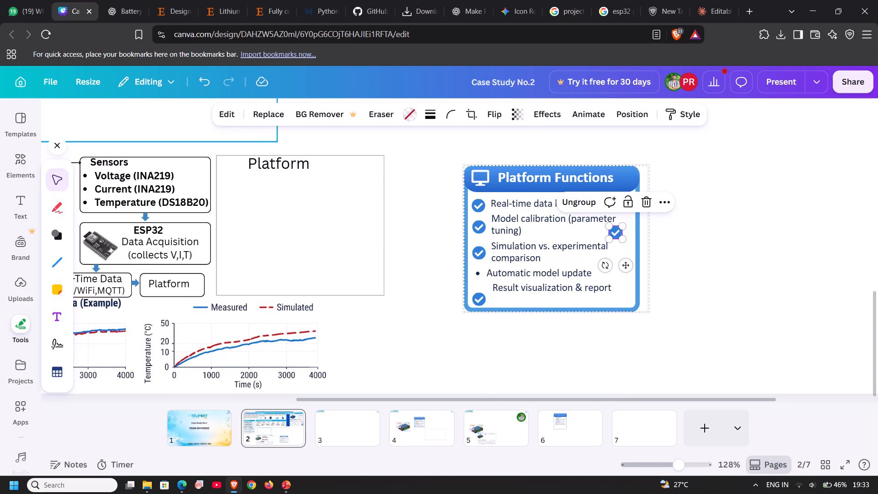
click(727, 216)
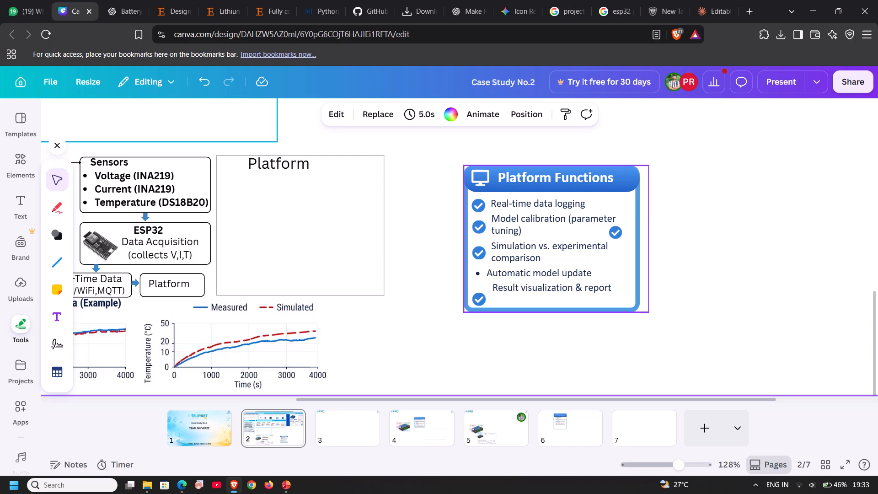
Move the card's bottom check mark to the right end of the "Simulation vs. experimental comparison" item.
click(479, 301)
click(479, 299)
drag(479, 297, 564, 269)
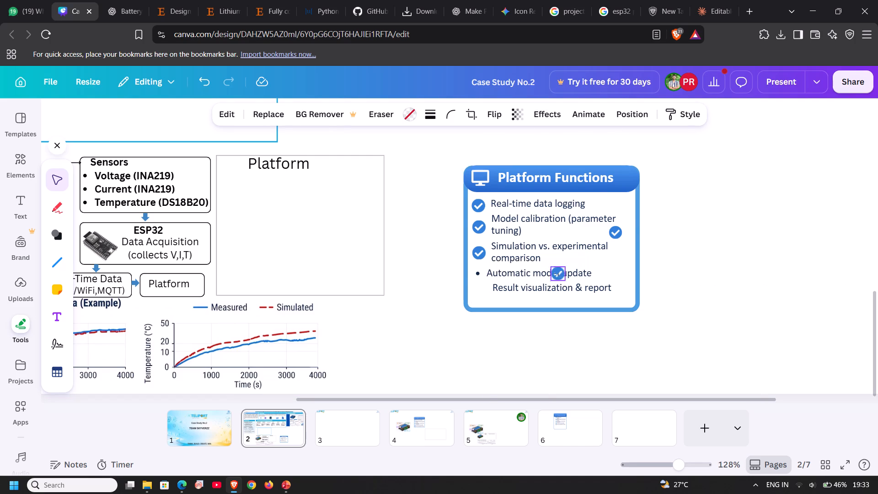
drag(564, 269, 623, 248)
Turn the "Result visualization & report" item in the Platform Functions card into a bulleted list entry.
click(522, 287)
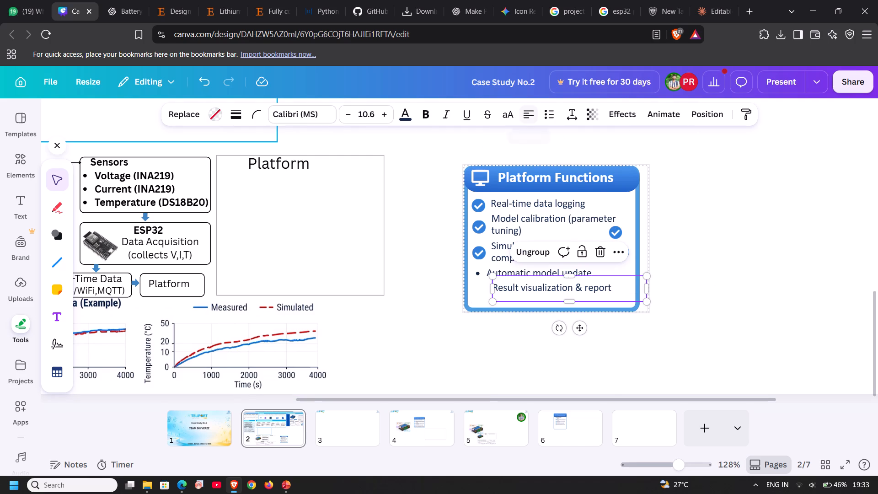
click(547, 113)
click(365, 247)
Shift the card slightly left and align the "Result visualization & report" bullet directly beneath the "Automatic model update" bullet.
drag(534, 286, 521, 286)
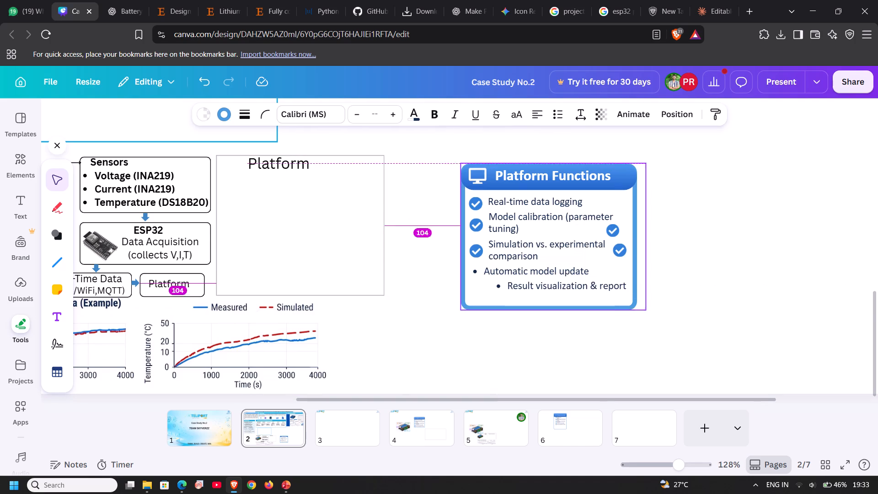
drag(521, 286, 511, 287)
click(512, 289)
drag(513, 289, 494, 290)
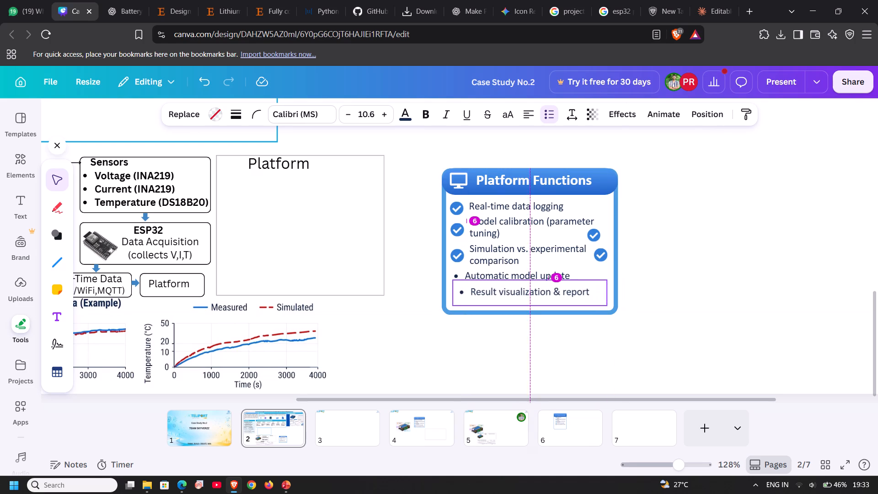
drag(494, 290, 488, 289)
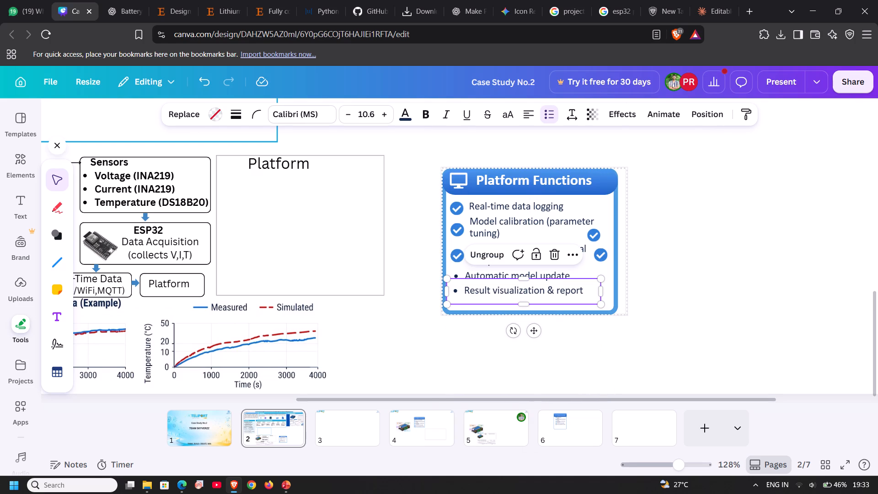
key(Right)
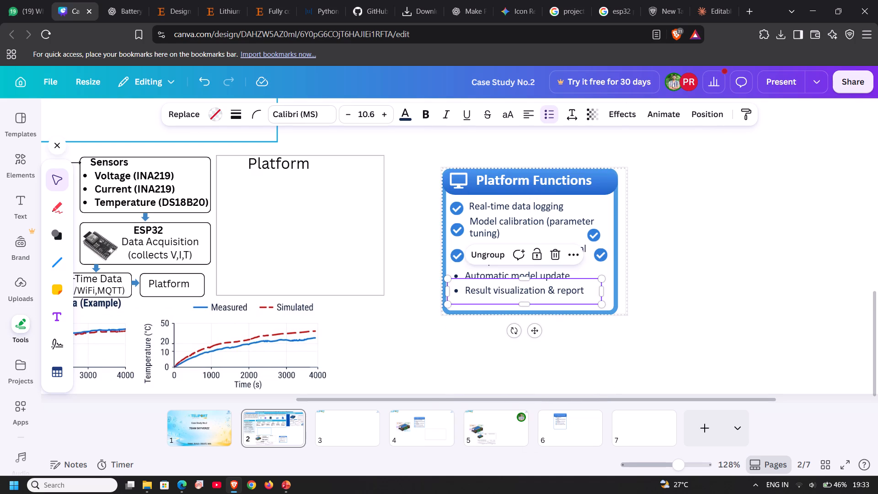
key(Up)
click(734, 231)
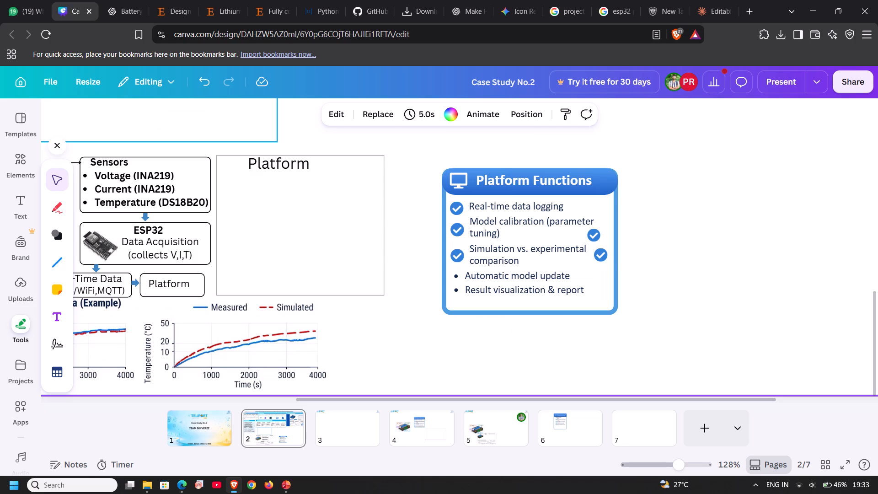
Narrow the card's outlined body frame from its right edge so it ends just past the item text.
click(616, 224)
click(615, 223)
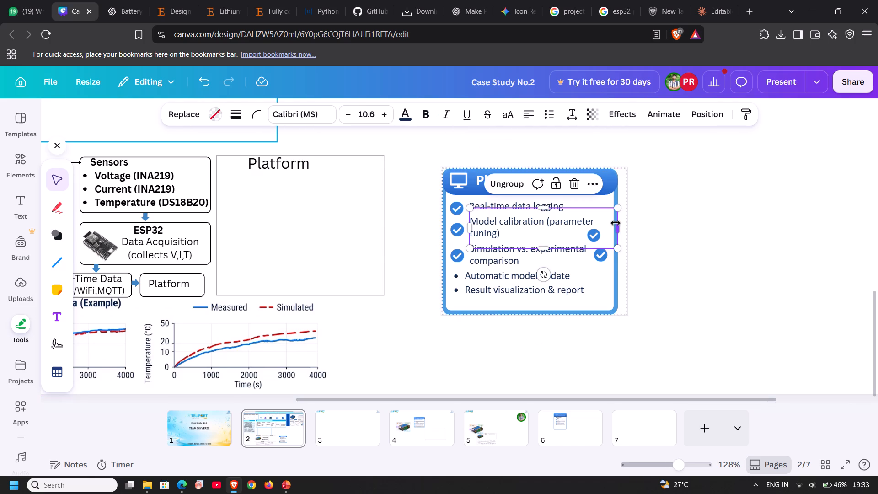
click(614, 195)
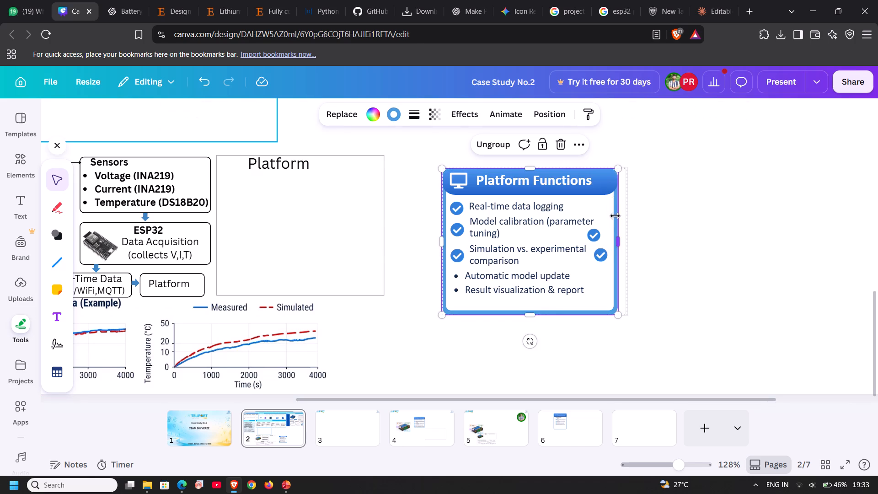
drag(618, 242, 610, 242)
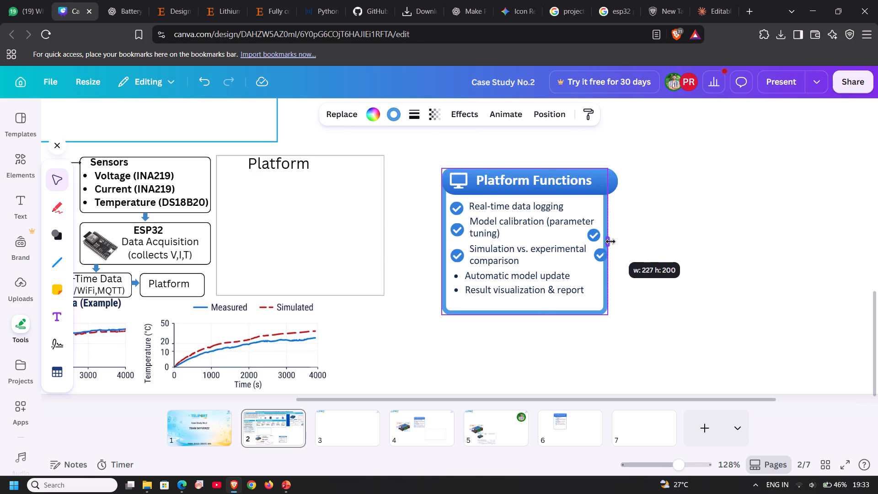
drag(610, 242, 594, 242)
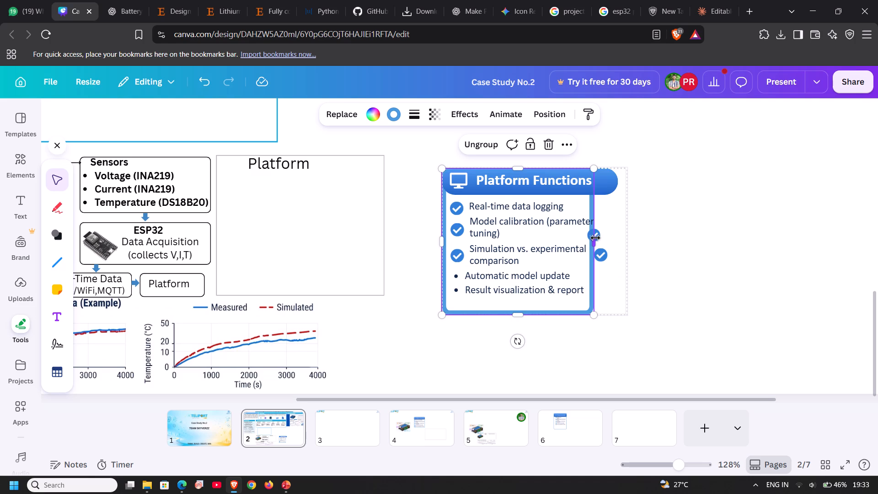
drag(592, 240, 601, 241)
Set the stroke weight of the card's body frame to 2.
click(415, 113)
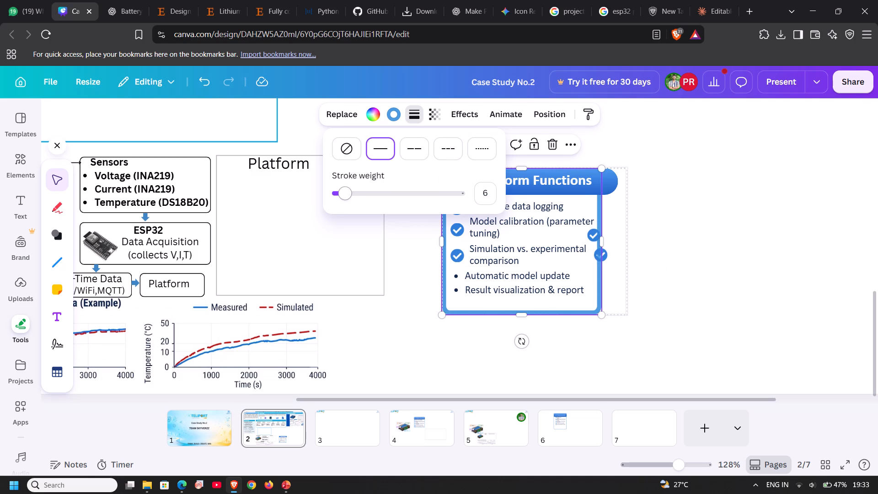
click(485, 192)
key(2)
key(Return)
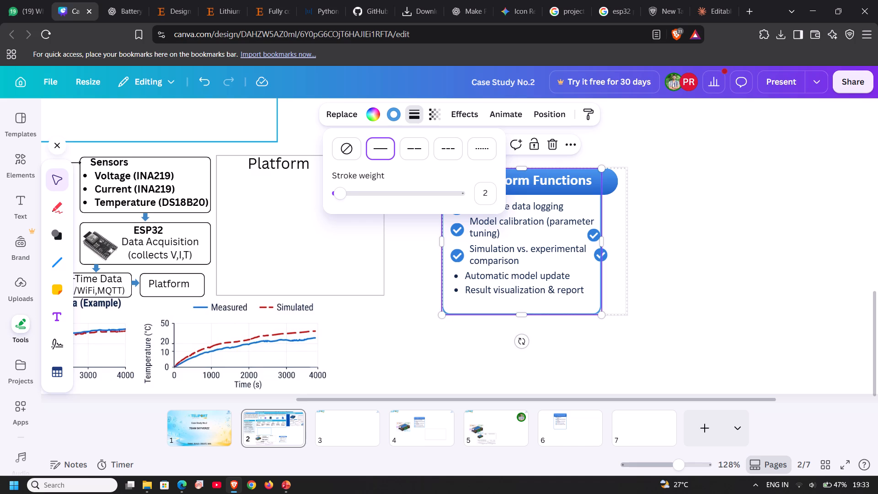
click(640, 140)
Narrow the blue "Platform Functions" header banner to match the width of the card's body frame.
click(608, 181)
click(608, 181)
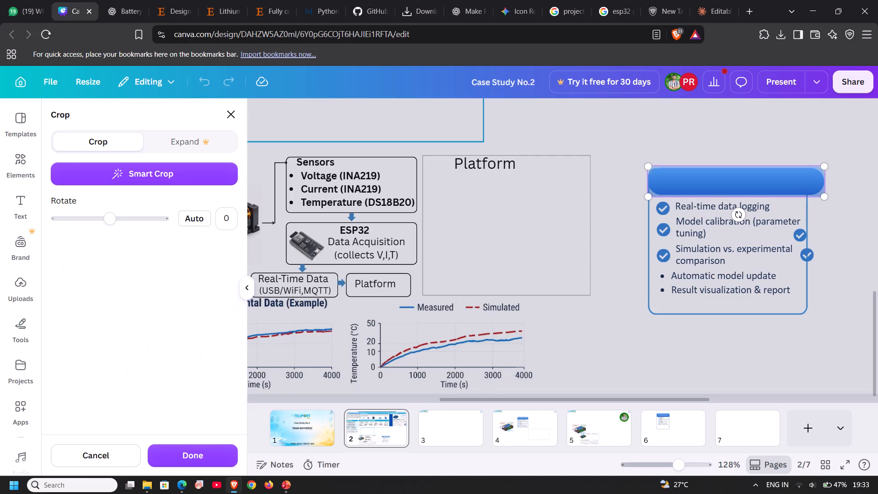
click(618, 173)
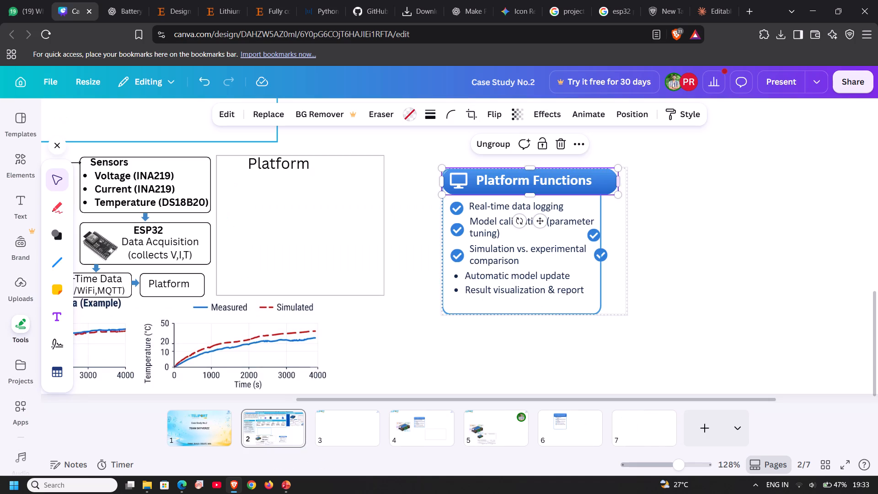
drag(617, 180, 597, 180)
click(648, 168)
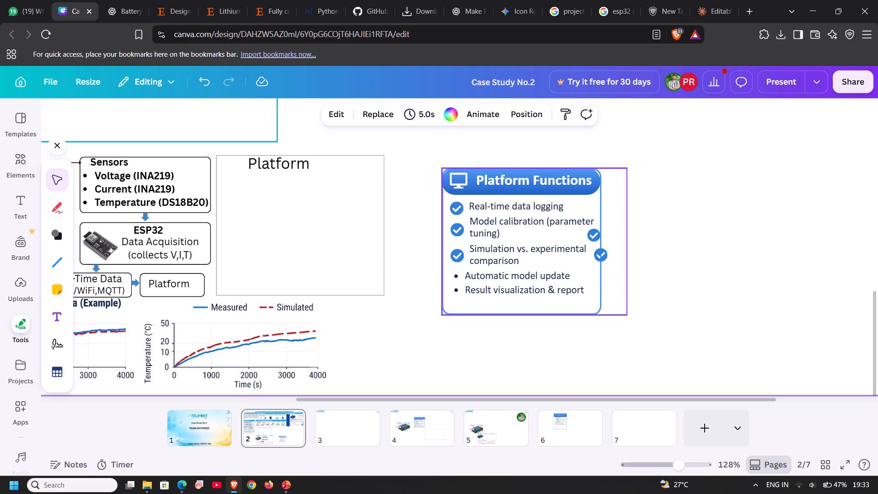
Set the corner rounding of the whole Platform Functions card group to 2.
click(589, 187)
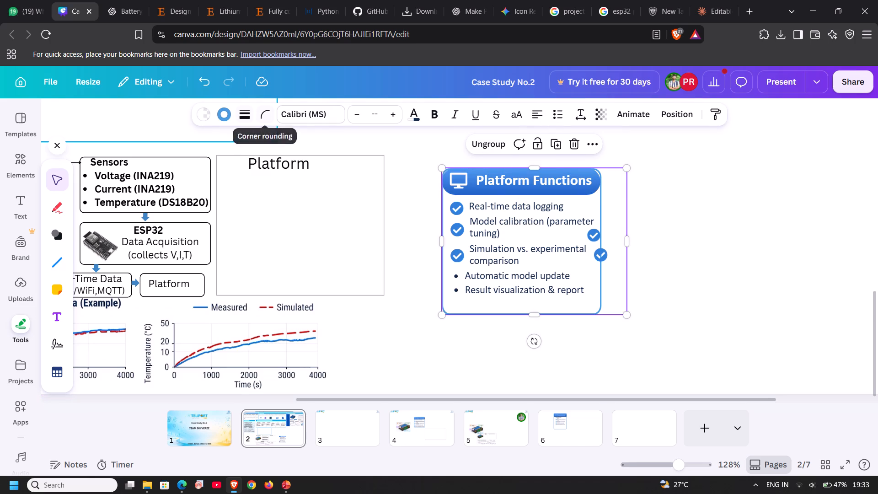
click(261, 111)
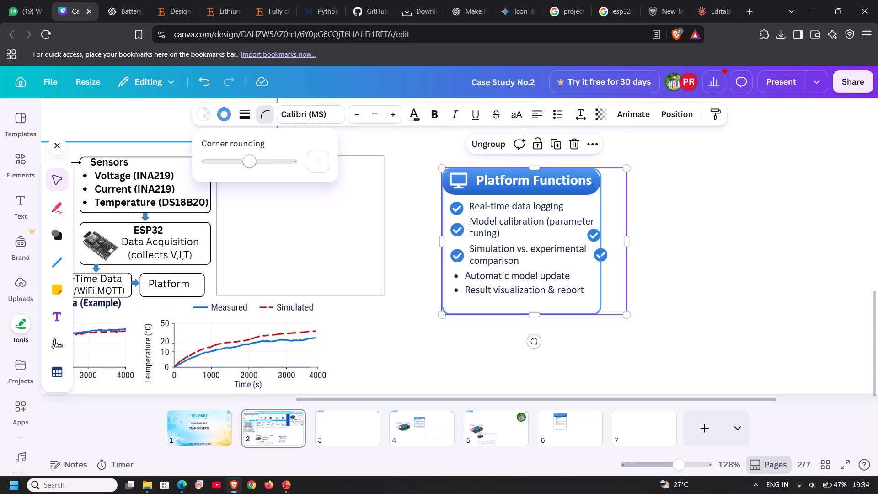
drag(251, 169, 248, 169)
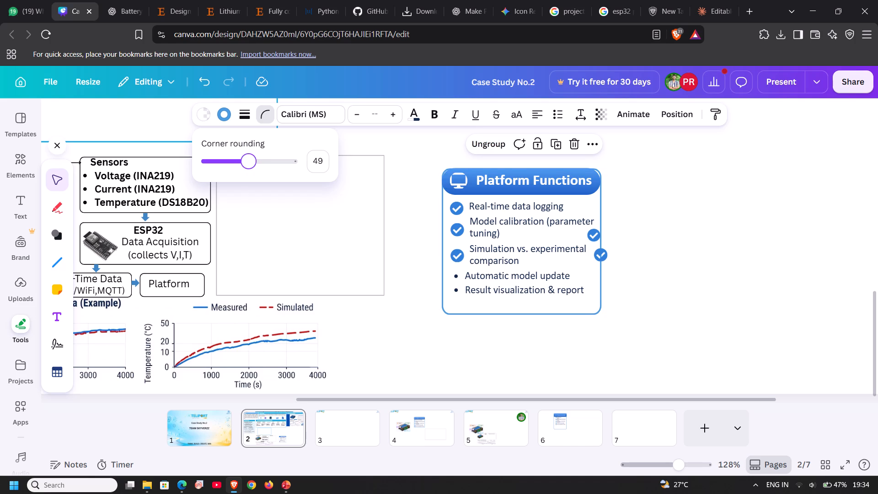
drag(248, 169, 209, 166)
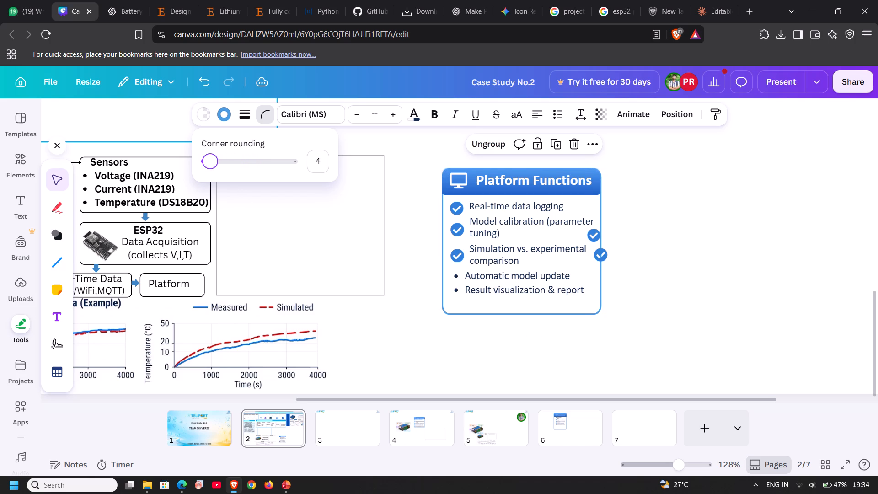
drag(209, 166, 207, 166)
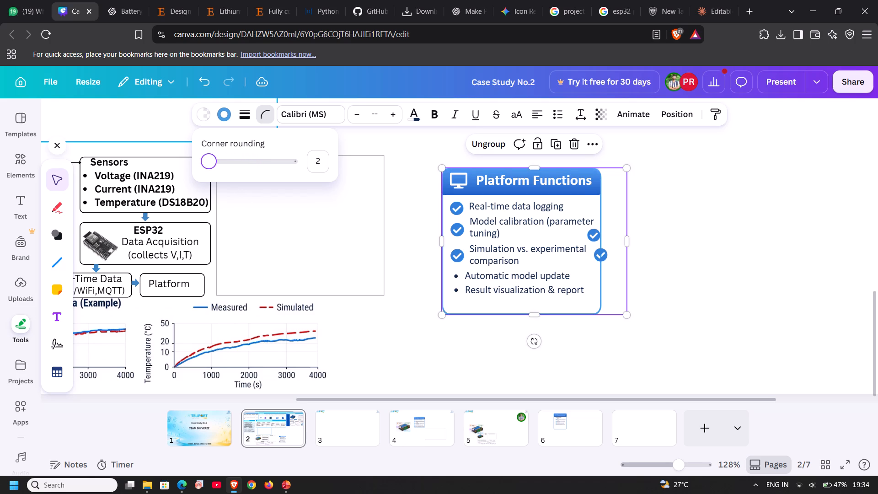
click(664, 168)
Narrow the whole Platform Functions card group slightly from its right side.
click(600, 229)
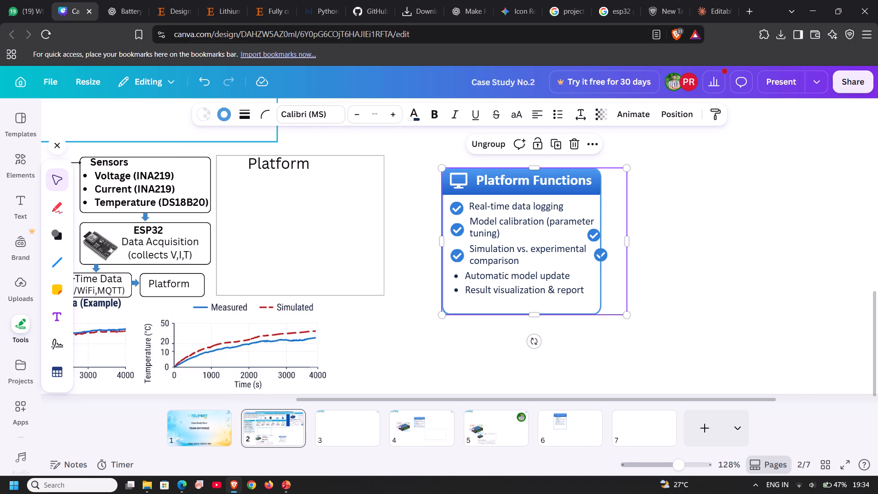
drag(625, 241, 616, 241)
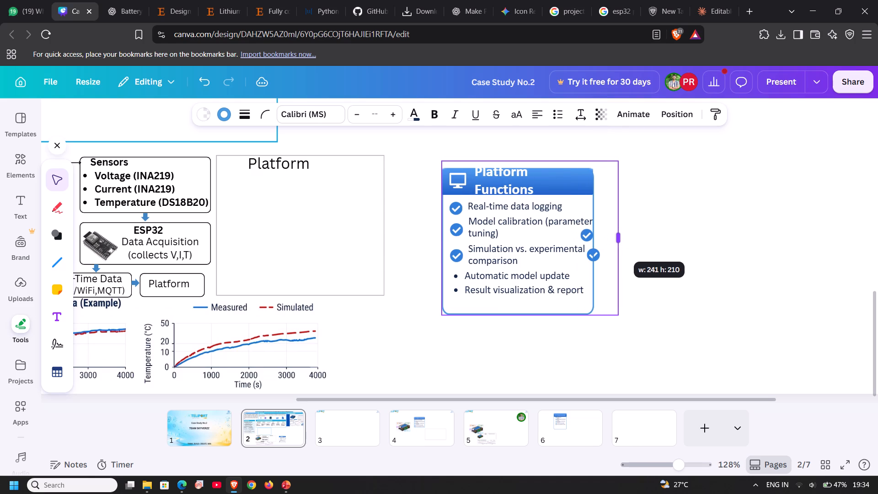
drag(616, 241, 619, 241)
click(679, 193)
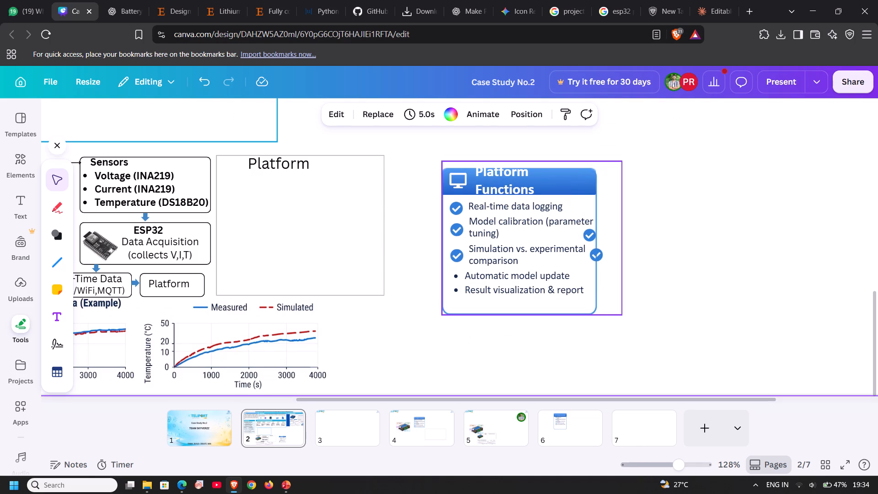
Delete the check-mark icons and their frames in front of the first three items of the Platform Functions card.
click(454, 252)
click(454, 252)
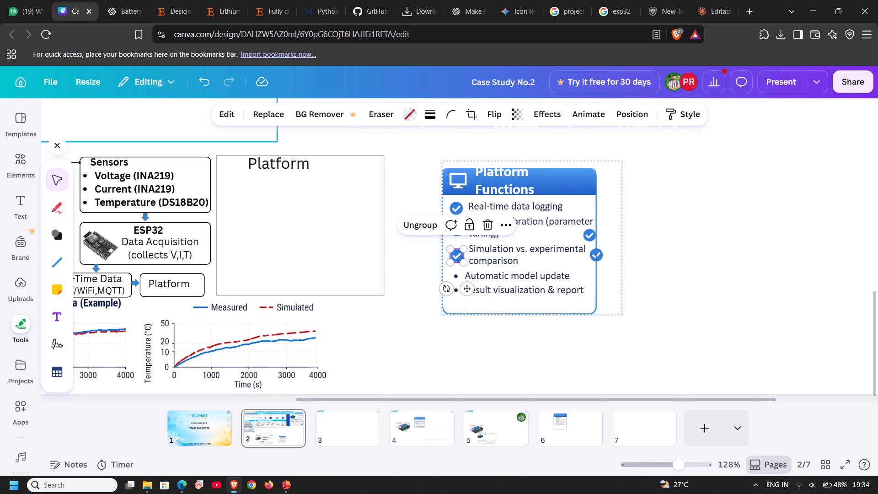
click(489, 226)
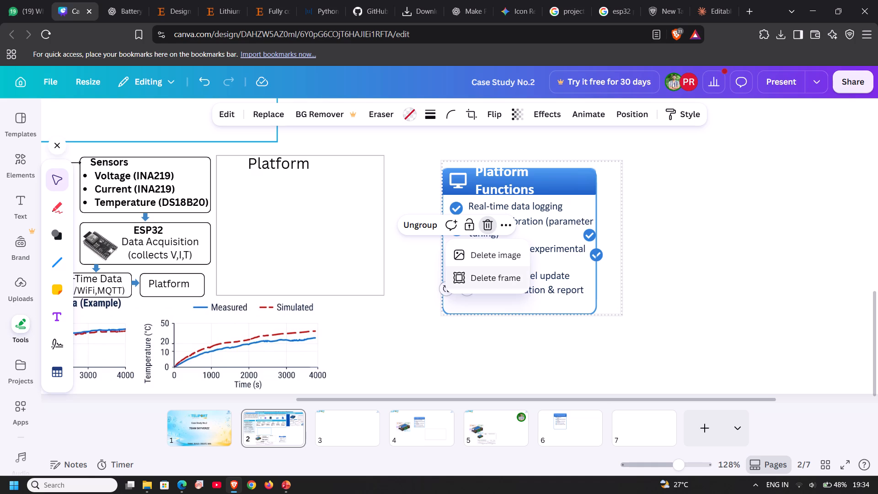
click(499, 250)
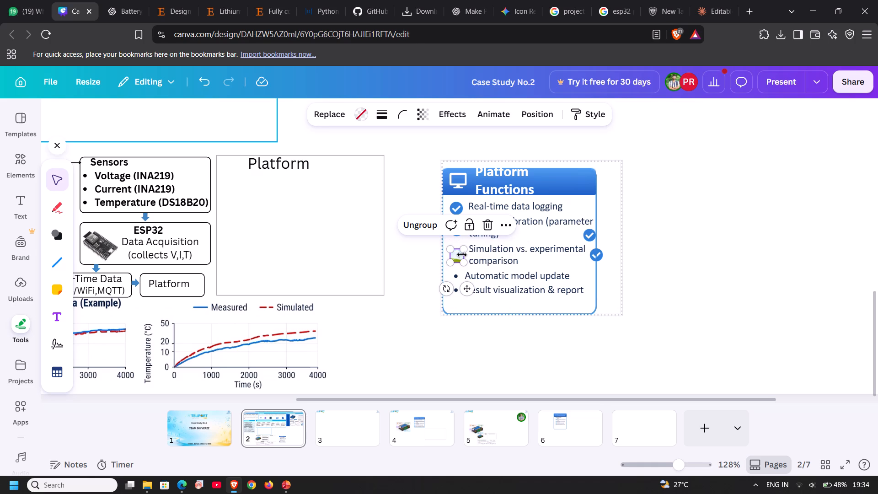
click(488, 227)
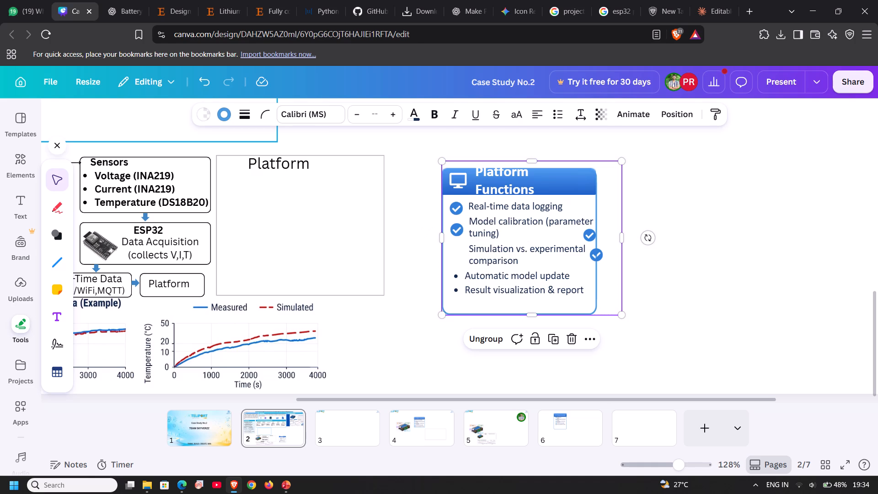
click(459, 232)
click(486, 202)
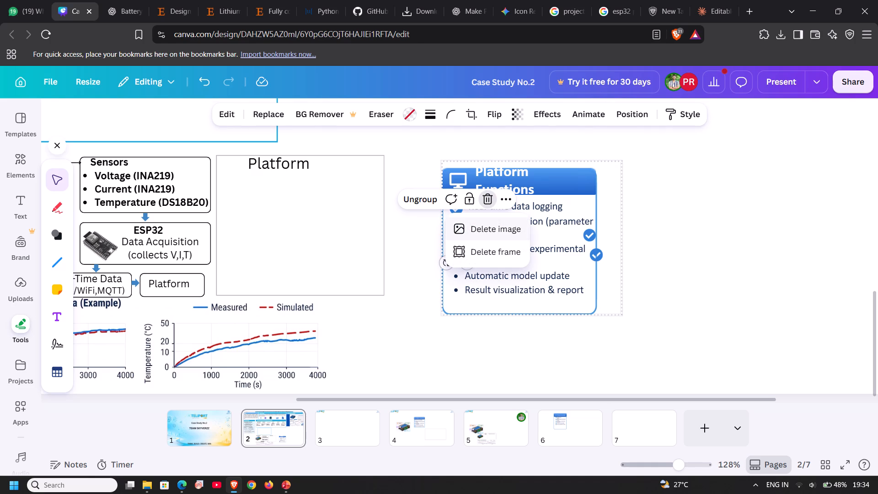
click(494, 250)
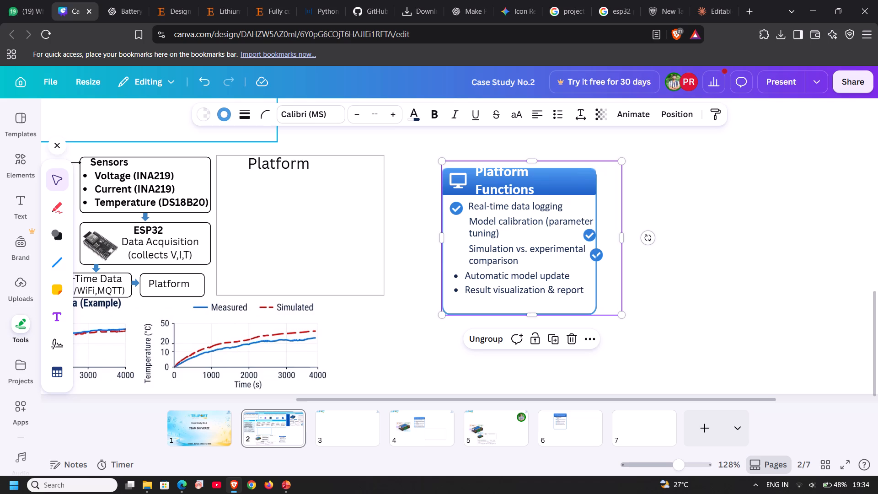
click(456, 232)
click(458, 254)
click(458, 211)
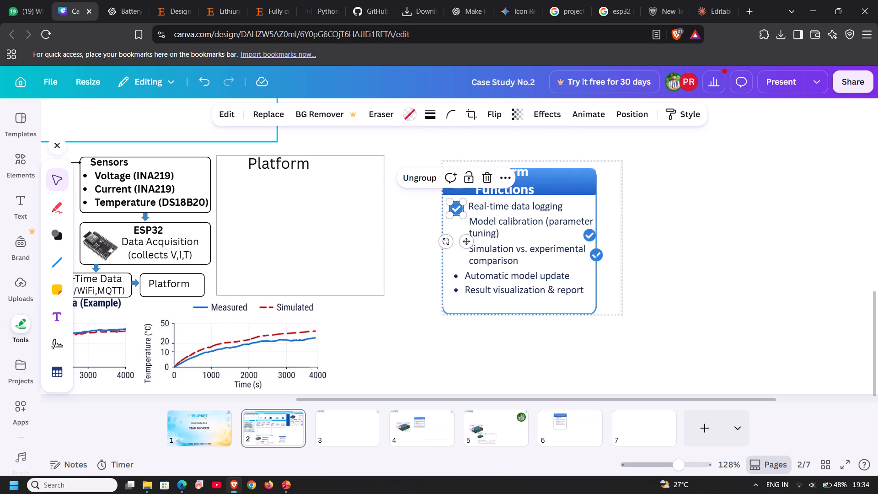
click(491, 175)
click(485, 224)
click(653, 182)
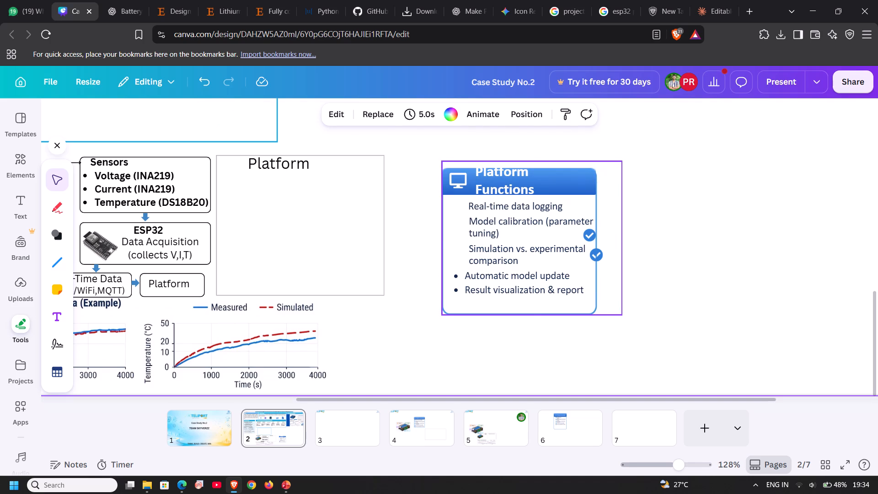
Apply bulleted list formatting to all the text in the Platform Functions card group.
click(527, 225)
click(558, 117)
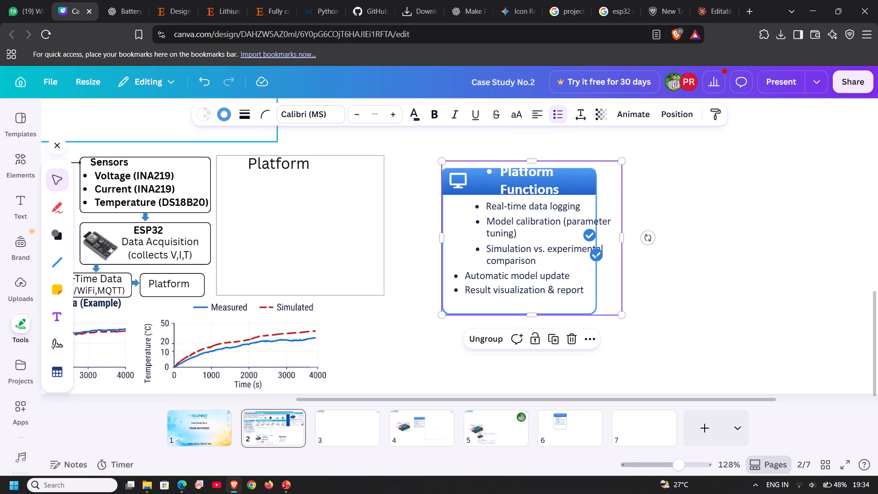
click(704, 183)
Move the "Model calibration (parameter tuning)" and "Real-time data logging" bullets left to the card's left edge.
drag(536, 218, 532, 218)
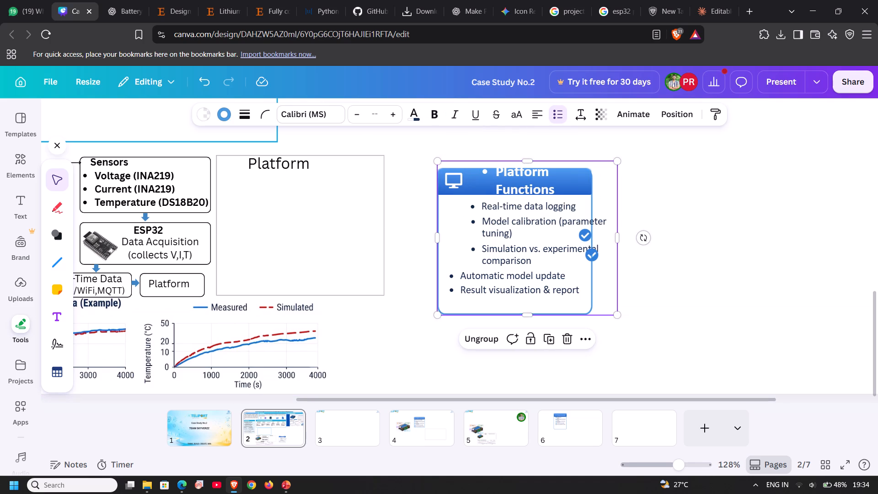
click(517, 226)
click(517, 226)
drag(517, 226, 509, 226)
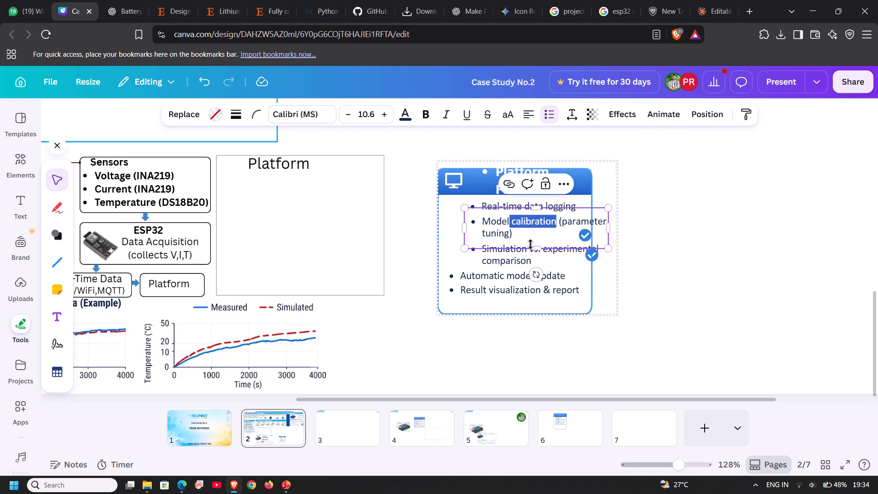
click(654, 177)
click(536, 243)
click(537, 231)
drag(537, 231, 513, 231)
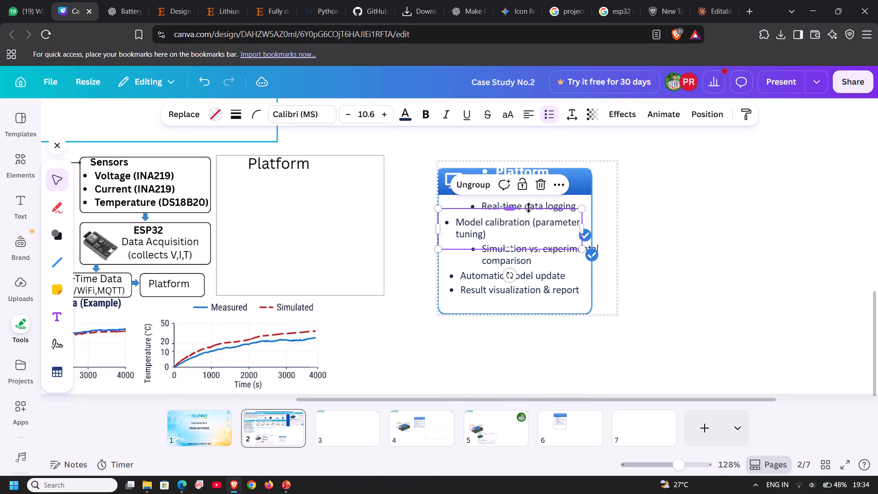
click(539, 204)
drag(539, 204, 514, 204)
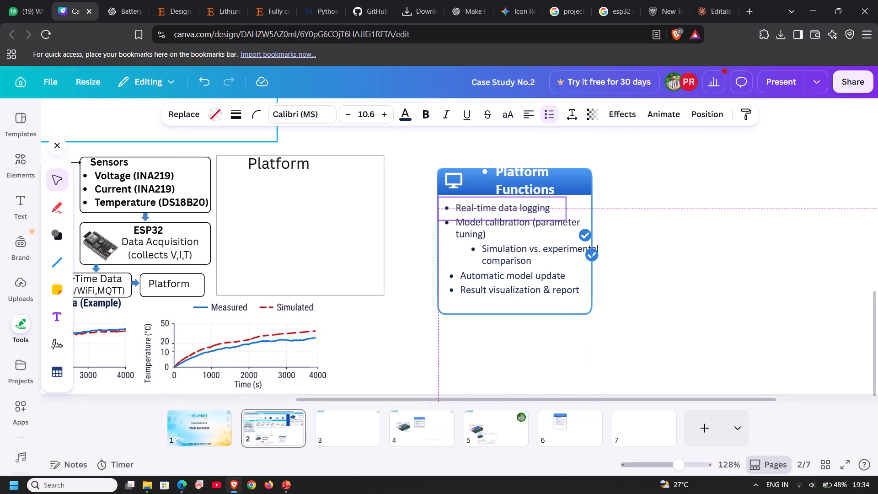
drag(514, 204, 513, 204)
click(523, 230)
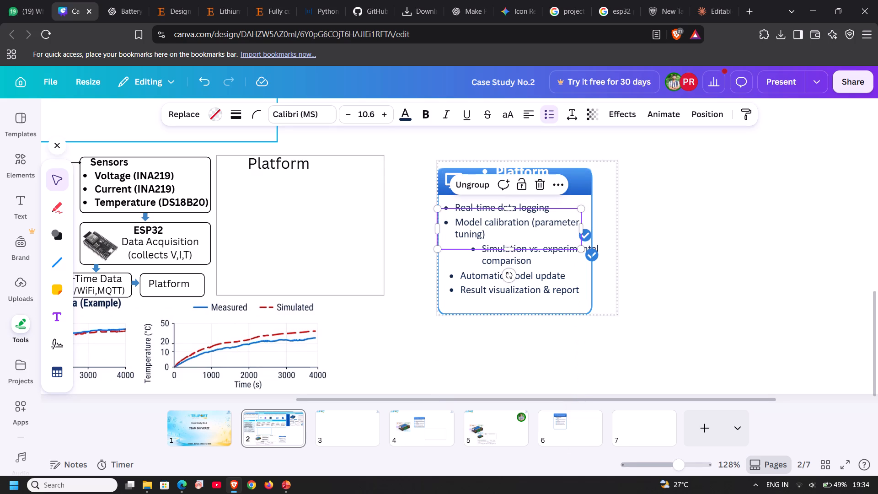
Move the "Simulation vs. experimental comparison" bullet left to line up with the two bullets above it.
click(527, 257)
drag(528, 257, 506, 256)
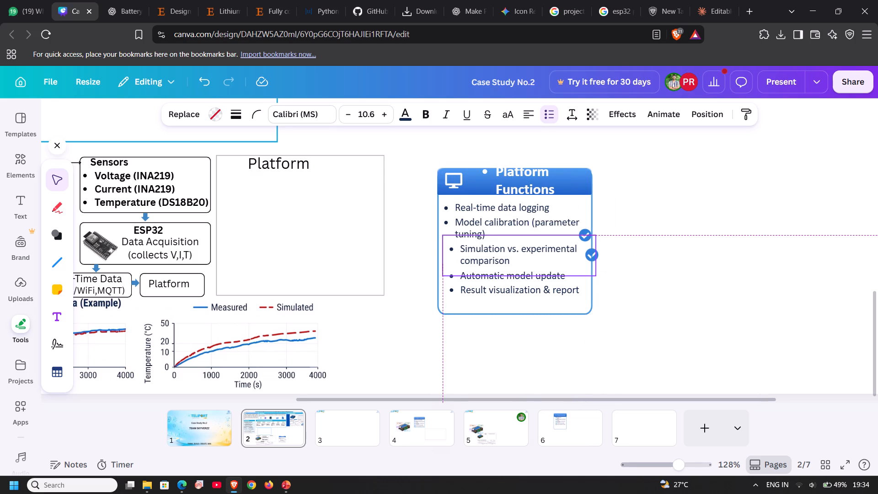
drag(506, 256, 501, 255)
click(412, 238)
Nudge the "Automatic model update" bullet left to line up with the bullets above it.
click(487, 277)
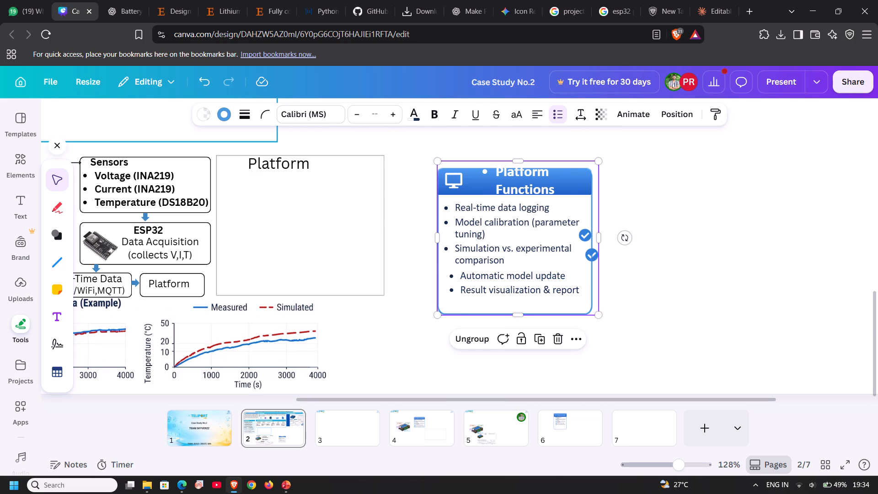
click(485, 277)
key(Left)
key(Left)
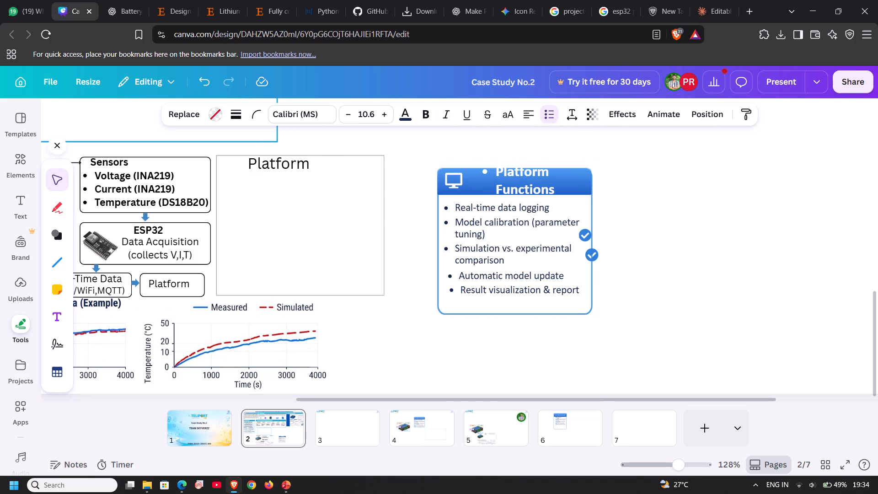
key(Left)
key(Left)
key(Left)
key(Left)
key(Left)
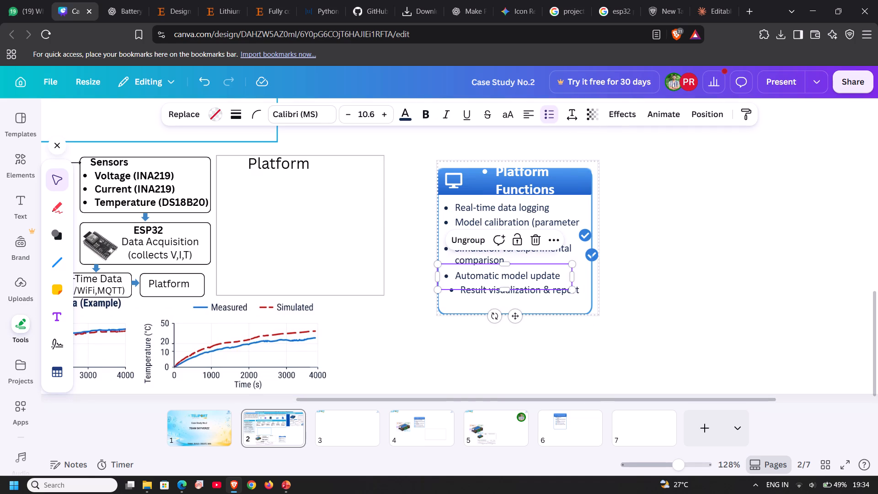
Nudge the "Model calibration" and "Simulation vs. experimental comparison" bullets slightly right to fine-tune their alignment.
click(501, 221)
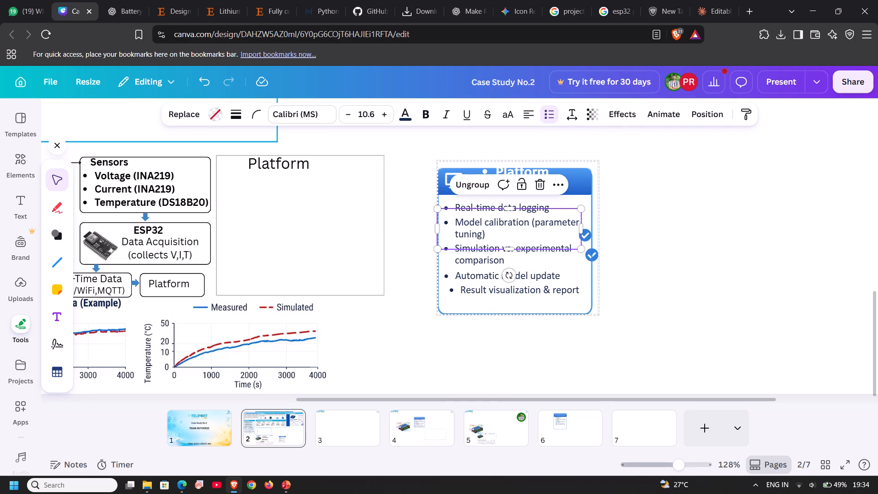
key(Right)
key(Right)
key(Left)
key(Left)
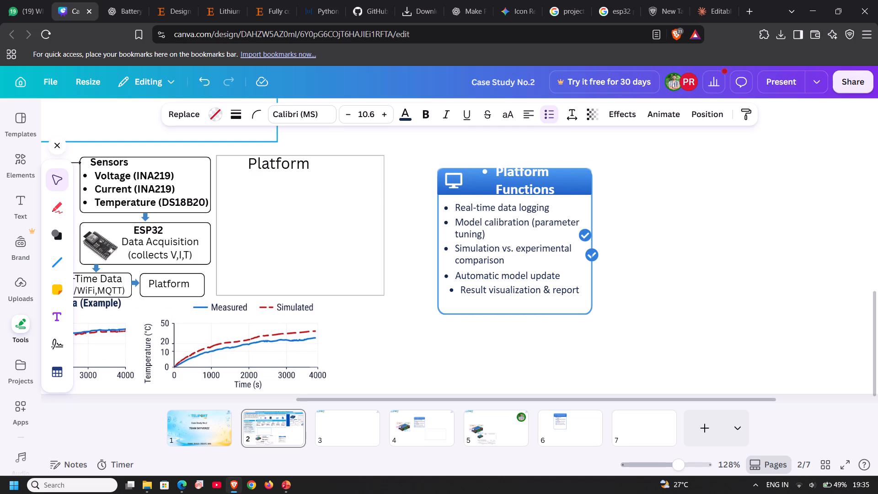
key(Right)
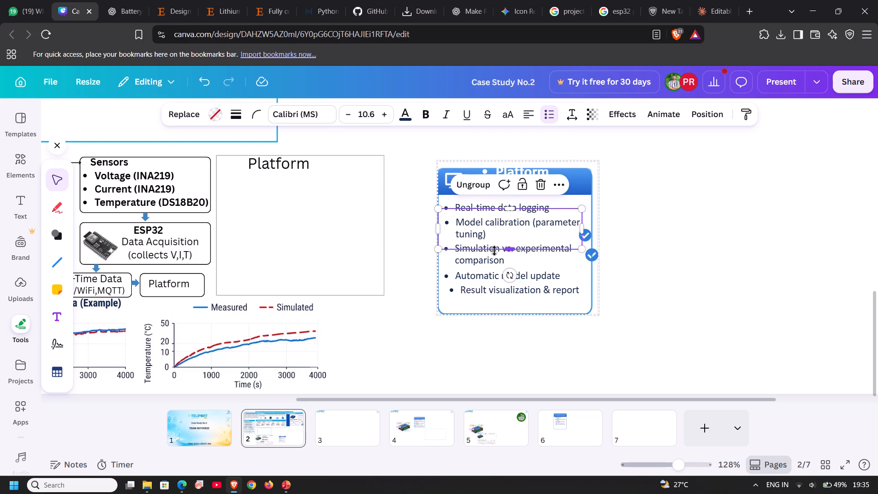
click(492, 257)
key(Right)
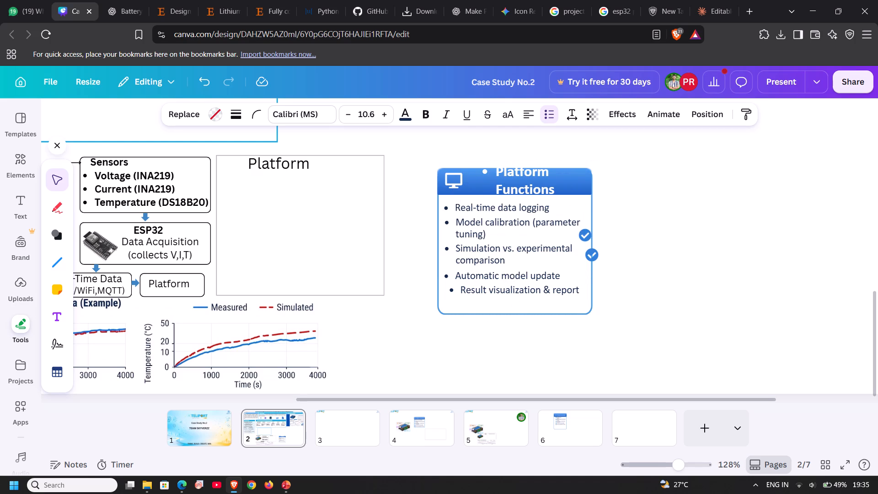
key(Right)
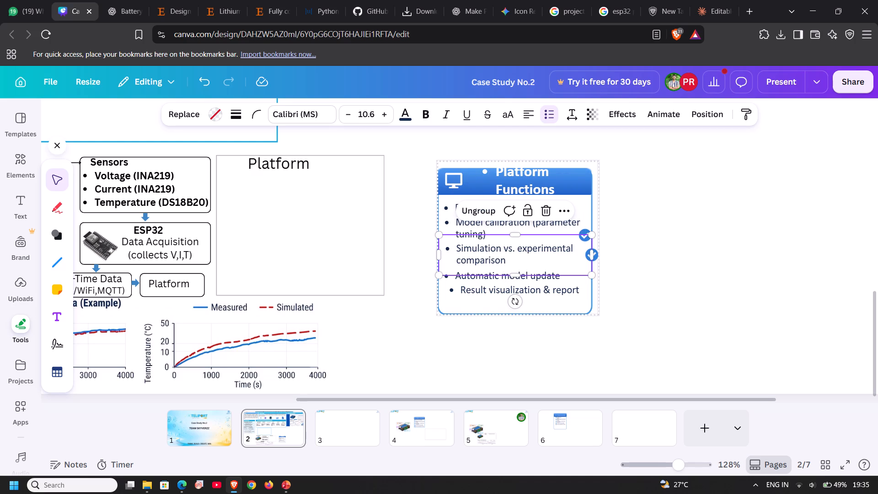
Nudge the "Result visualization & report" bullet left to line up with the other bullets.
click(482, 290)
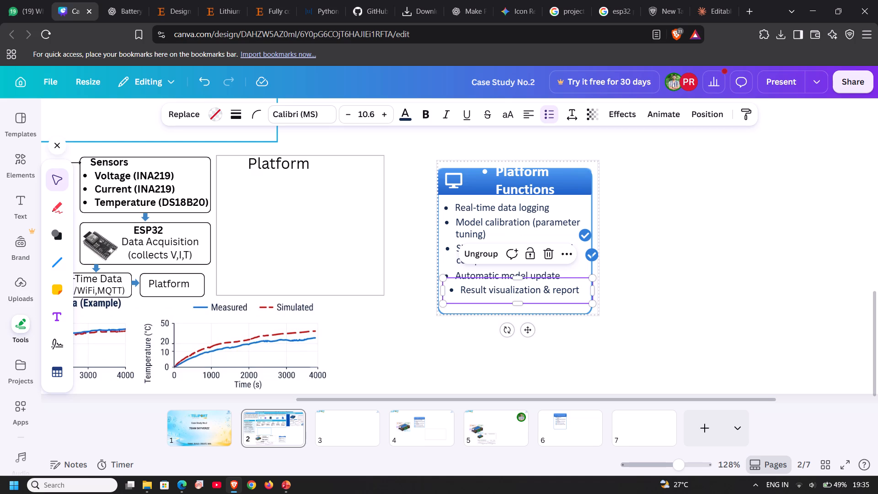
key(Left)
key(Left)
key(Left)
key(Left)
key(Left)
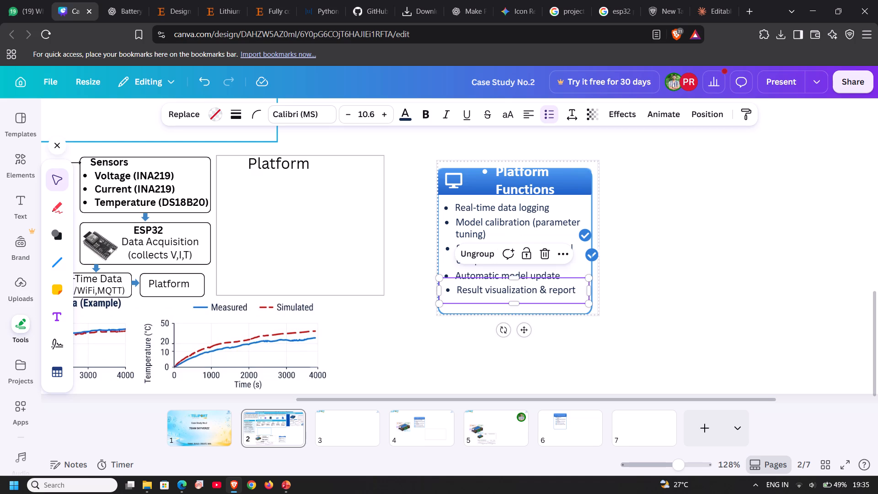
Nudge the "Automatic model update" bullet one increment right and two up to refine its alignment and spacing.
click(494, 273)
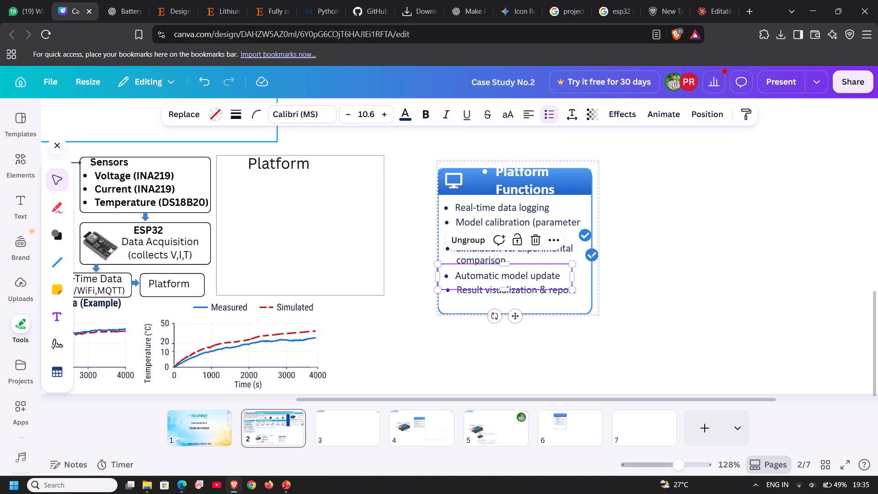
key(Right)
key(Up)
key(Up)
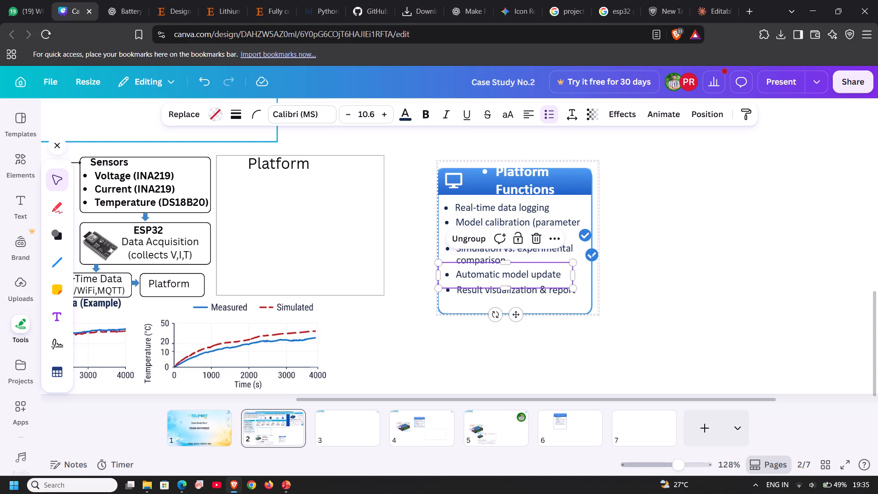
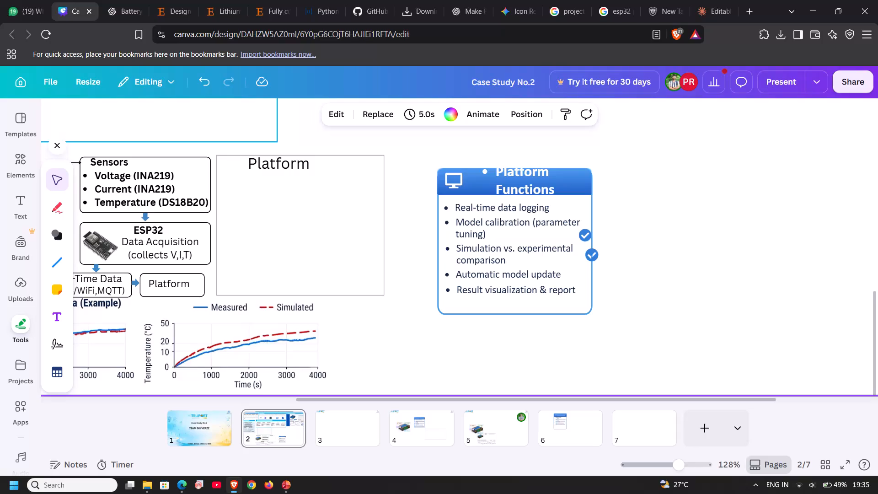
Copy the upper blue check mark icon from the page 2 Platform Functions card onto page 6.
click(466, 206)
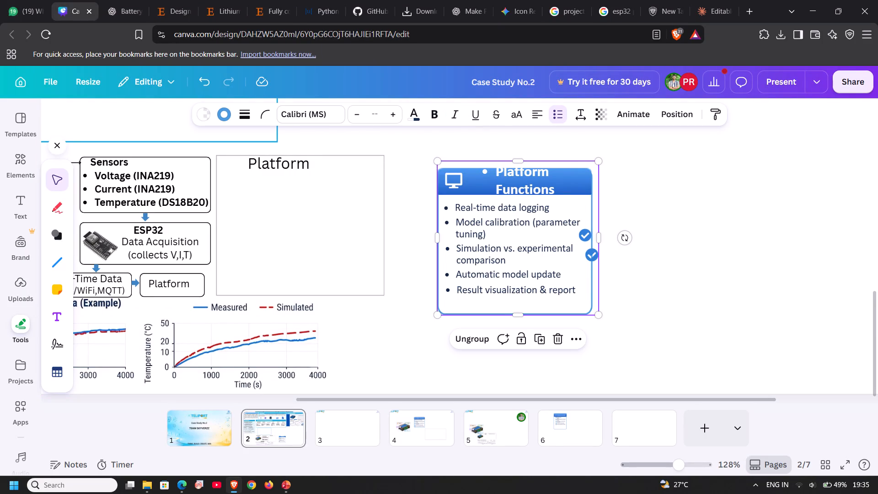
click(582, 237)
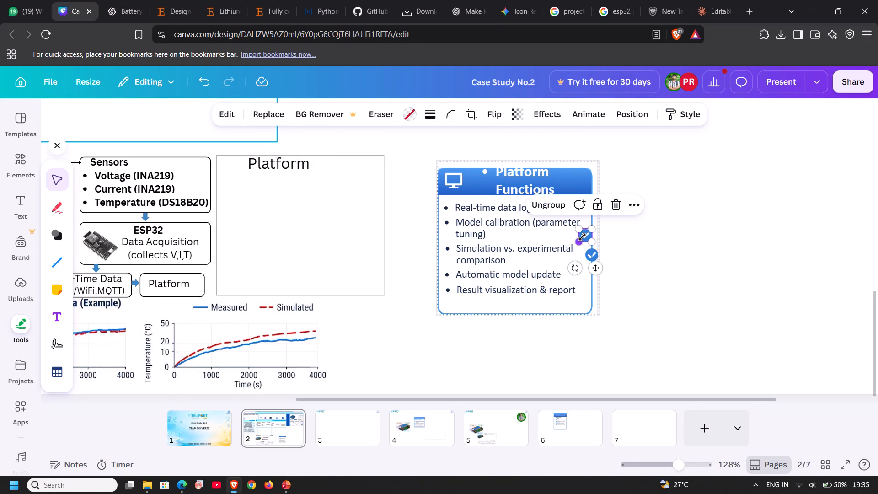
key(ctrl+c)
click(563, 437)
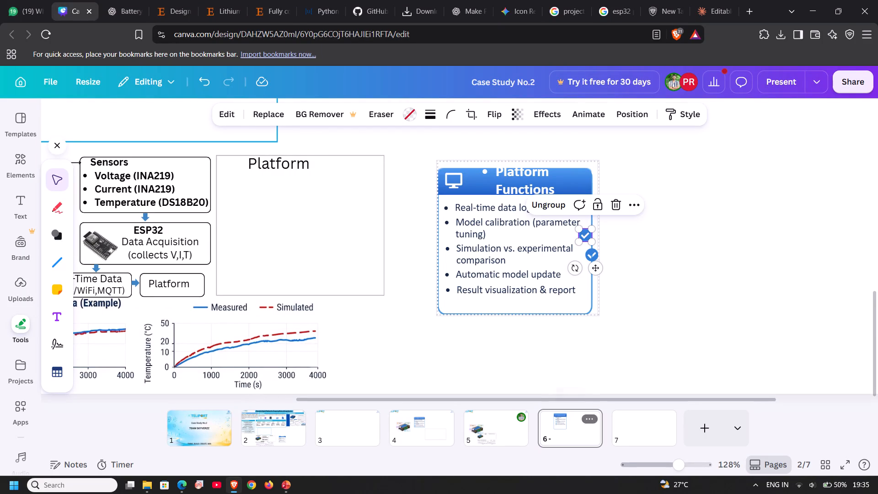
click(499, 292)
key(ctrl+v)
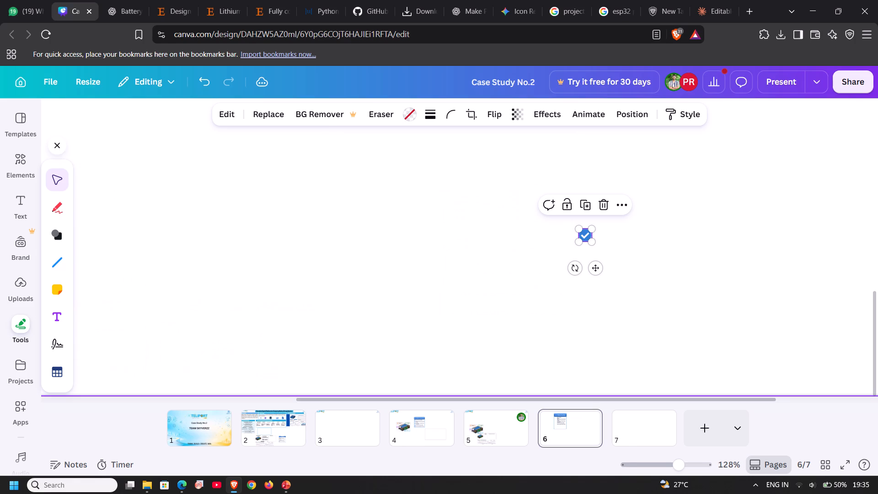
Delete both leftover blue check mark icons from the Platform Functions card on page 2.
click(303, 419)
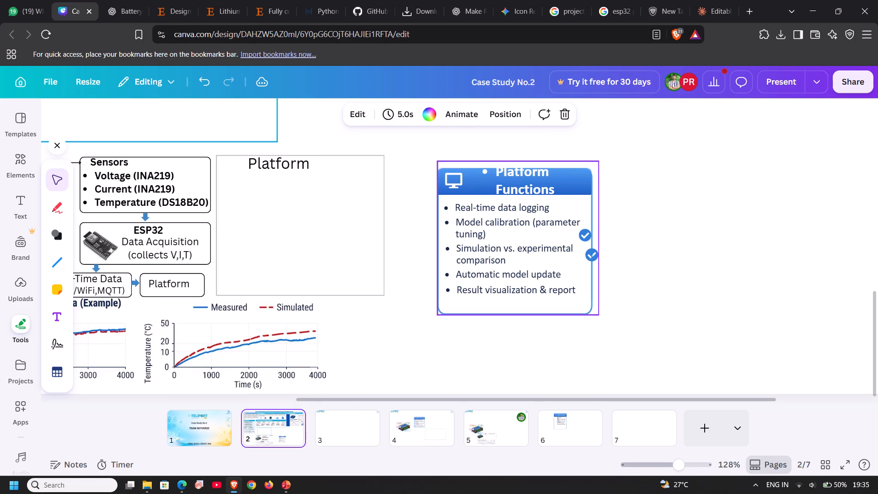
click(582, 236)
click(582, 236)
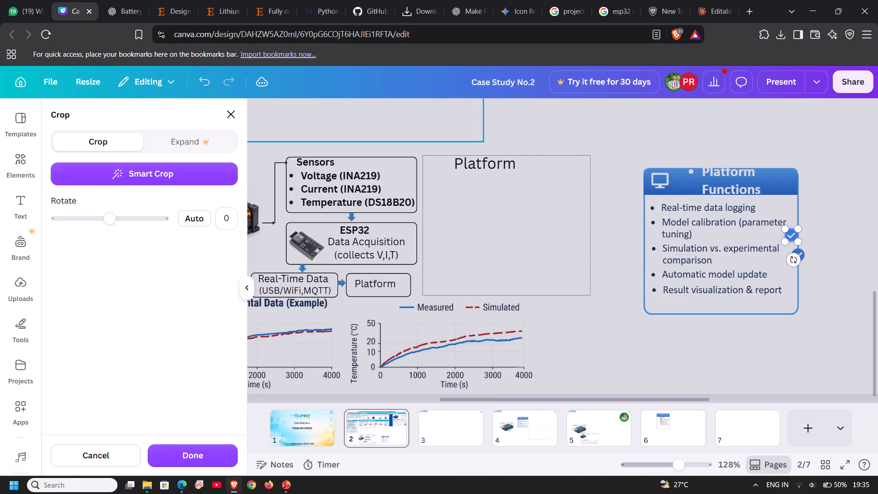
click(613, 227)
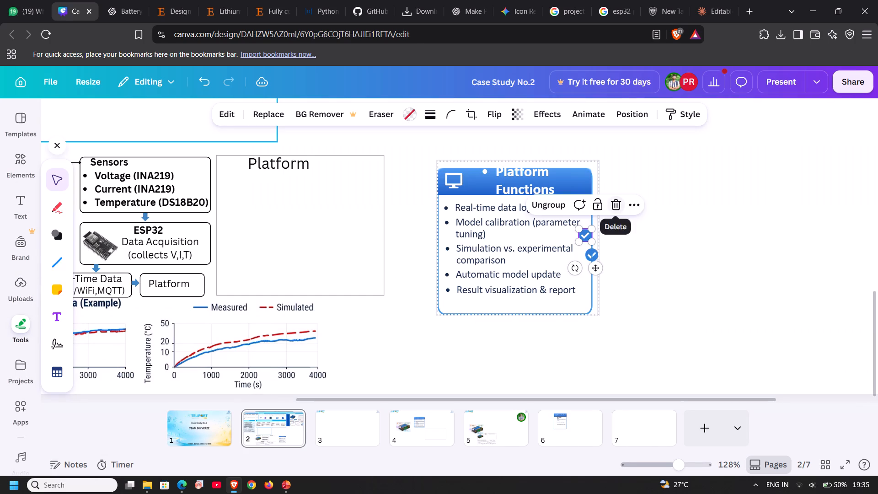
click(616, 204)
click(601, 260)
click(589, 256)
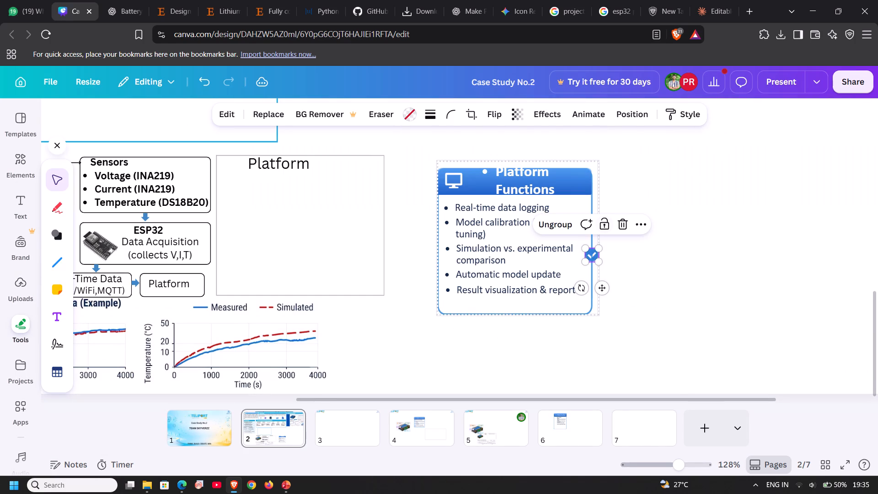
click(625, 226)
drag(608, 269, 607, 274)
click(683, 247)
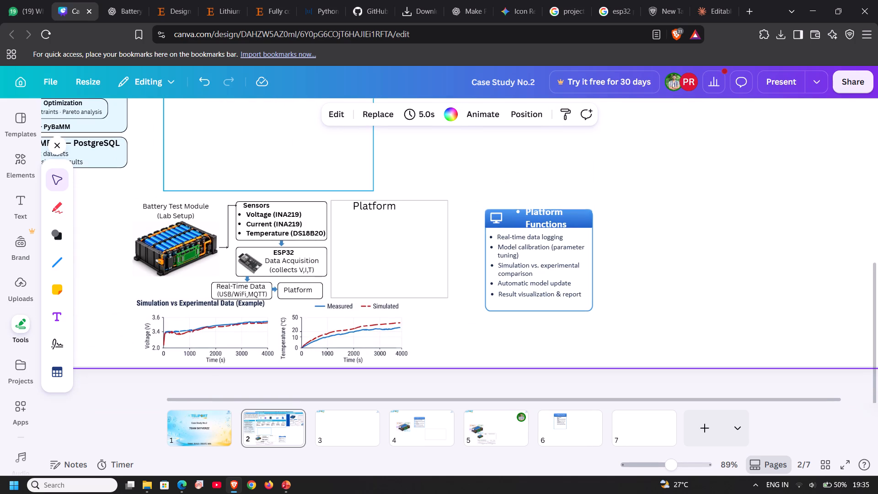
Set the font size of the card's "Platform Functions" heading to 13.
click(645, 234)
click(551, 216)
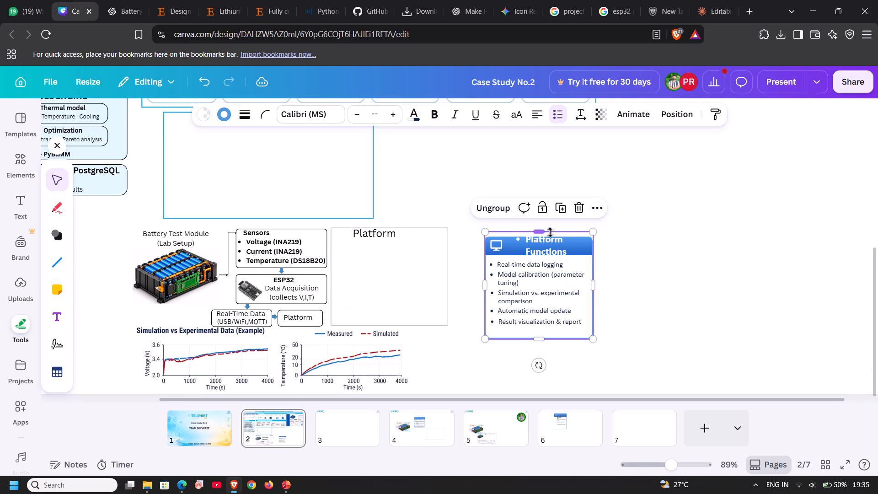
click(548, 242)
click(543, 242)
double_click(543, 242)
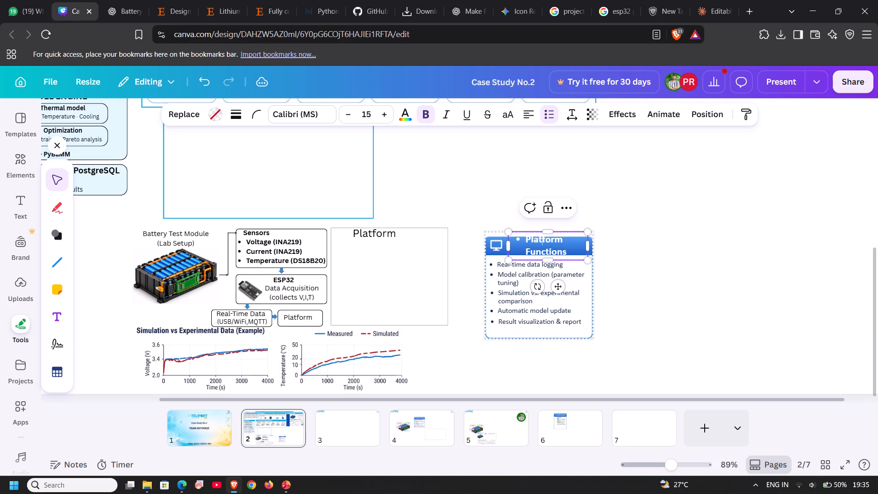
triple_click(543, 242)
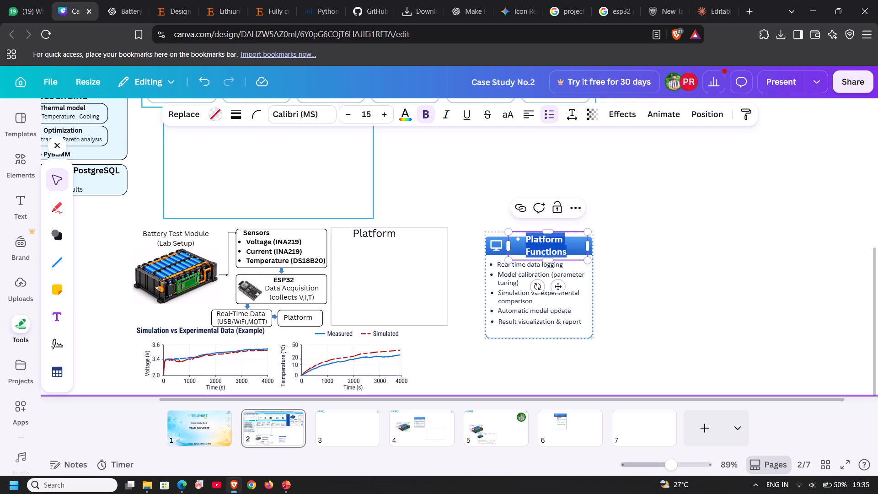
click(356, 114)
click(356, 114)
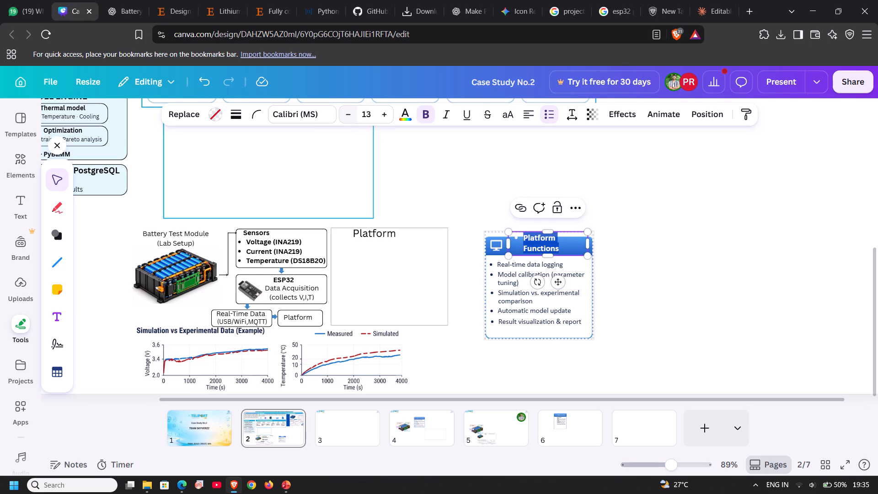
click(564, 181)
Widen the "Platform Functions" heading's text box to the card's right edge so the heading fits on one line.
click(554, 245)
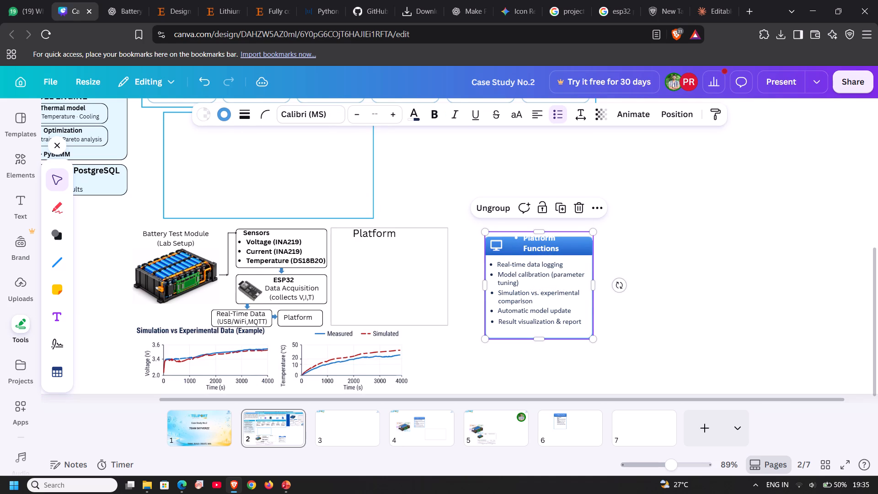
click(559, 242)
drag(588, 243, 592, 246)
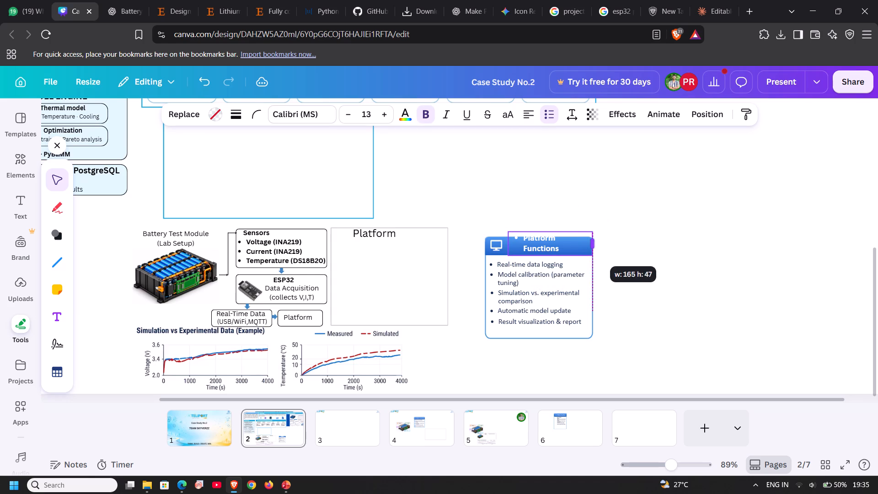
drag(592, 246, 596, 247)
click(626, 228)
Remove the bullet from the "Platform Functions" heading.
drag(565, 241, 563, 243)
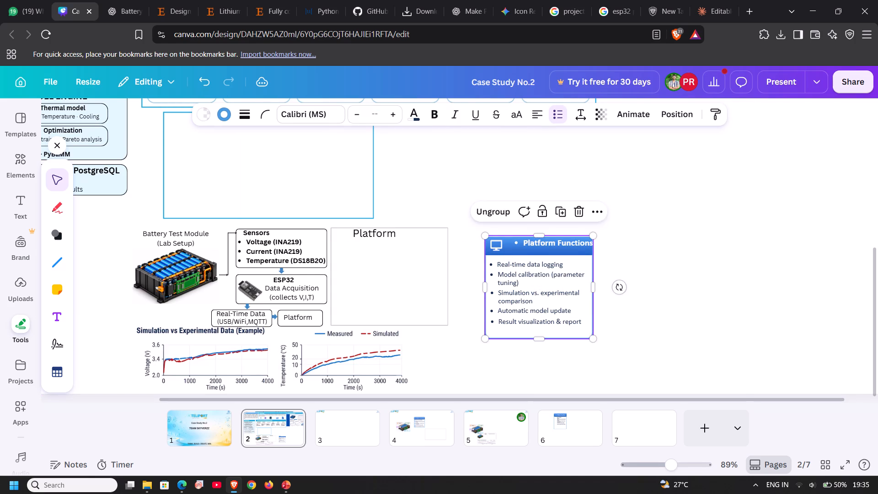
drag(563, 243, 562, 246)
click(559, 249)
click(548, 114)
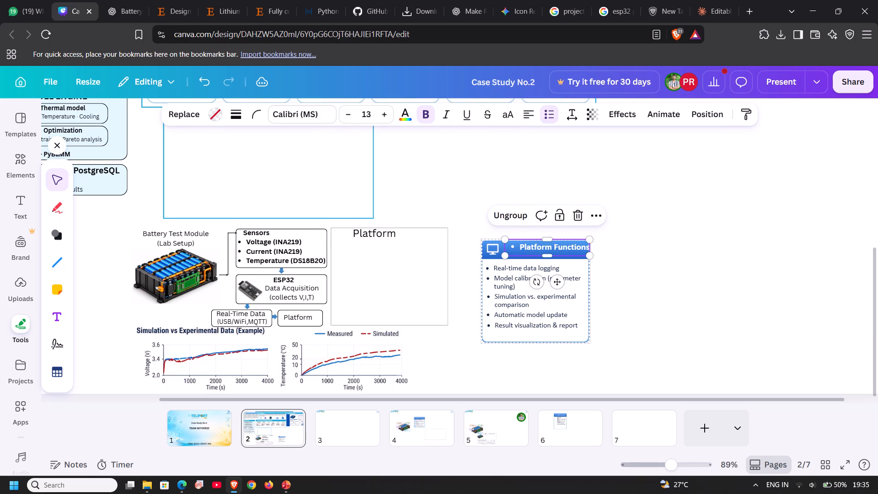
click(548, 114)
click(605, 203)
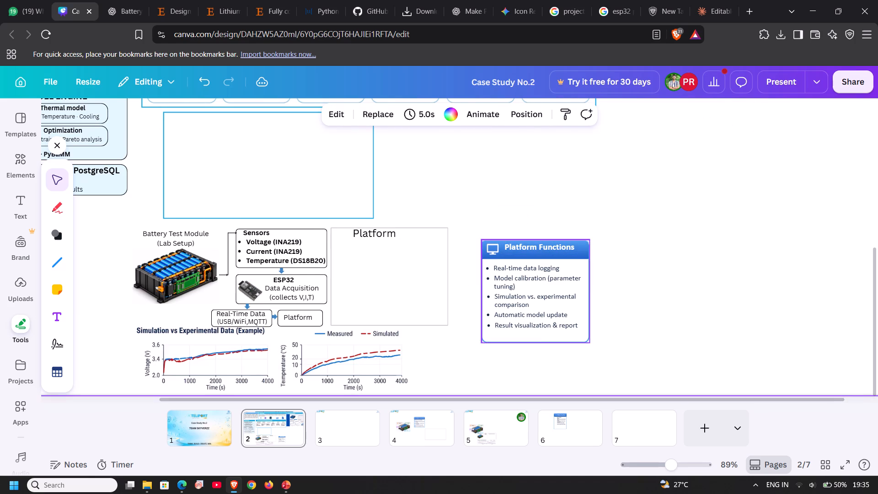
Narrow the "Platform Functions" heading's text box slightly so it ends inside the card's right edge.
click(572, 248)
click(582, 247)
click(568, 246)
drag(590, 247, 580, 247)
click(619, 219)
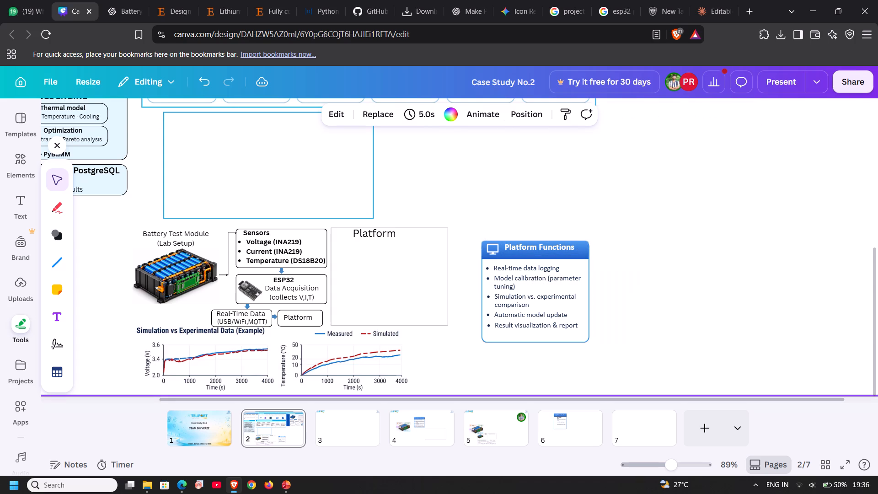
Nudge the "Platform Functions" heading seven increments down and one back up to centre it vertically in the blue header.
click(562, 247)
click(562, 247)
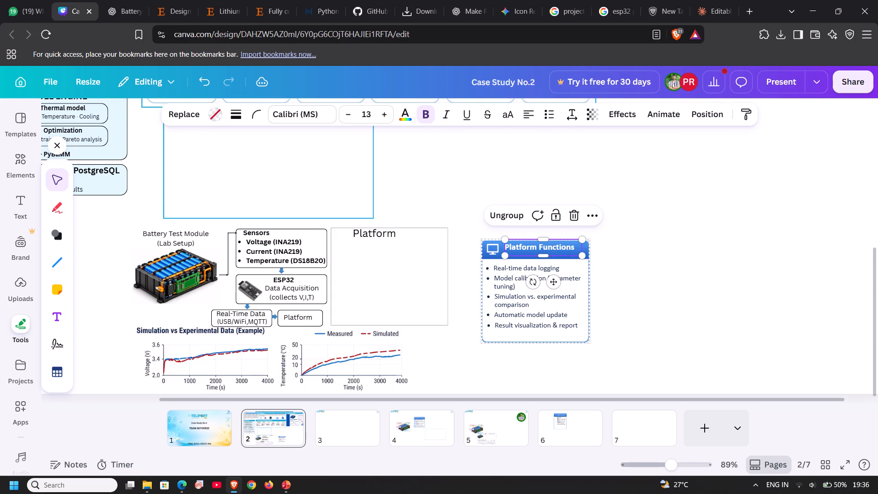
key(Down)
key(Down)
key(Down)
key(Down)
key(Down)
key(Down)
key(Down)
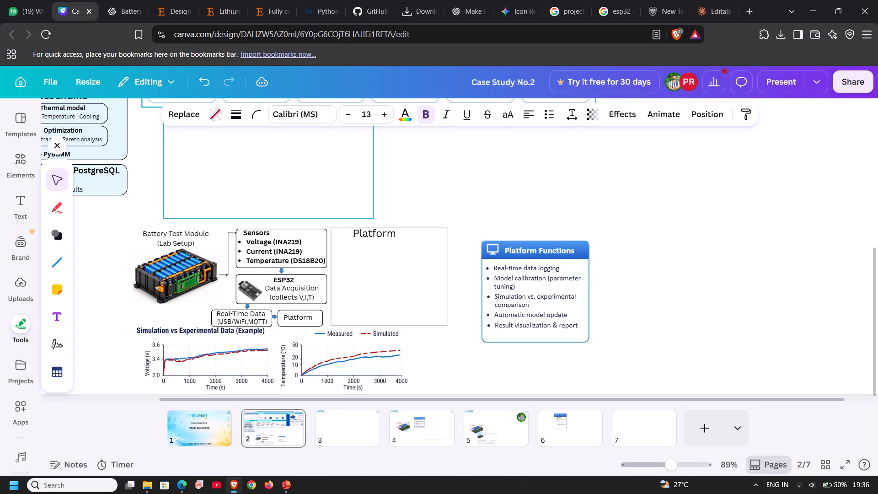
key(Up)
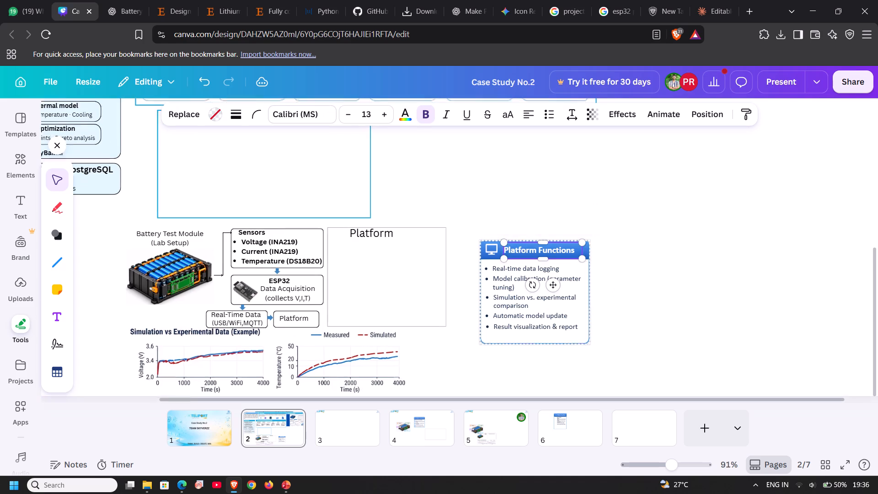
click(658, 201)
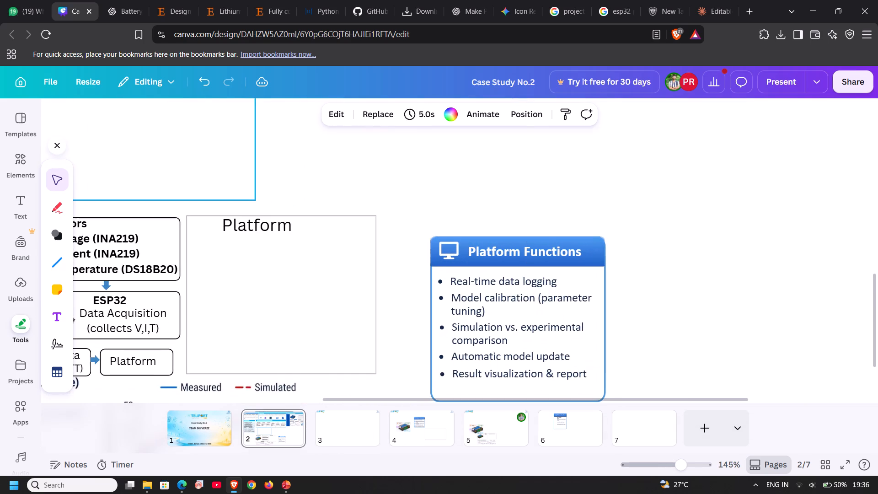
Nudge the "Real-time data logging" bullet one increment right to line up with the bullets below it.
scroll(649, 239, down, 1)
click(498, 185)
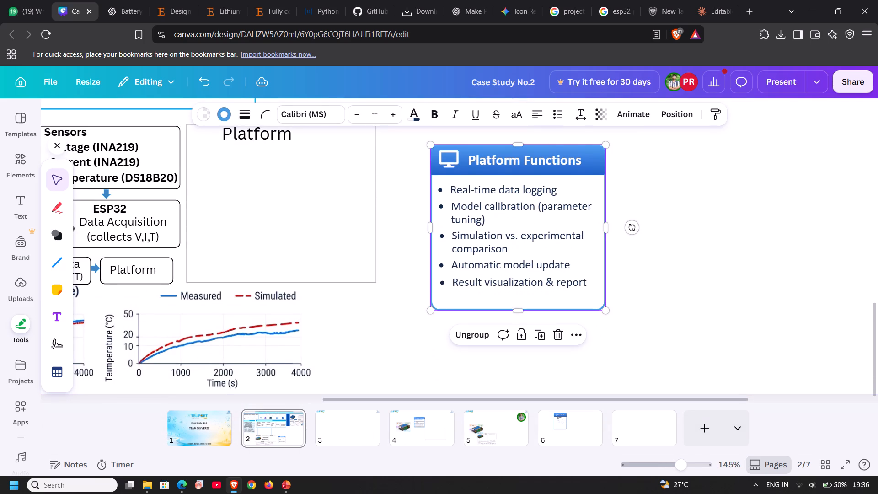
click(503, 186)
key(Right)
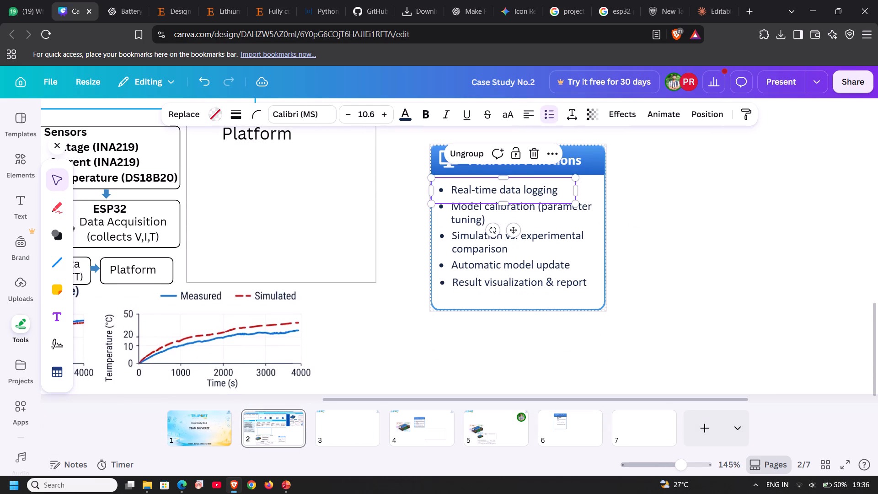
click(650, 187)
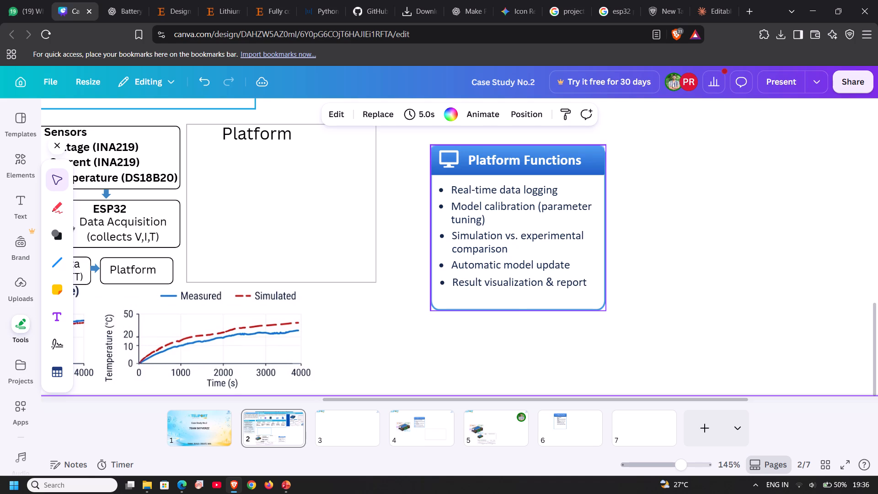
Nudge the "Simulation vs. experimental comparison" bullet one increment left to line up with the other bullets.
double_click(509, 237)
key(Left)
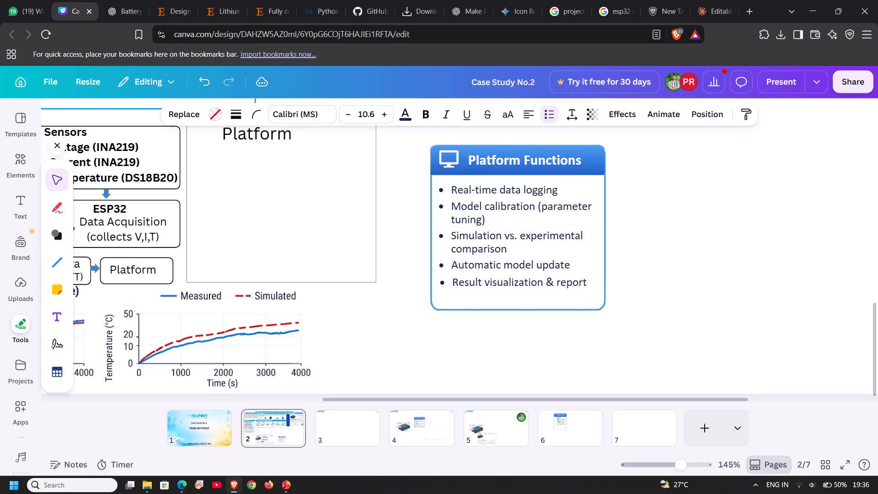
click(733, 179)
Reduce the height of the whole Platform Functions card from its bottom edge to tighten the bullet spacing.
click(547, 295)
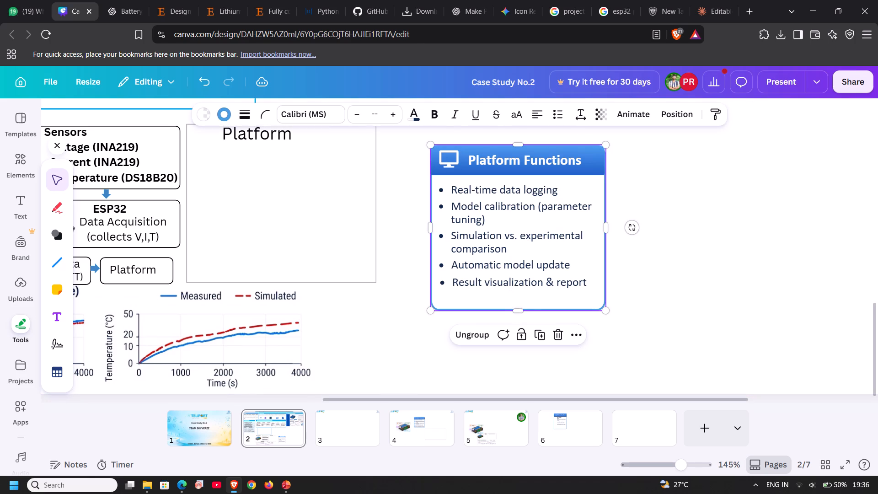
drag(519, 309, 515, 295)
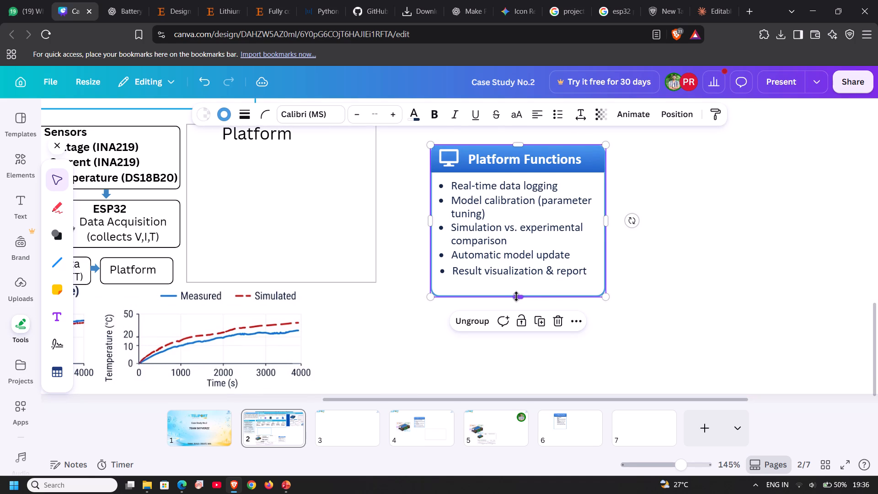
Shrink the card's rounded blue outline to end just below the last bullet and slightly closer to the text's right side.
click(544, 282)
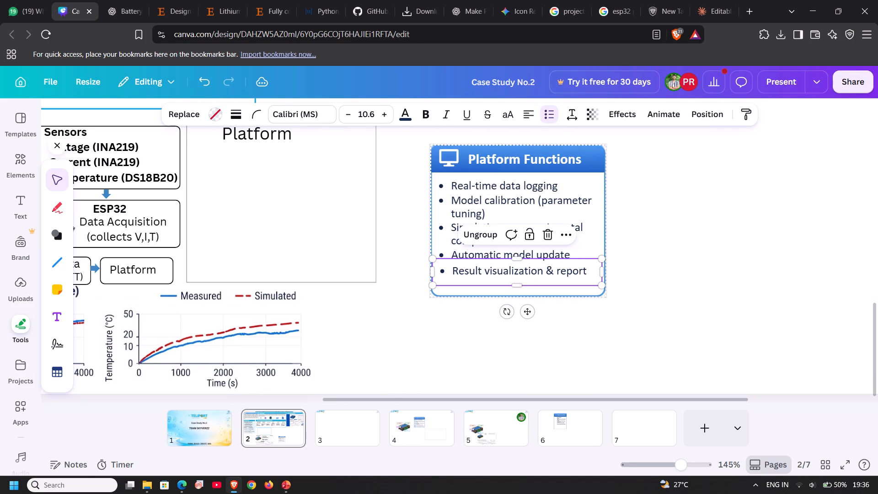
click(522, 295)
drag(518, 295, 516, 277)
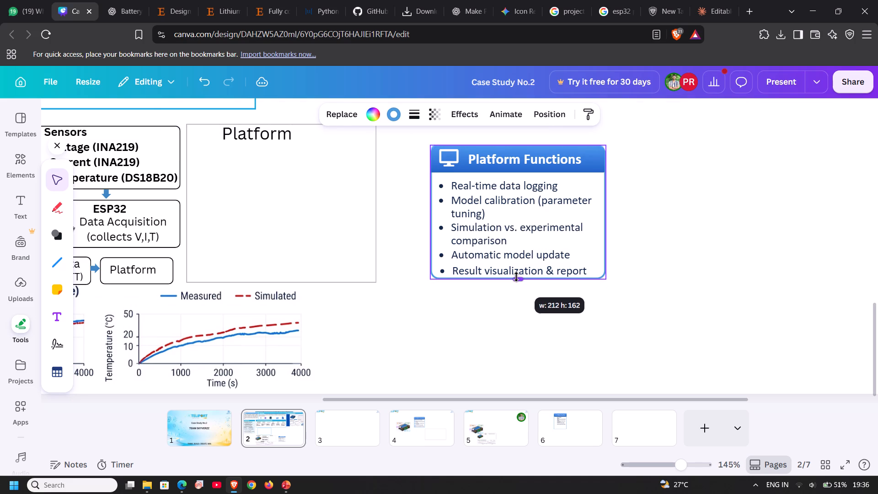
drag(516, 277, 516, 279)
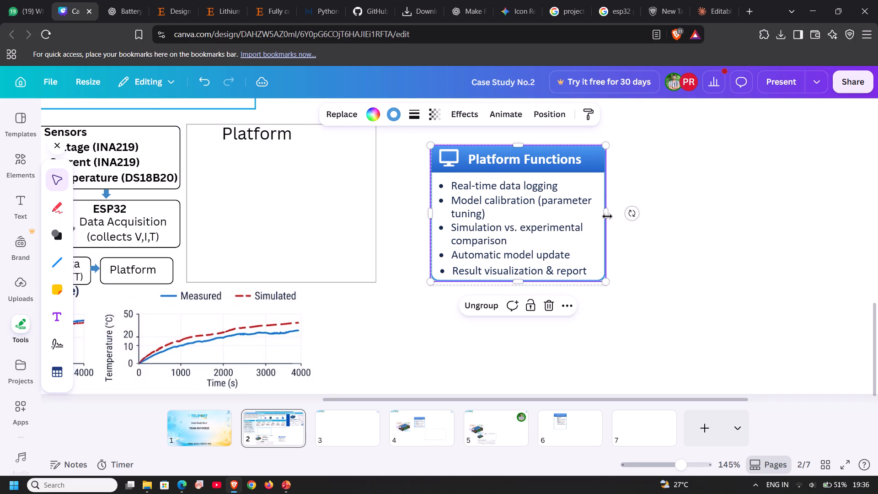
drag(604, 214, 595, 214)
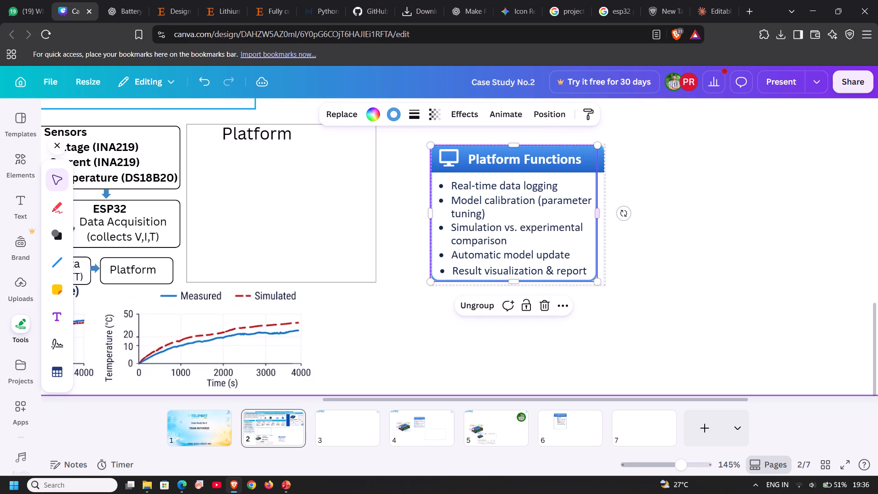
Narrow the blue Platform Functions header banner so its right edge lines up with the card's rounded outline.
click(586, 160)
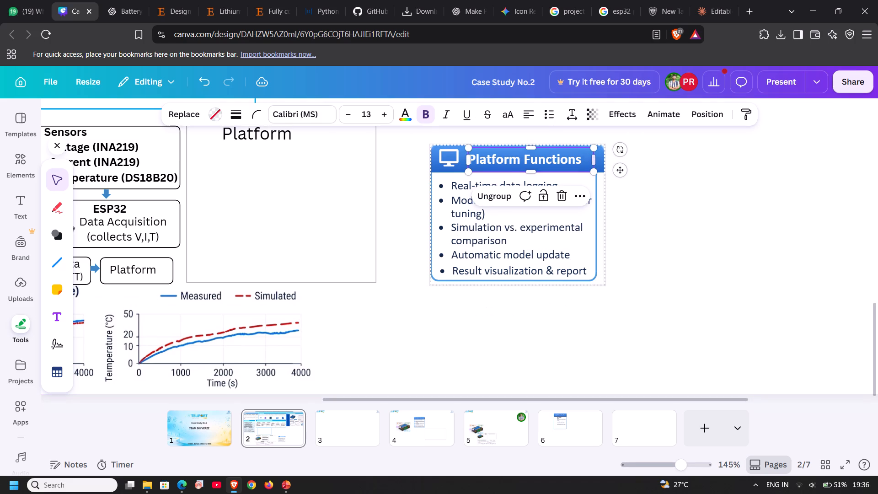
click(602, 159)
drag(602, 159, 597, 159)
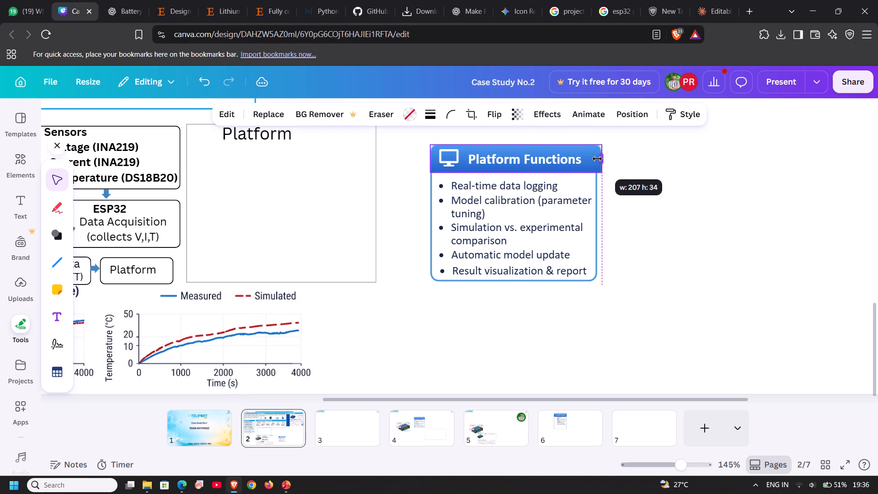
drag(597, 159, 593, 159)
click(650, 146)
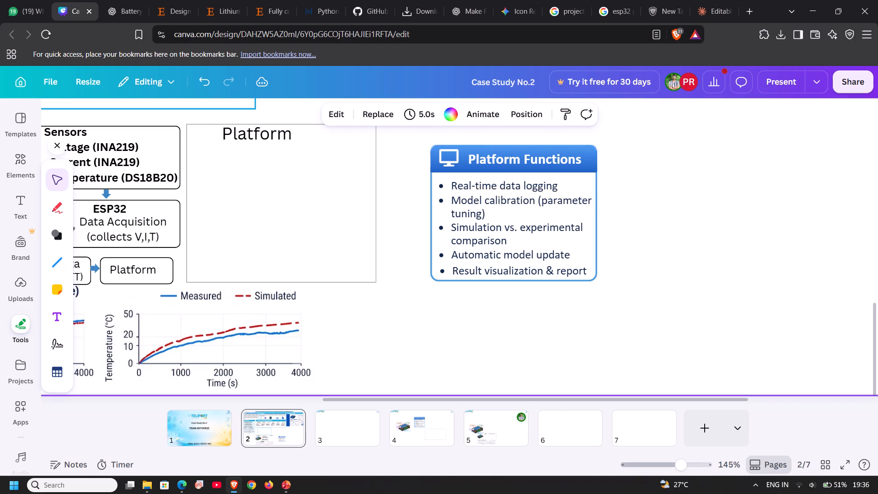
click(672, 174)
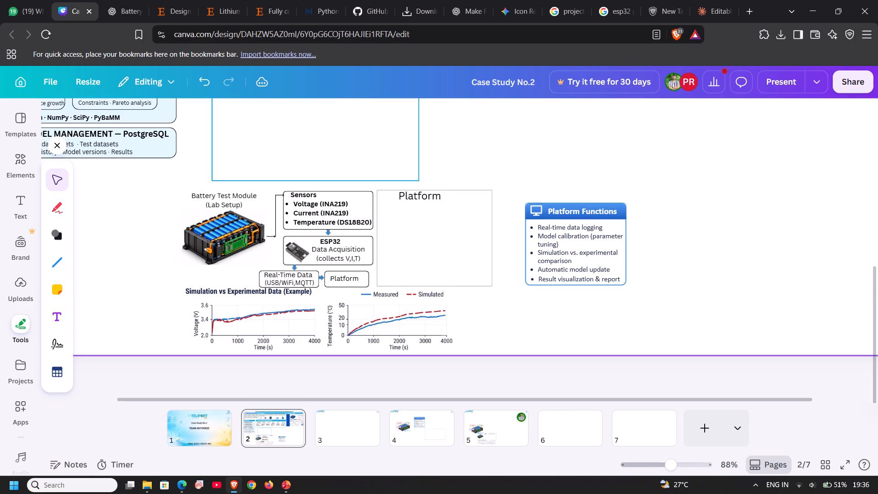
Delete the "Platform" text at the top of the empty grey-outlined box beside the Sensors block.
click(422, 193)
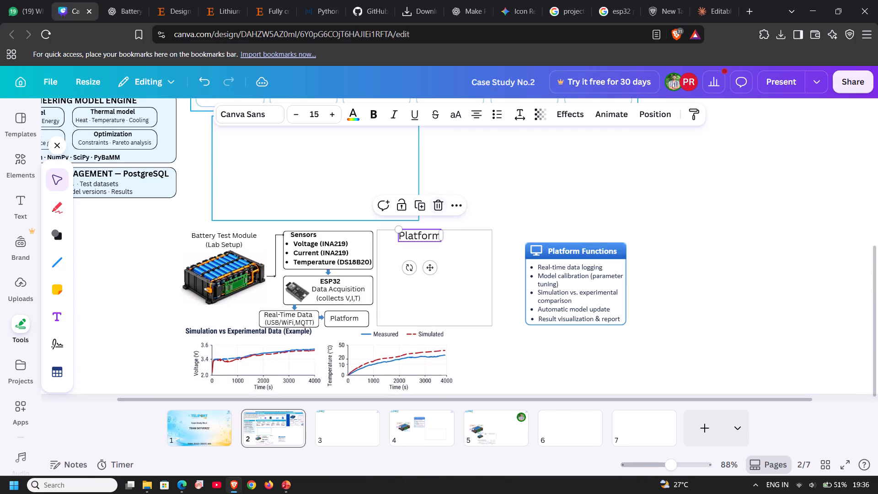
click(440, 207)
Move the Platform Functions card into the grey-outlined box beside Sensors and ESP32, against the box's upper-left corner.
drag(567, 291, 428, 281)
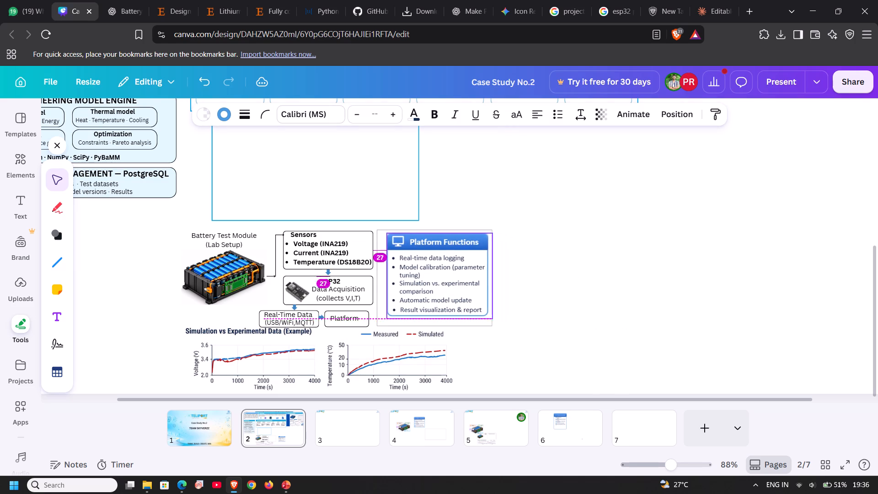
drag(428, 281, 419, 279)
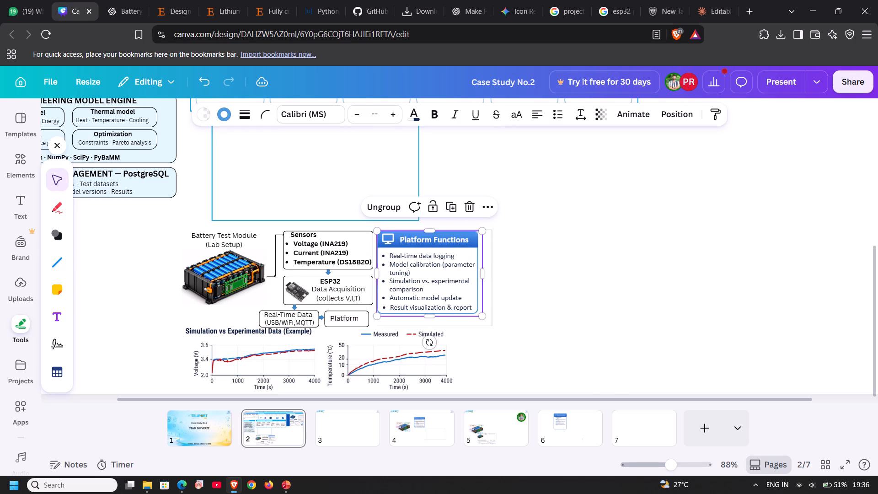
click(558, 197)
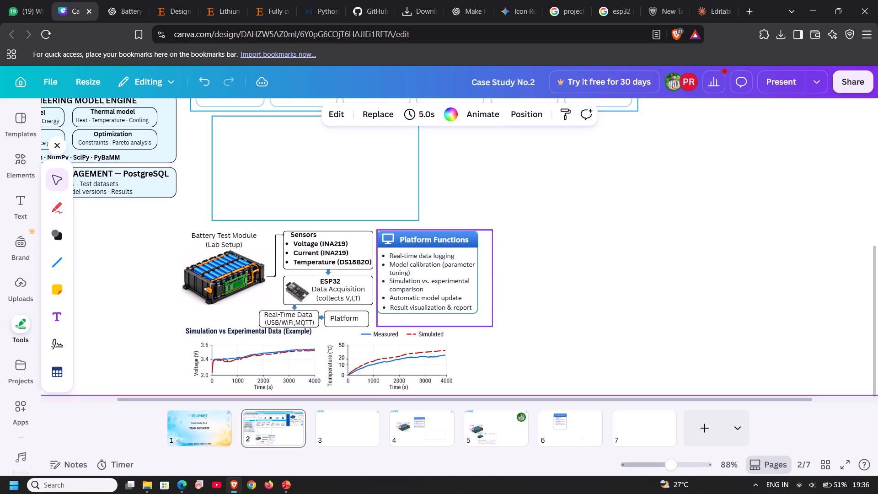
click(562, 216)
Nudge the Platform Functions card five increments right, away from the Sensors block.
click(464, 254)
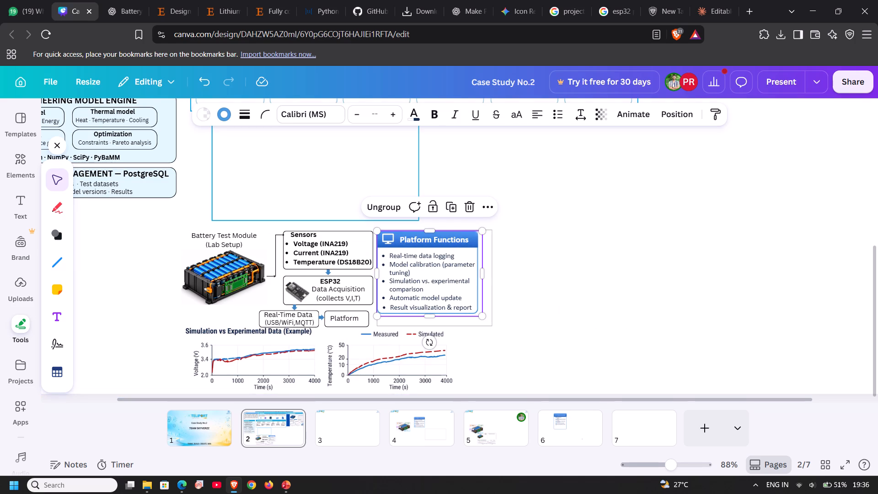
key(Right)
key(Right)
key(Right)
key(Right)
key(Right)
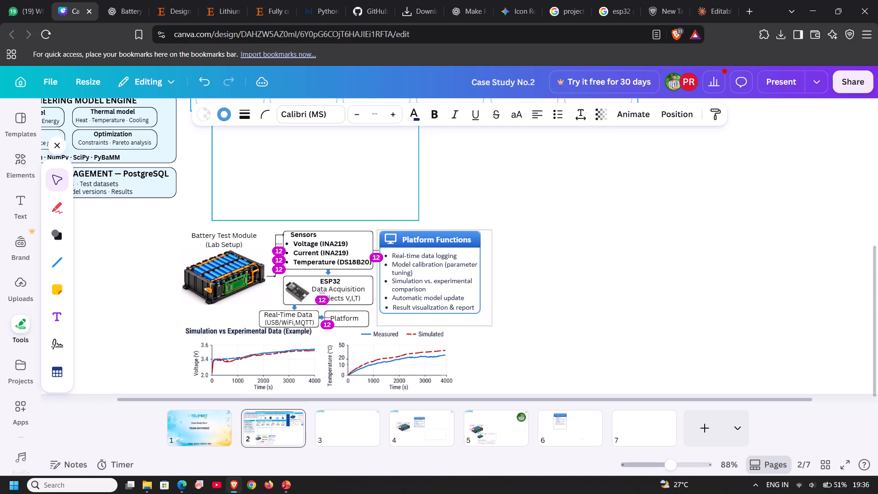
click(551, 239)
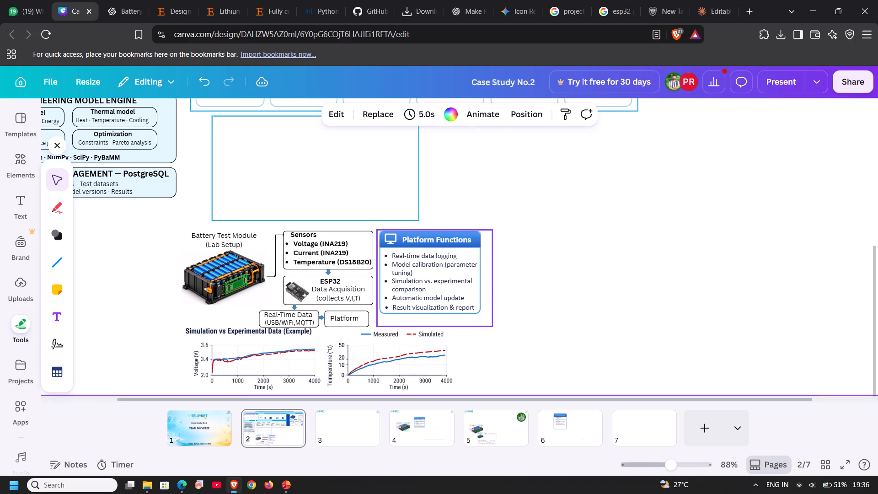
Move the empty grey-outlined box out from behind the Platform Functions card to the blank area at its right.
click(486, 270)
drag(486, 270, 669, 239)
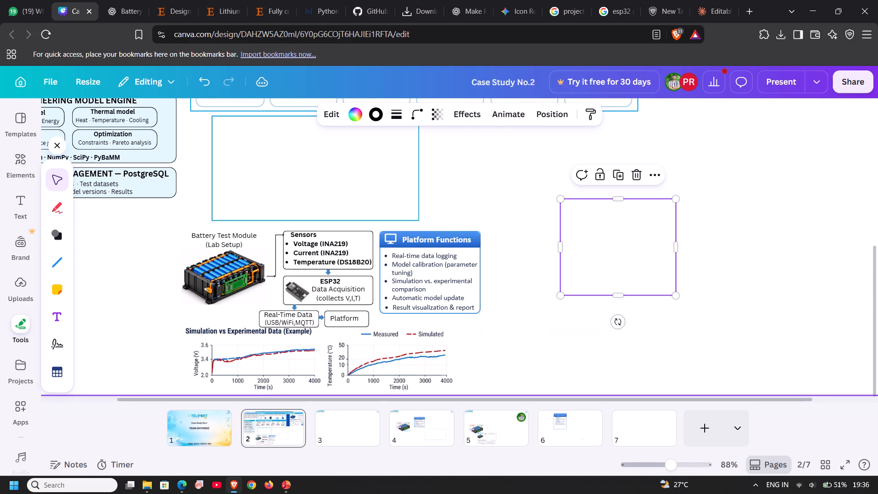
scroll(519, 287, down, 2)
Nudge the Platform Functions card four increments back left toward the Sensors block.
click(472, 274)
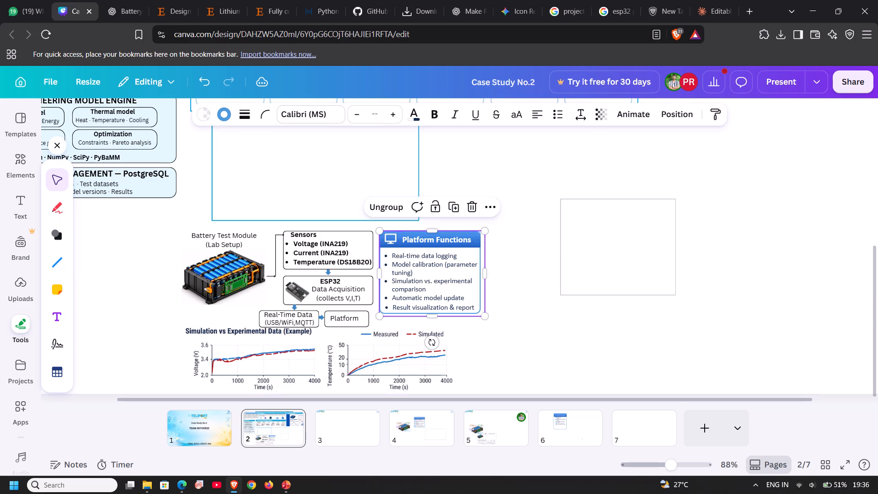
key(Left)
key(Left)
key(Left)
key(Left)
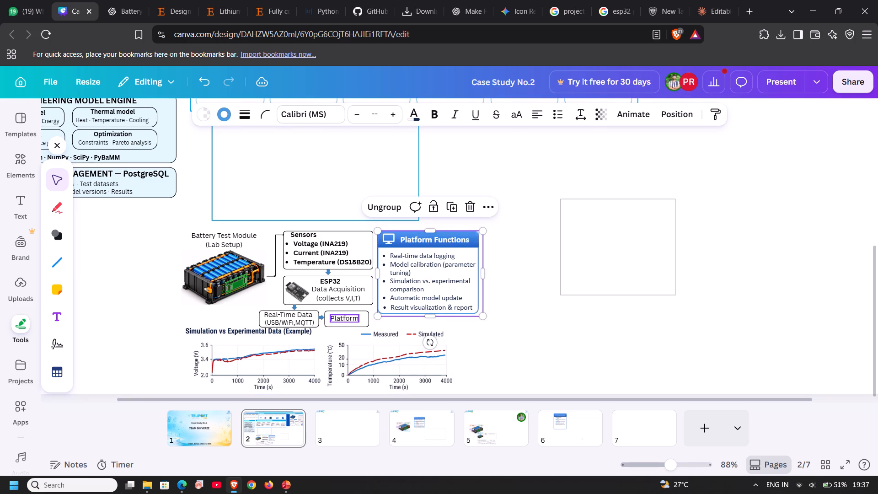
click(546, 227)
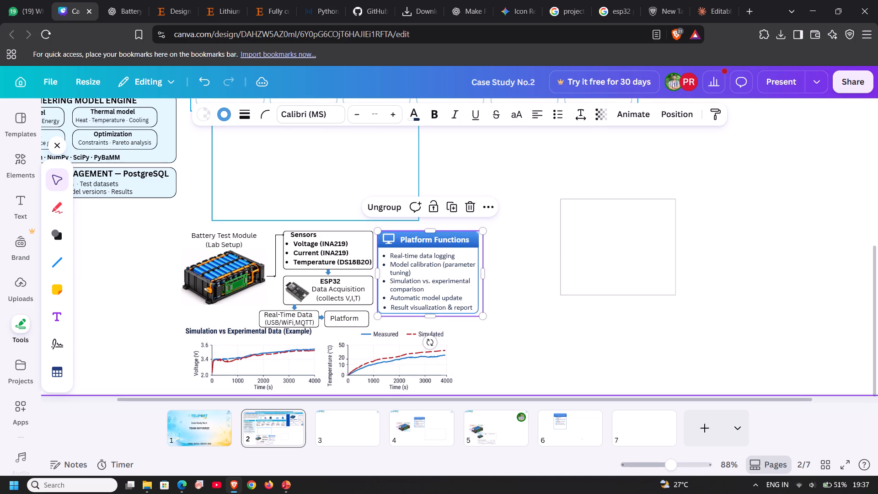
Nudge the "Simulation vs Experimental Data" chart image one increment right.
click(428, 346)
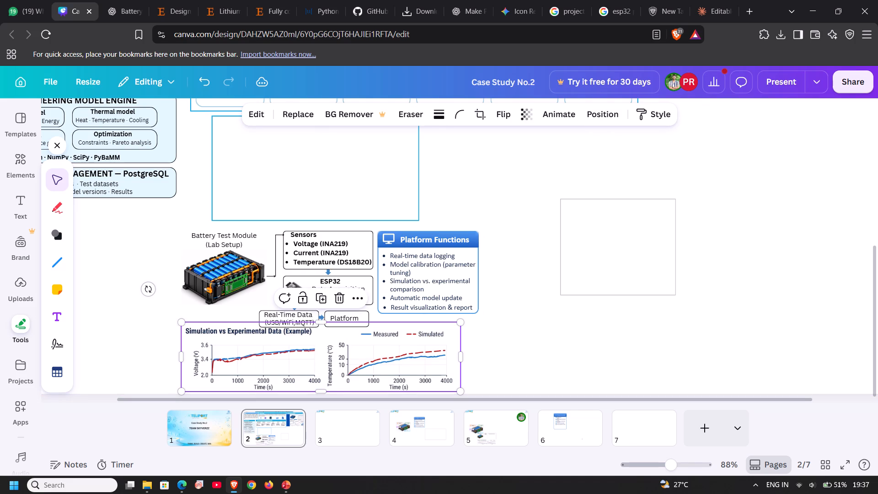
key(Right)
Copy the empty outlined rectangle from page 4 onto page 2 and place it in the page's lower-right corner.
scroll(500, 306, down, 1)
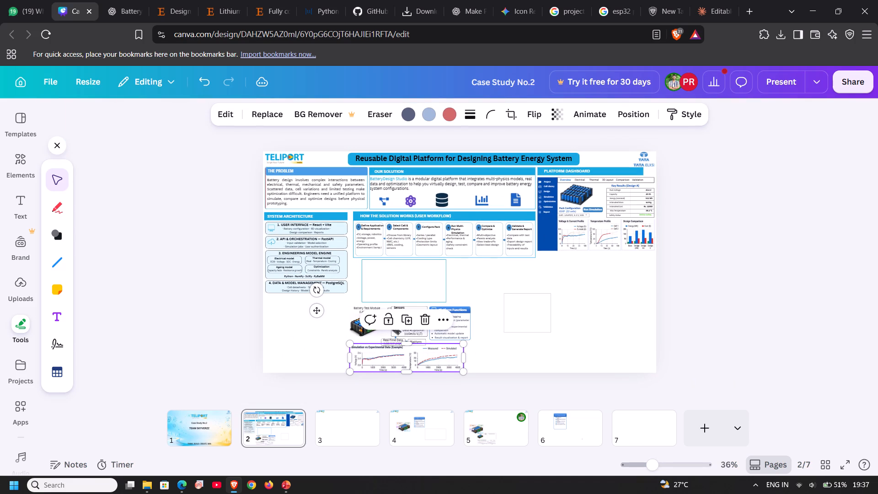
click(427, 434)
click(567, 301)
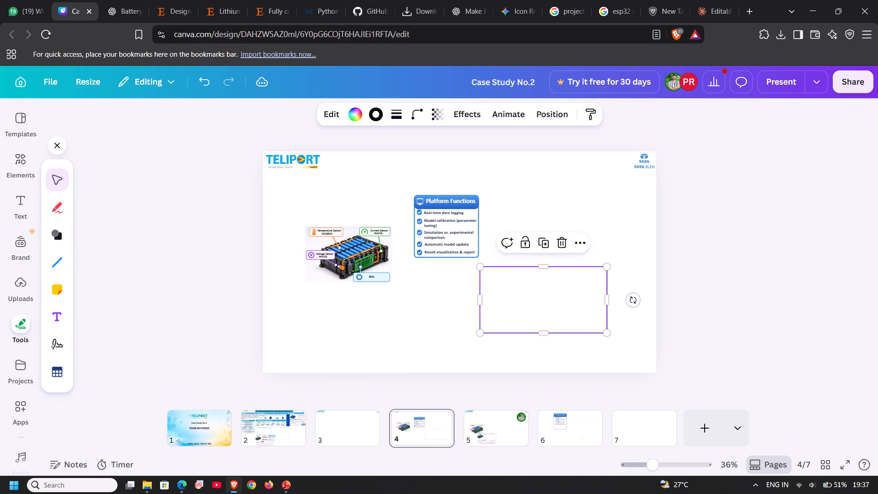
key(ctrl+c)
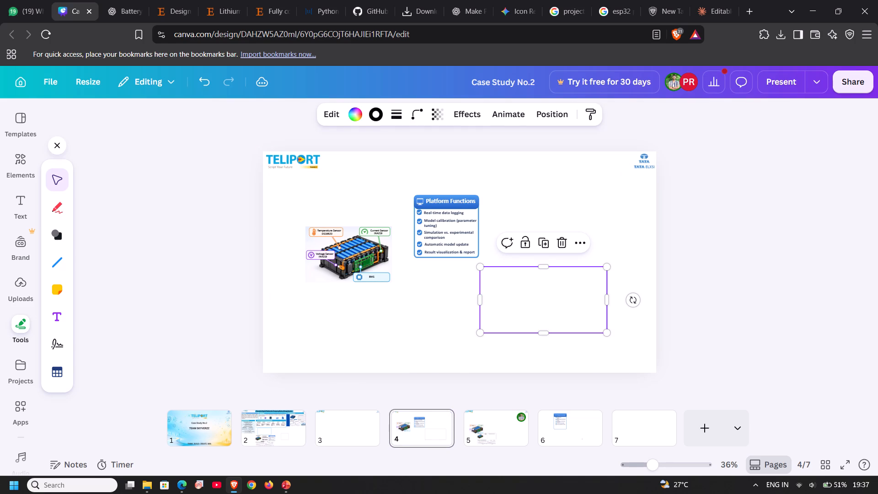
click(296, 422)
click(496, 346)
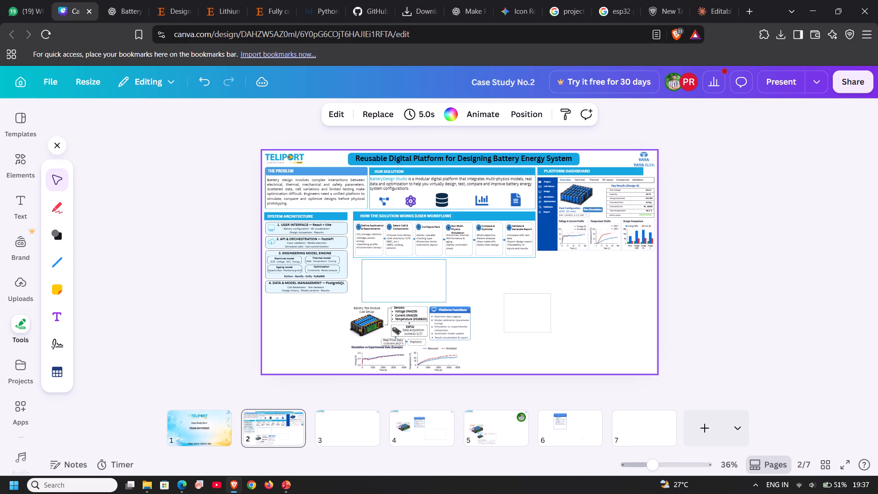
key(ctrl+v)
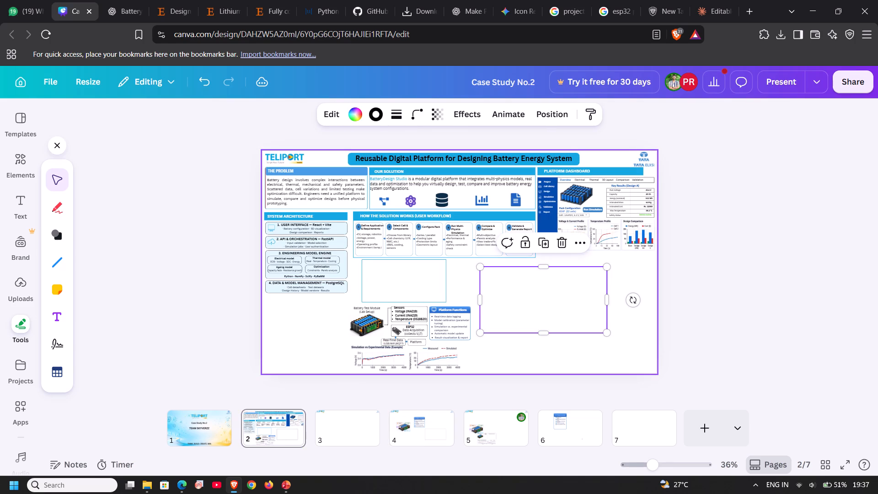
drag(551, 303, 626, 342)
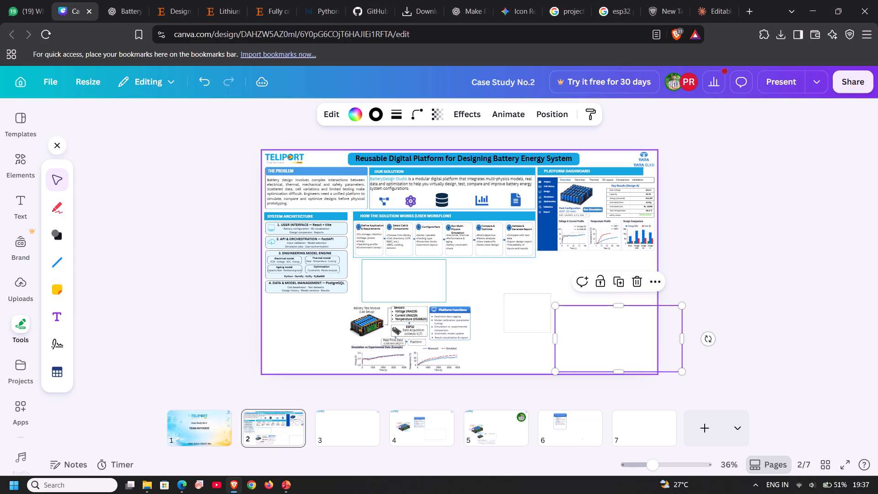
Group the battery test diagram, the Platform Functions card and the simulation charts together.
drag(342, 310, 476, 364)
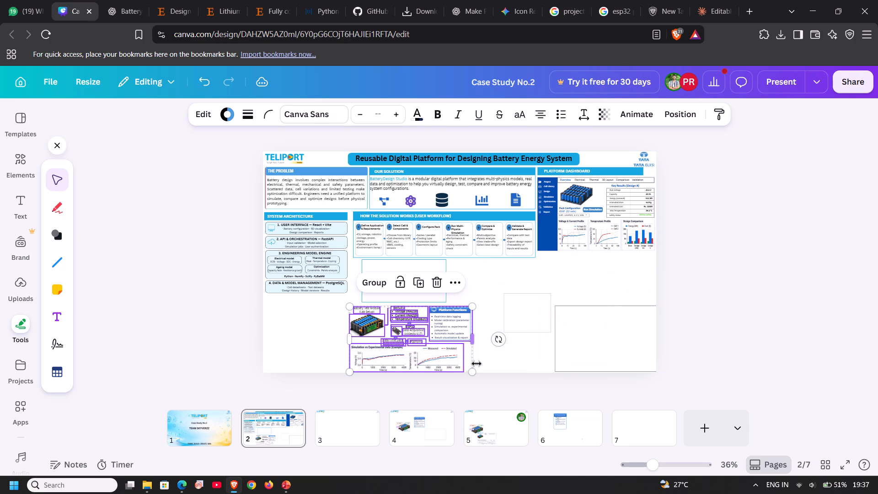
key(ctrl+g)
Move the pasted rectangle over the grouped battery test diagram and send it backward behind the group.
drag(581, 353, 378, 346)
right_click(379, 346)
click(445, 280)
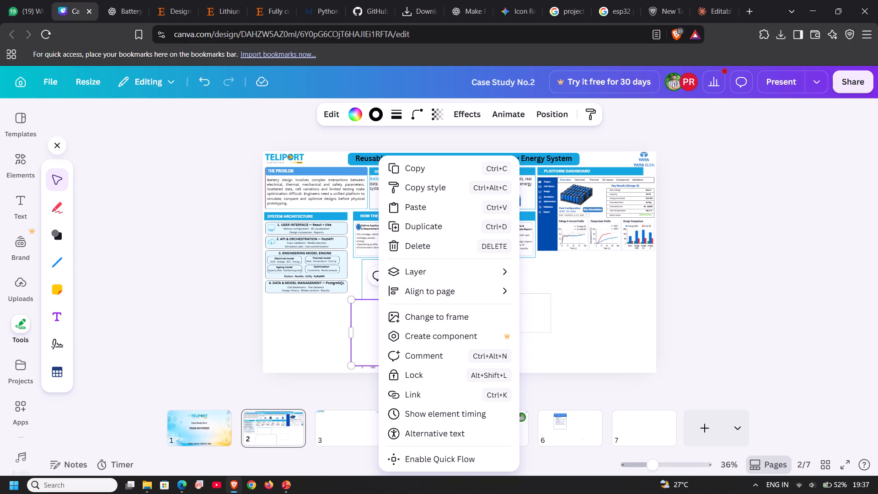
click(445, 266)
click(550, 314)
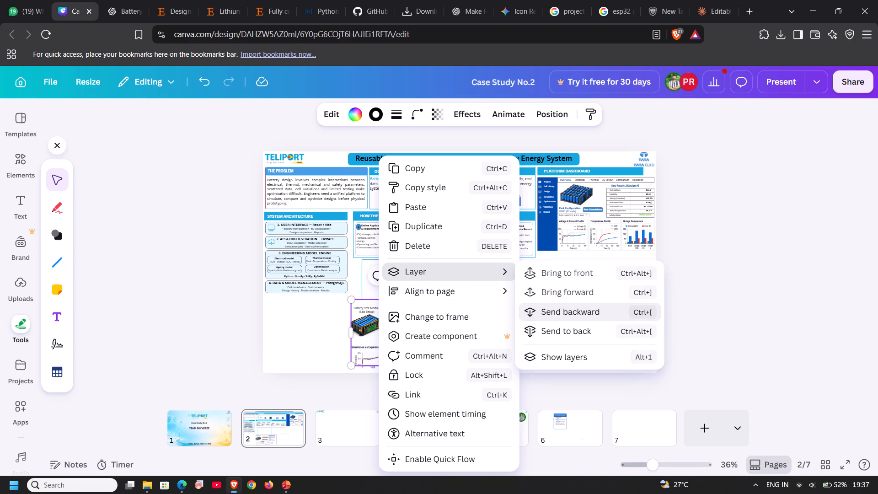
click(303, 315)
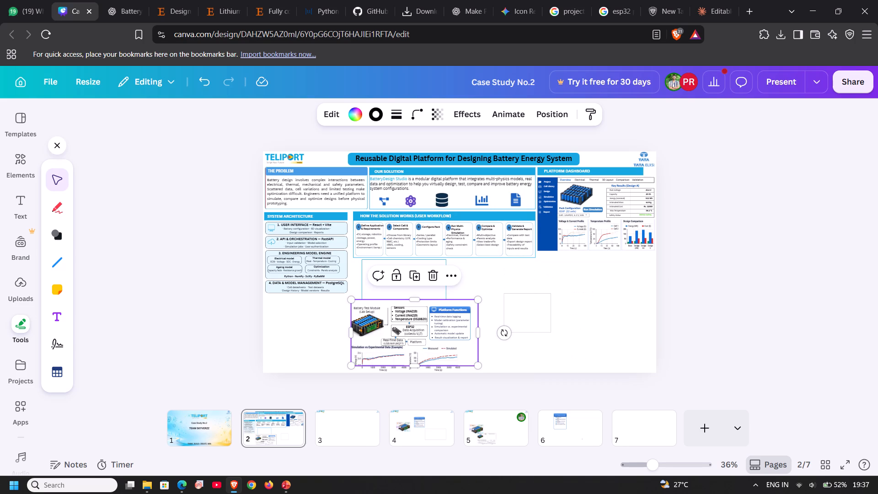
Narrow the frame rectangle behind the battery test diagram slightly from its right edge.
scroll(412, 327, down, 3)
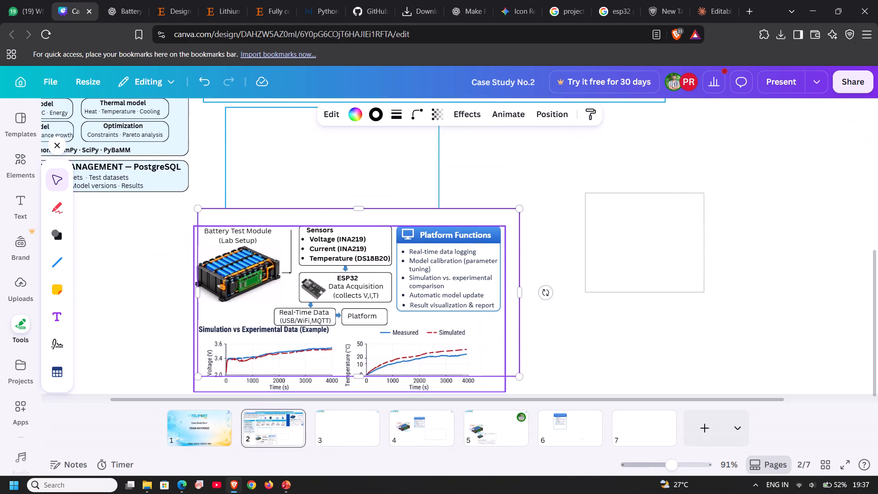
scroll(412, 327, down, 1)
click(514, 322)
drag(515, 322, 514, 327)
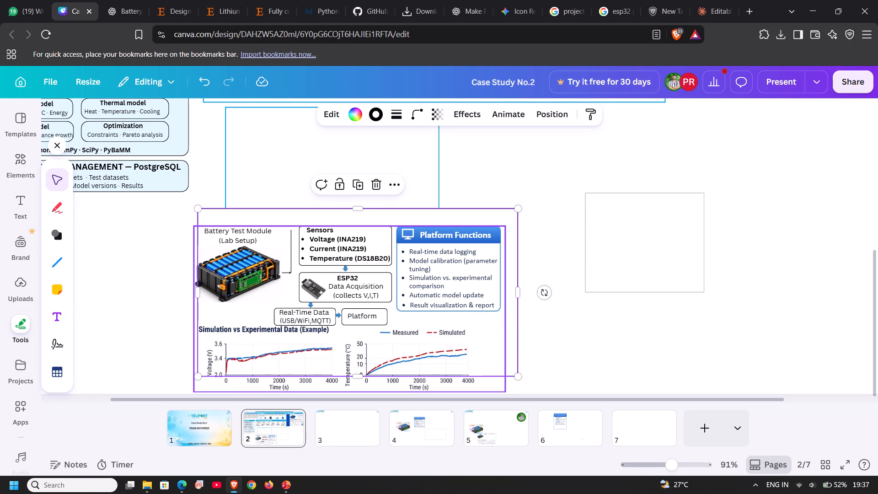
Nudge the frame rectangle 12 increments down and 11 left, bringing its left edge just outside the diagram group.
key(Down)
key(Down)
key(Down)
key(Down)
key(Down)
key(Down)
key(Down)
key(Down)
key(Down)
key(Down)
key(Down)
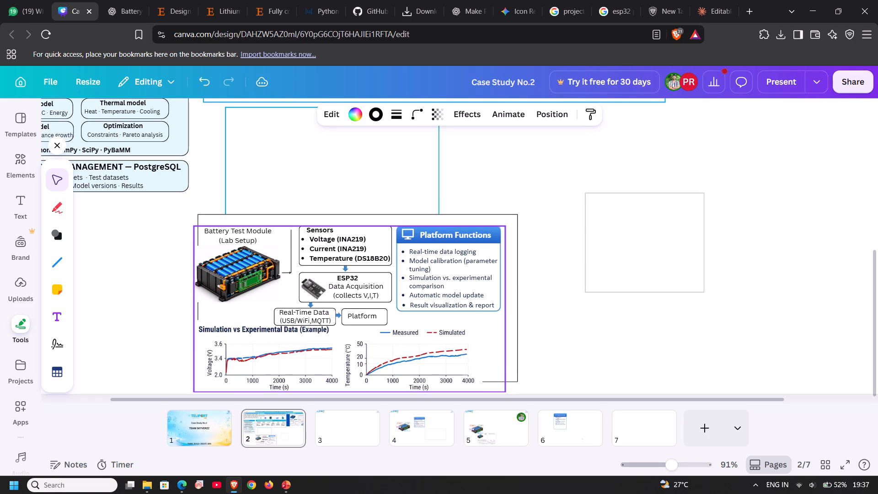
key(Down)
key(Left)
key(Left)
key(Left)
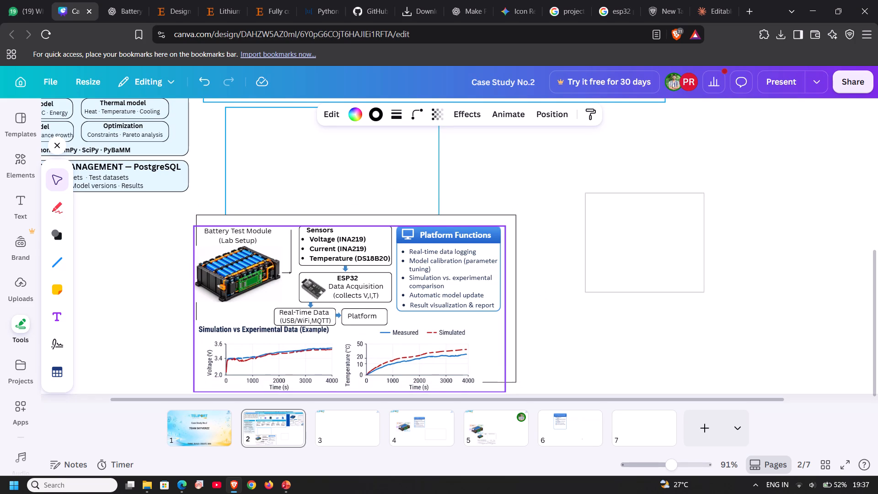
key(Left)
key(Left)
key(Left)
key(Left)
key(Left)
key(Left)
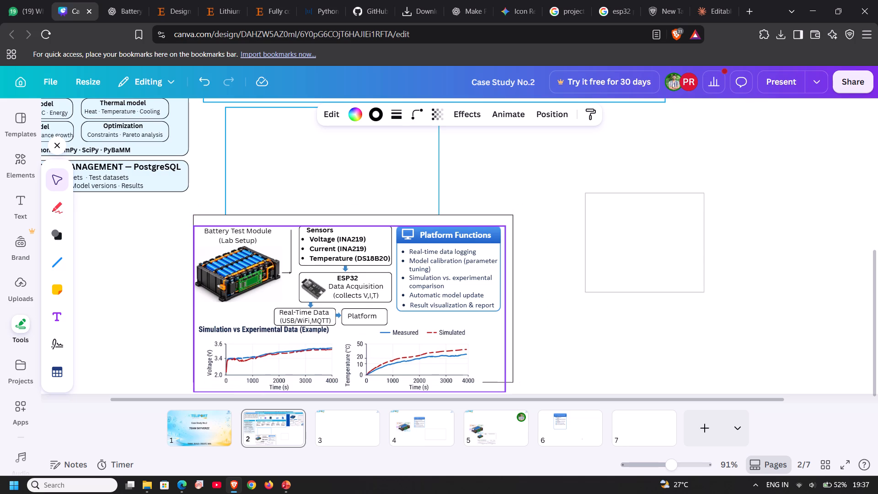
key(Left)
key(Left)
Nudge the frame rectangle 16 increments down, bringing its top edge just above the battery test diagram group.
key(Down)
key(Down)
key(Down)
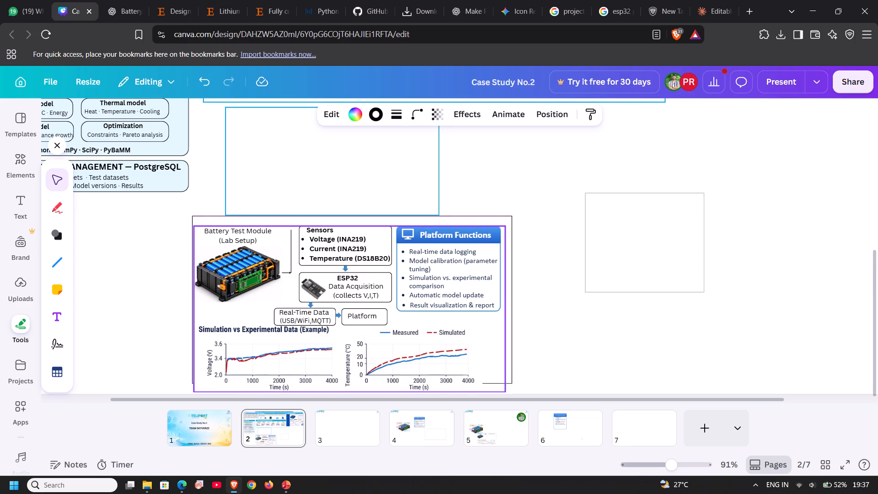
key(Down)
key(Down)
key(Down)
key(Down)
key(Down)
key(Down)
key(Down)
key(Down)
key(Down)
key(Down)
key(Down)
key(Down)
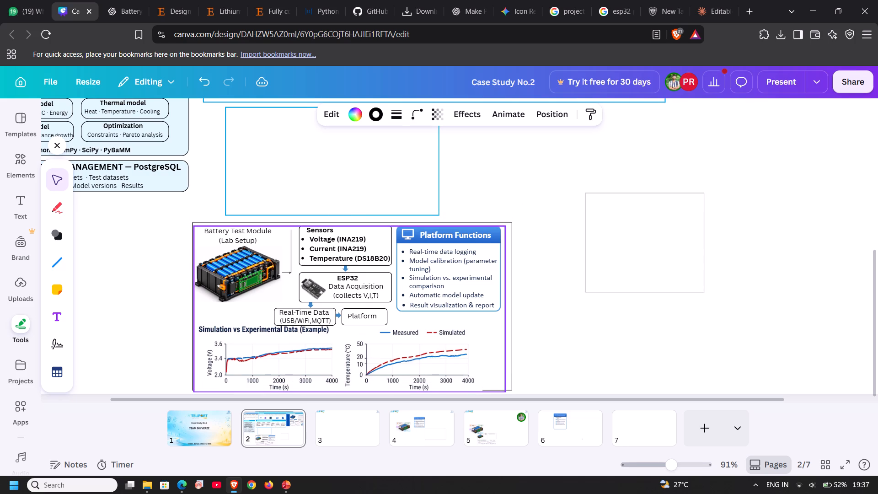
key(Down)
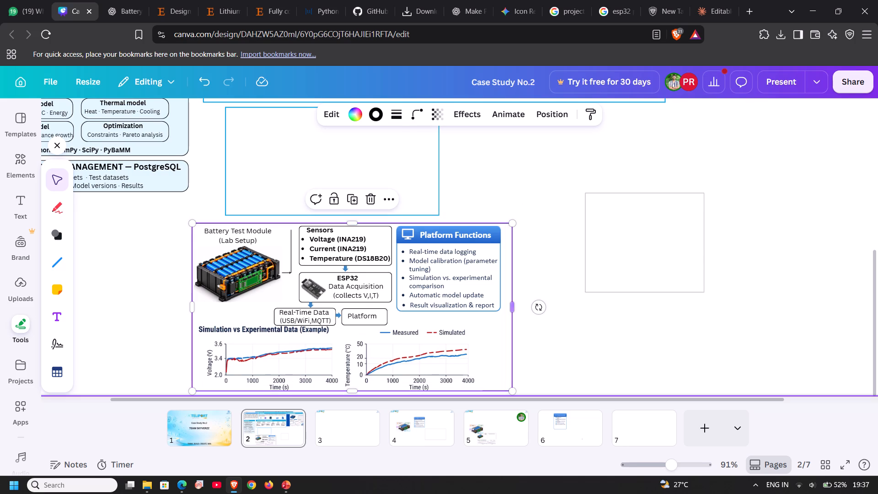
click(594, 315)
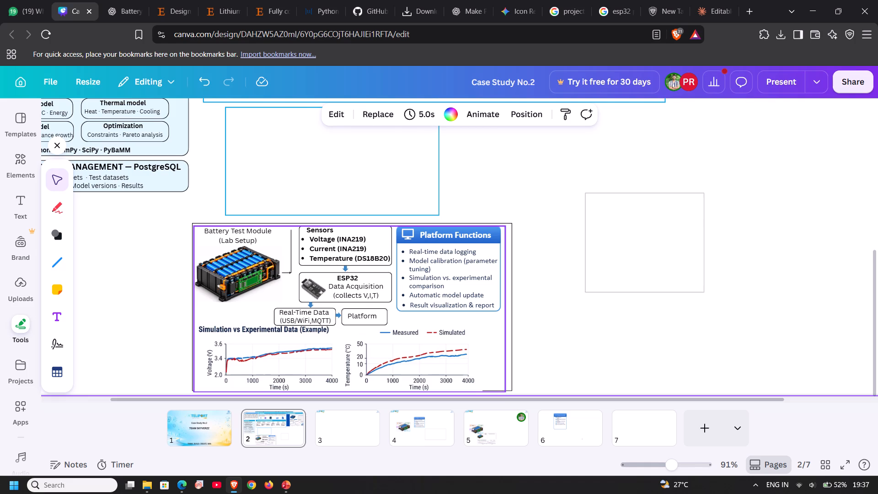
Duplicate the short connector line beside the battery image and place the copy between the vertical line's top and the Sensors box.
click(284, 273)
click(284, 273)
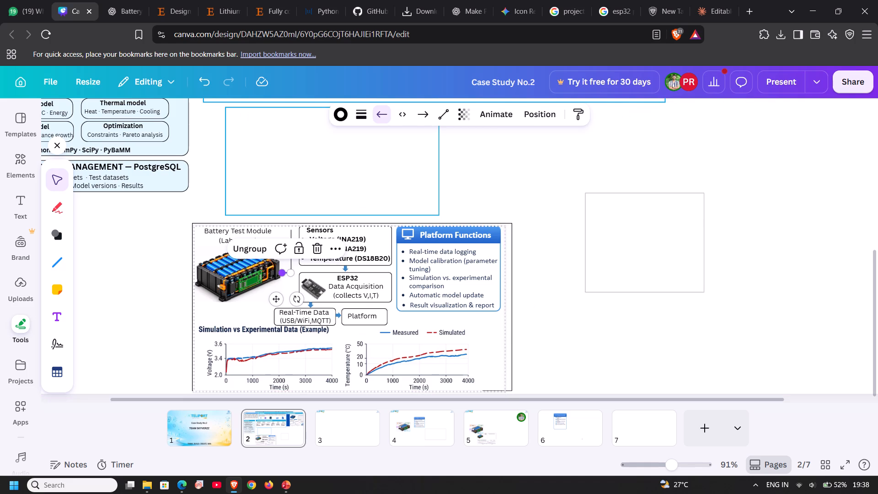
key(ctrl+c)
key(ctrl+v)
drag(288, 309, 287, 263)
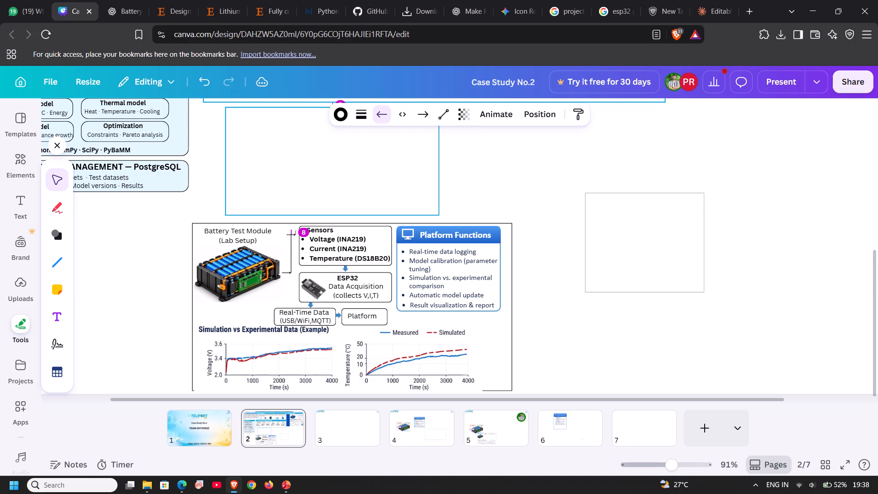
drag(287, 263, 288, 260)
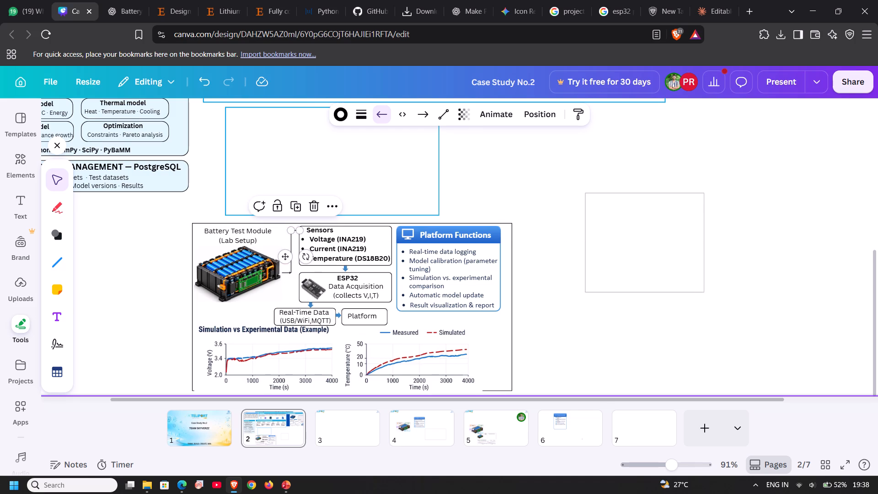
click(490, 171)
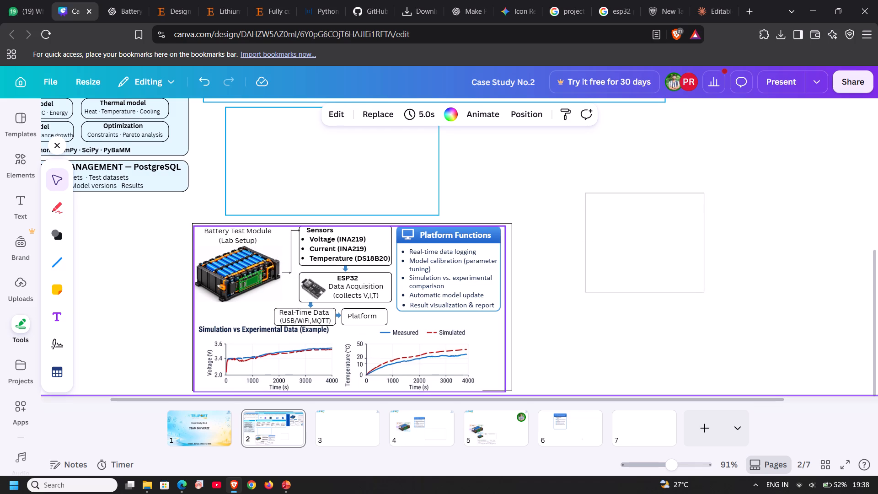
Nudge the Simulation vs Experimental Data charts image 3 increments down within the diagram group.
scroll(463, 285, down, 2)
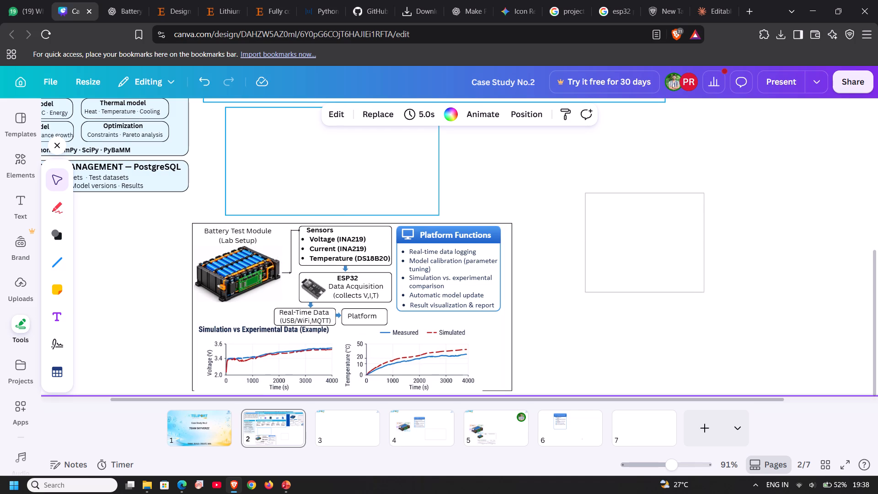
click(543, 301)
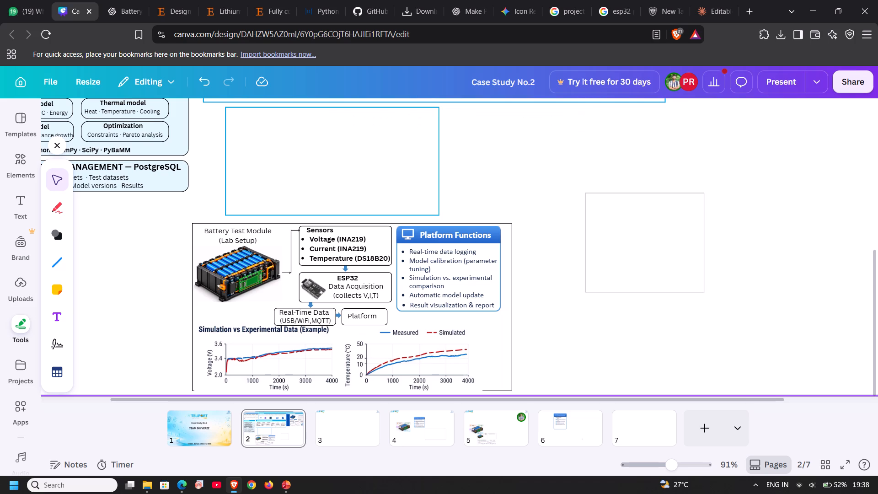
click(448, 355)
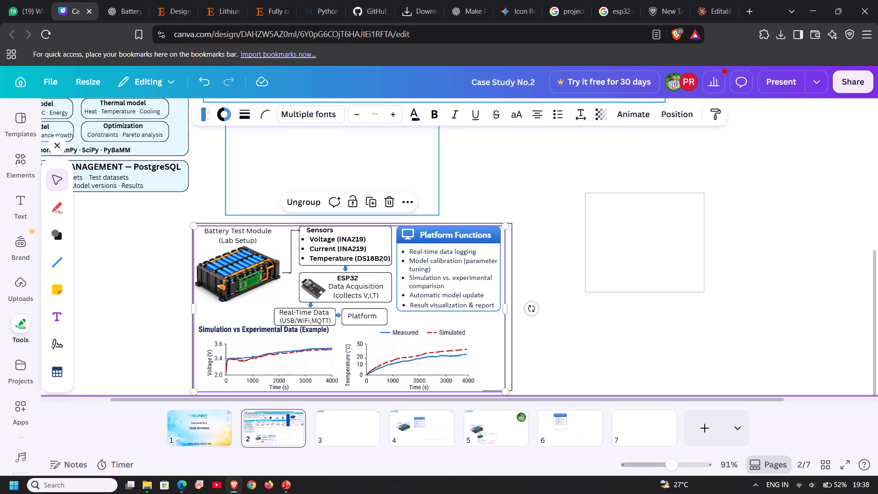
click(578, 236)
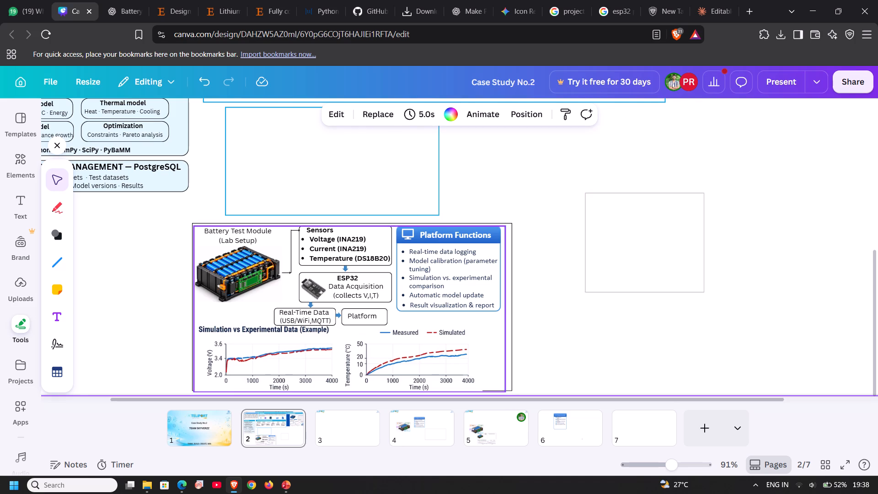
click(384, 355)
click(384, 355)
key(Down)
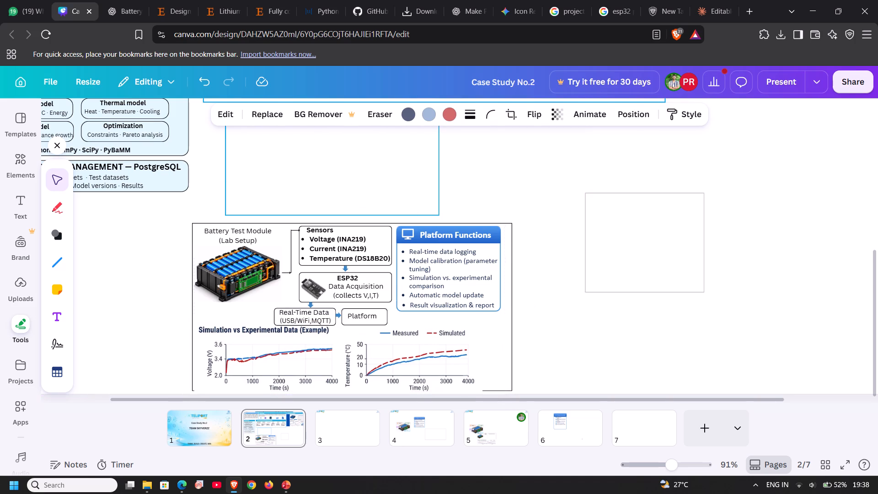
key(Down)
key(Down)
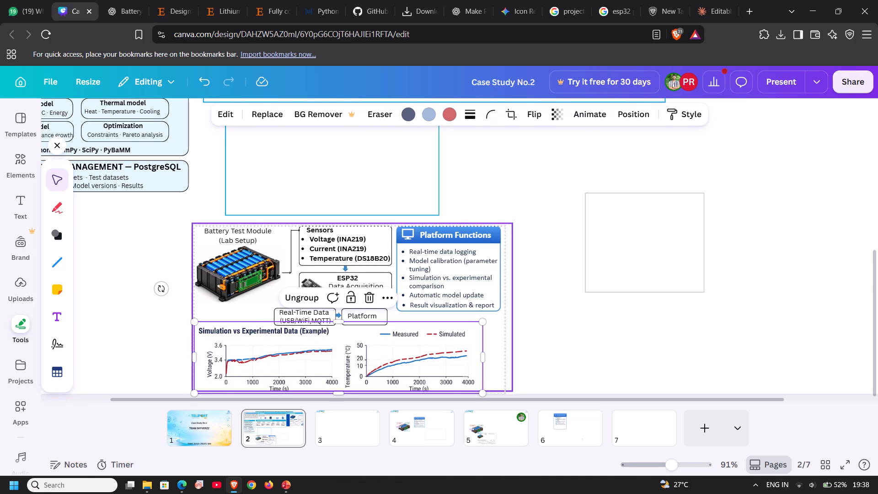
scroll(567, 293, down, 2)
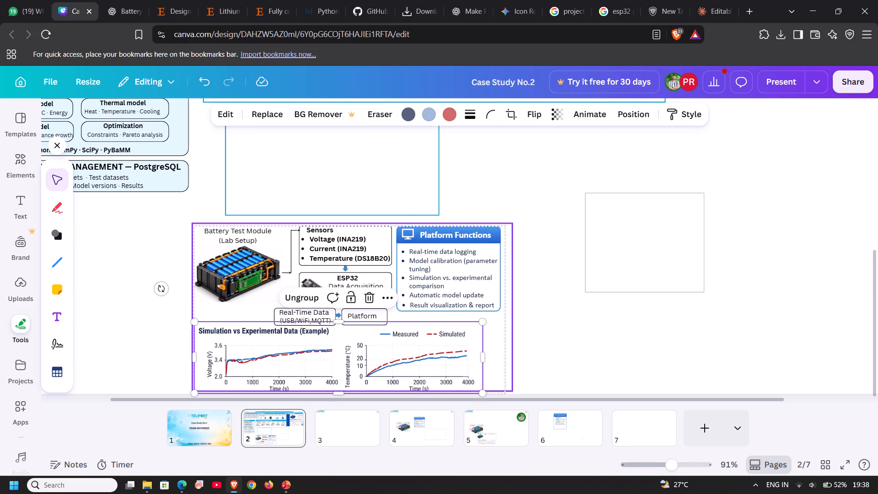
click(566, 287)
Group the frame rectangle, the added connector line and the battery test diagram group together.
drag(173, 223, 196, 248)
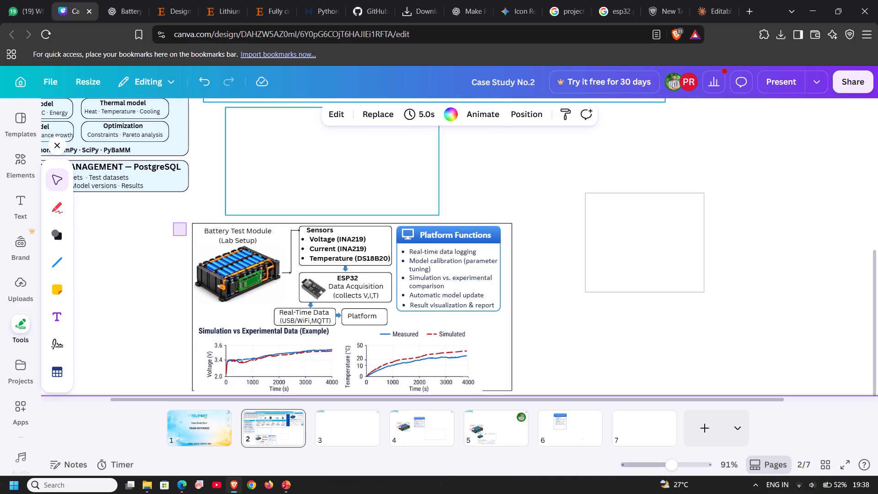
drag(196, 248, 526, 385)
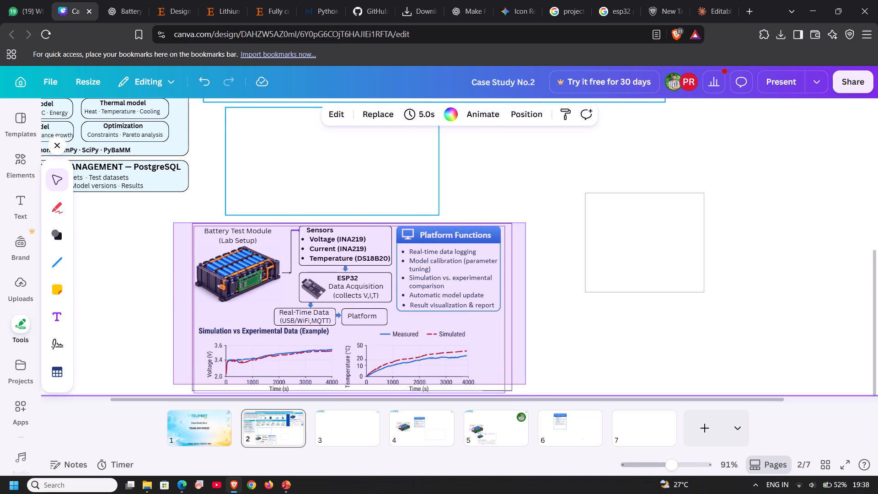
click(526, 385)
drag(540, 383, 511, 383)
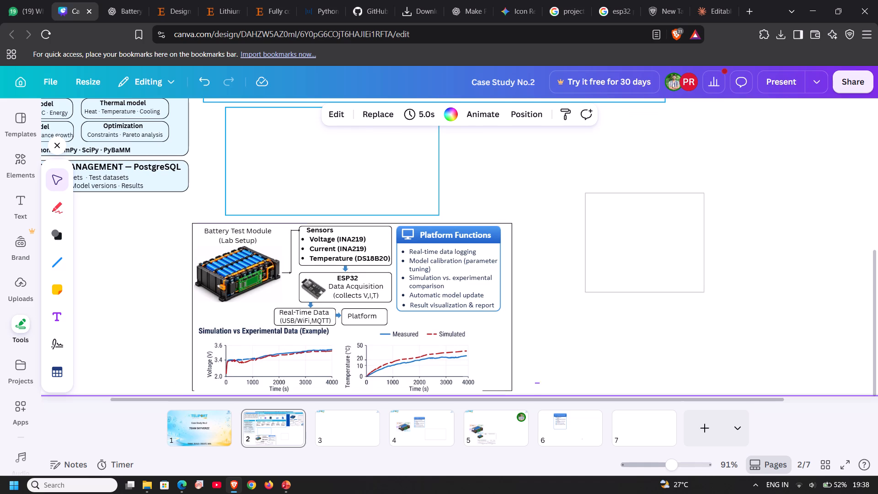
drag(511, 383, 164, 221)
click(311, 199)
click(530, 194)
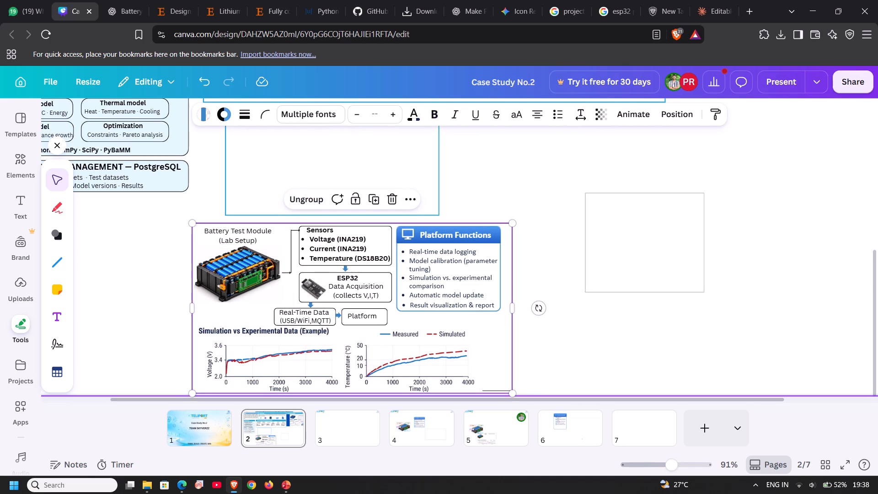
Move the framed battery test group slightly up and right, and shift the empty blue-outlined rectangle up and right above it.
drag(467, 258, 478, 247)
drag(402, 155, 481, 121)
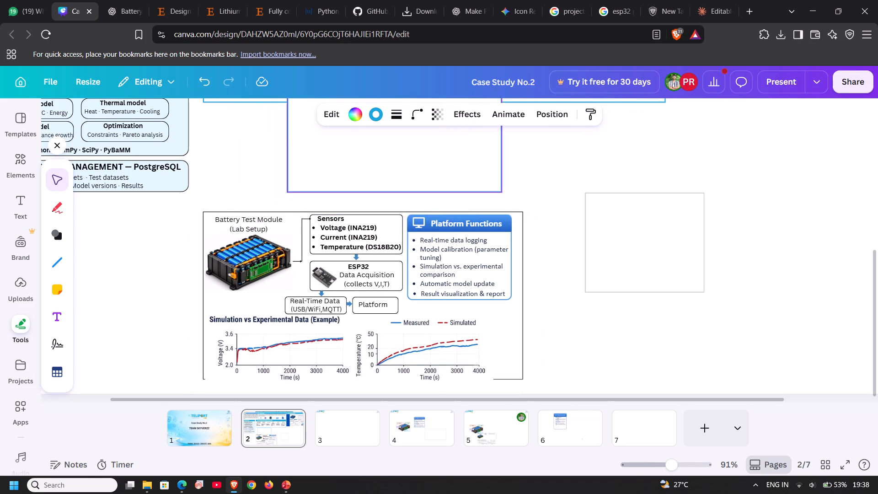
drag(481, 121, 493, 110)
drag(457, 258, 466, 247)
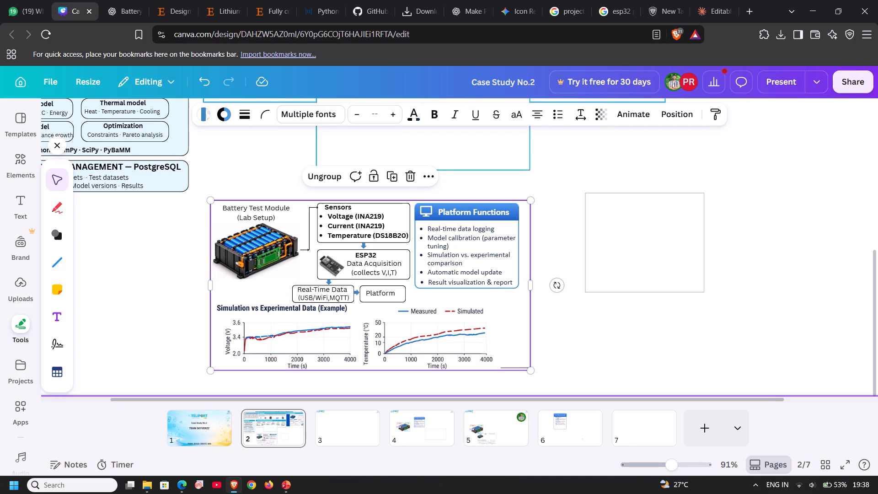
click(557, 307)
Extend the bottom edge of the frame rectangle within the group to just below the charts' Time (s) labels.
click(430, 341)
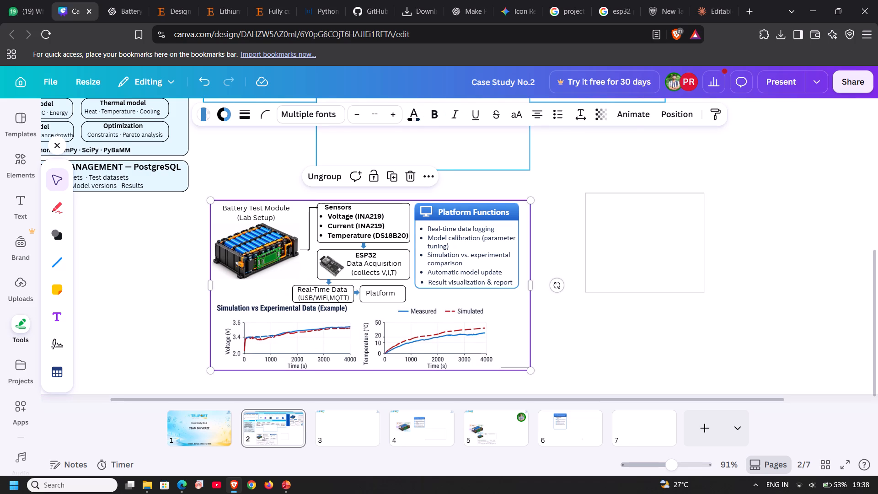
click(512, 339)
click(569, 364)
click(519, 344)
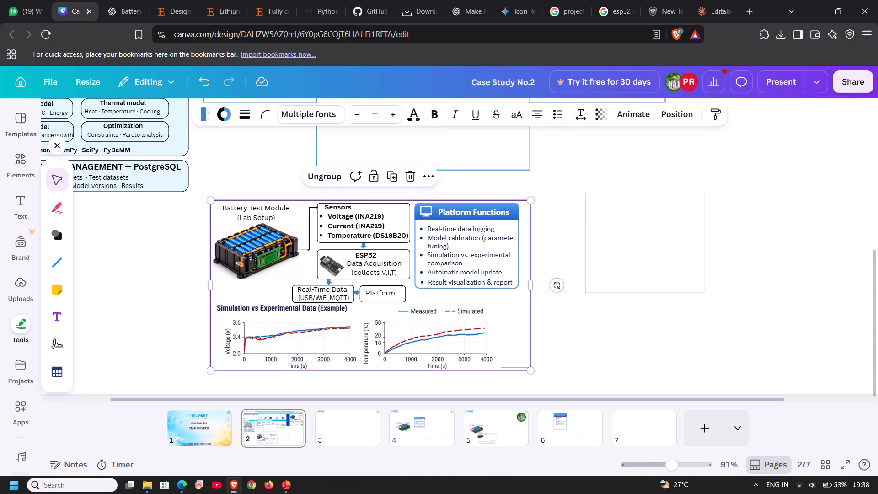
click(519, 344)
drag(372, 366, 372, 367)
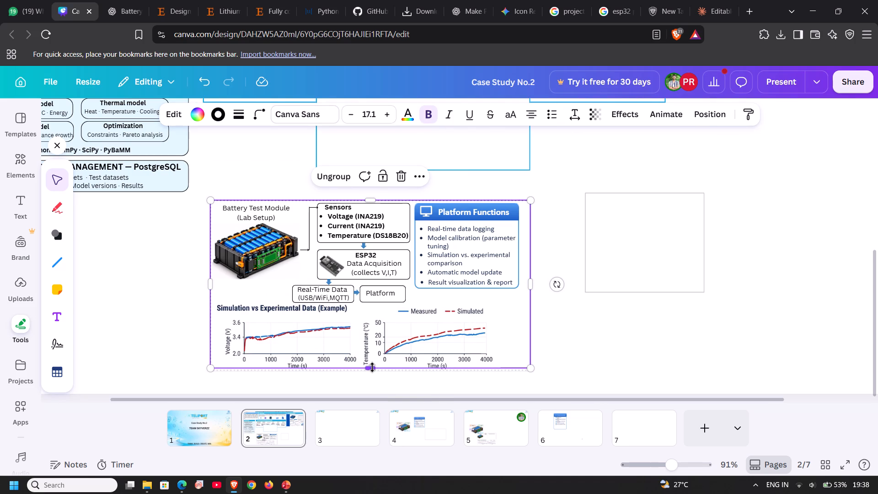
drag(372, 367, 370, 370)
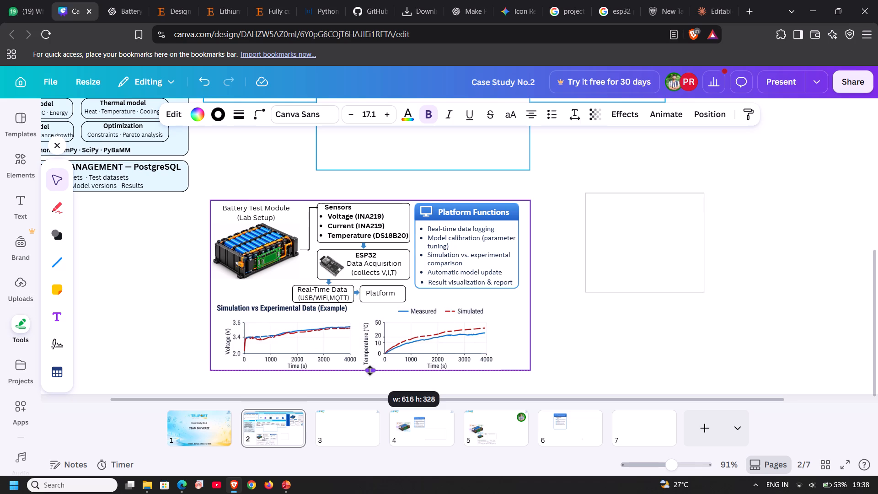
drag(370, 370, 370, 374)
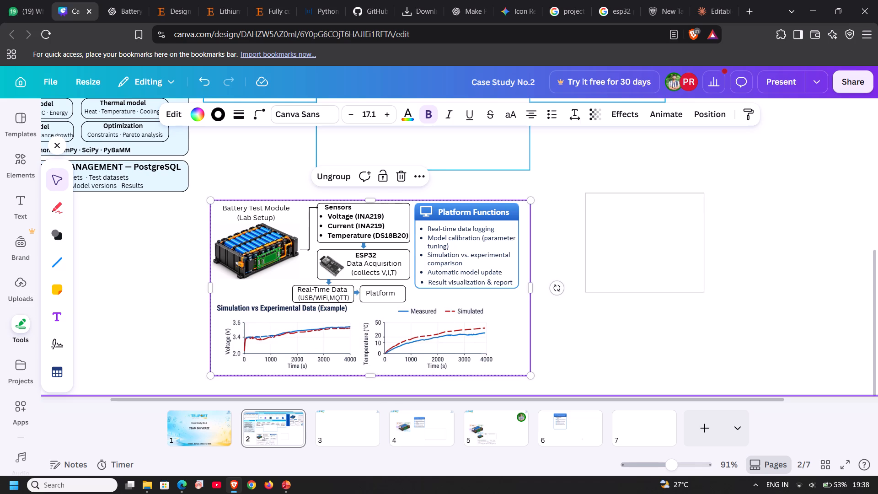
click(592, 346)
click(514, 353)
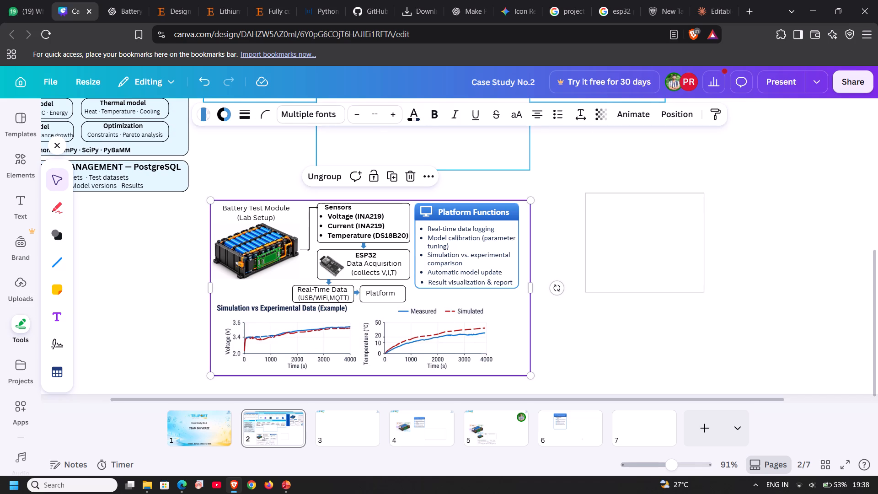
click(622, 324)
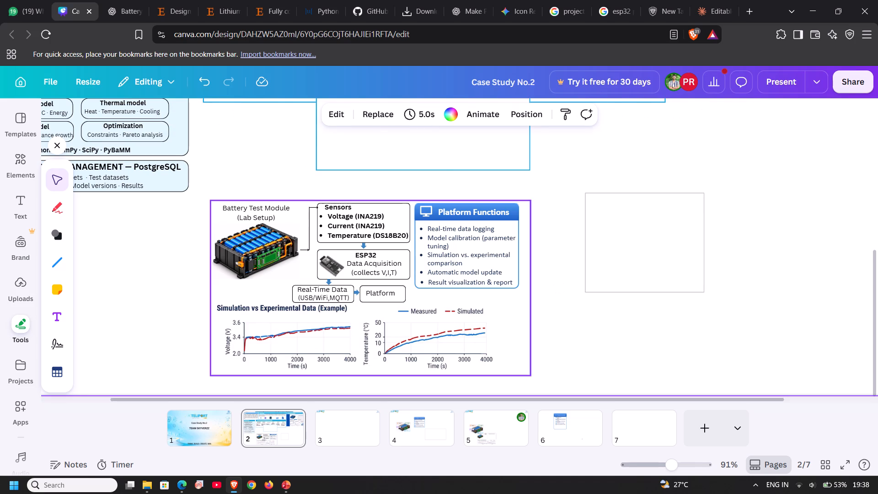
Fine-tune the frame rectangle's bottom edge, raising it slightly and then lowering it to leave a small gap below the chart labels.
click(382, 374)
click(382, 374)
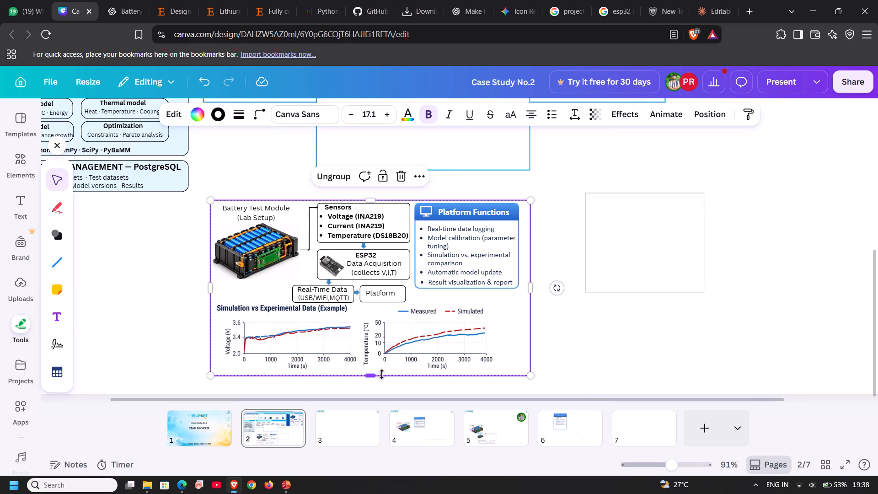
drag(370, 374, 370, 369)
click(609, 345)
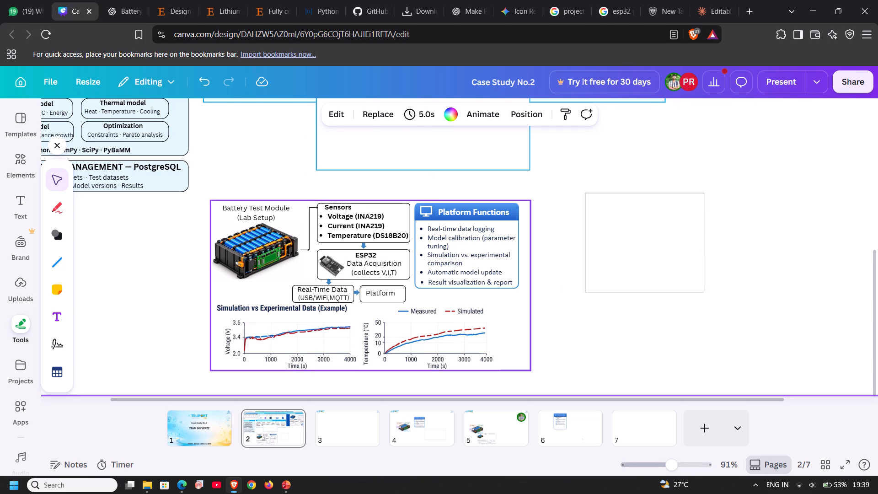
click(478, 345)
click(524, 337)
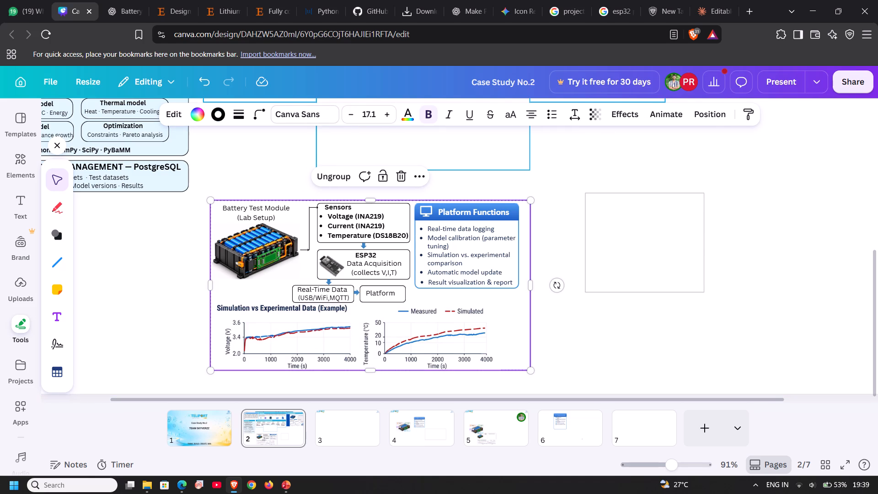
click(370, 367)
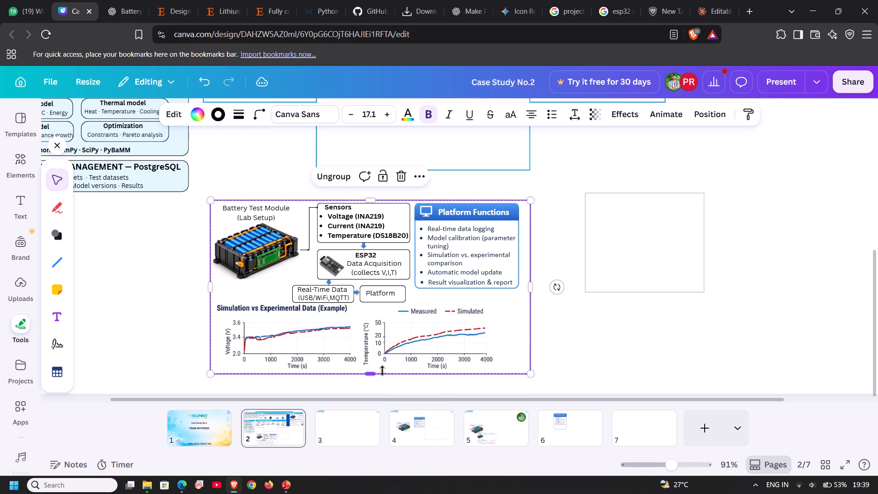
click(617, 351)
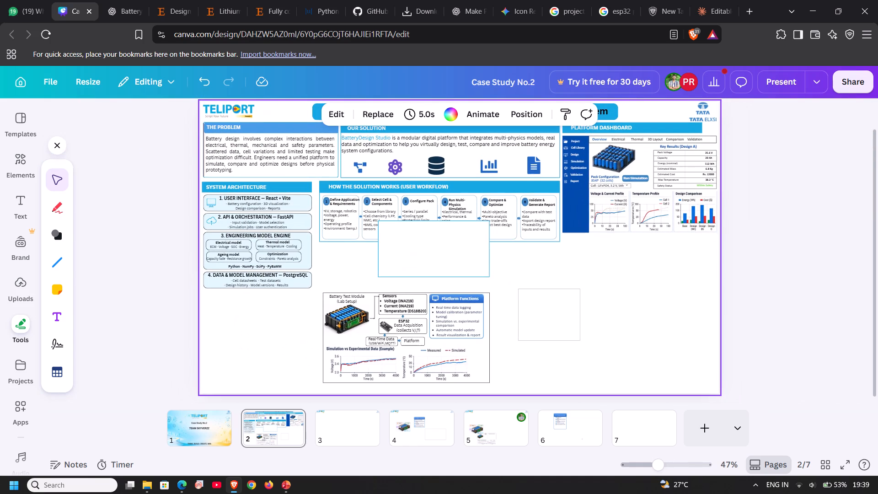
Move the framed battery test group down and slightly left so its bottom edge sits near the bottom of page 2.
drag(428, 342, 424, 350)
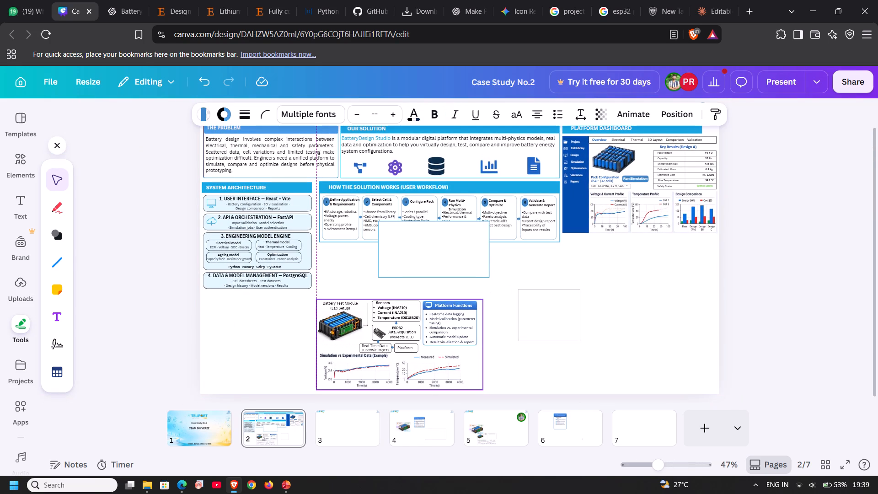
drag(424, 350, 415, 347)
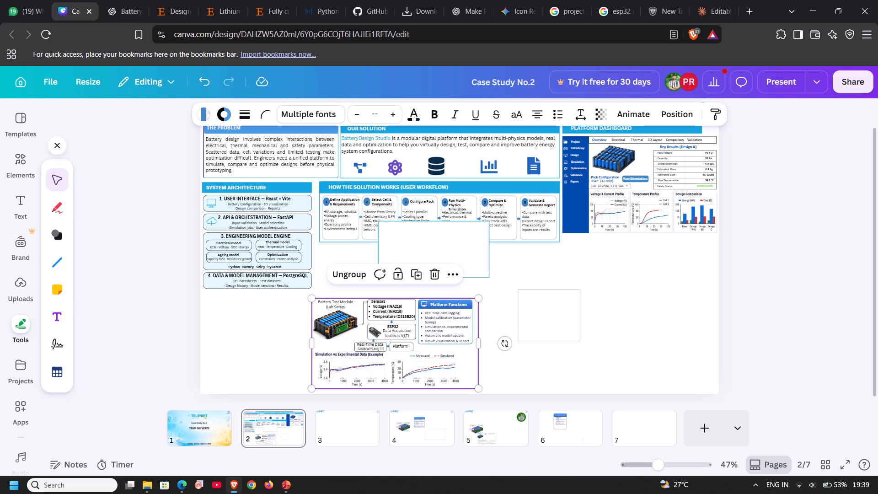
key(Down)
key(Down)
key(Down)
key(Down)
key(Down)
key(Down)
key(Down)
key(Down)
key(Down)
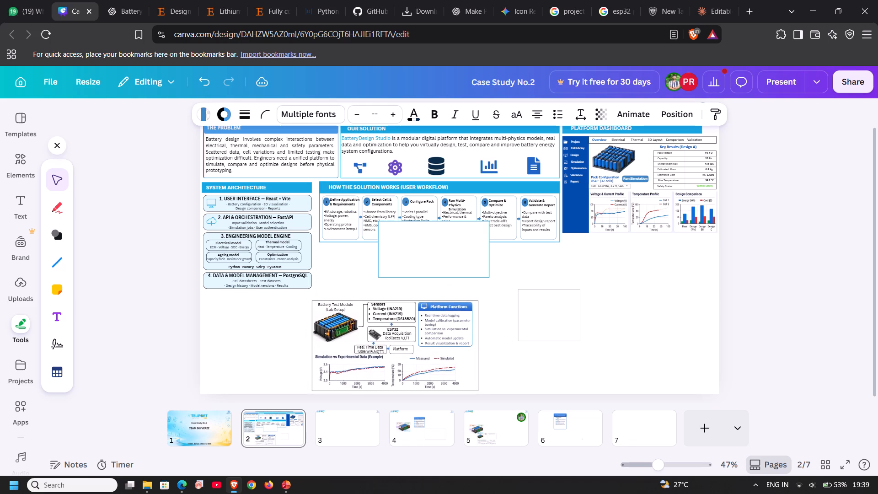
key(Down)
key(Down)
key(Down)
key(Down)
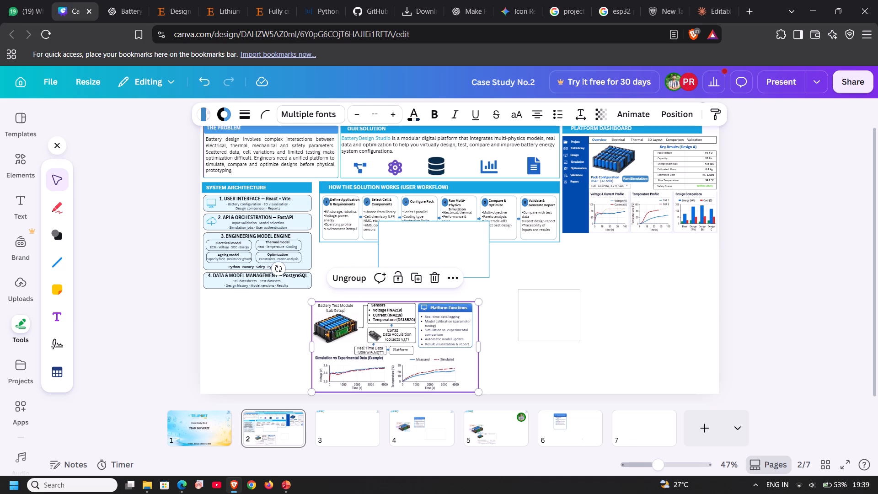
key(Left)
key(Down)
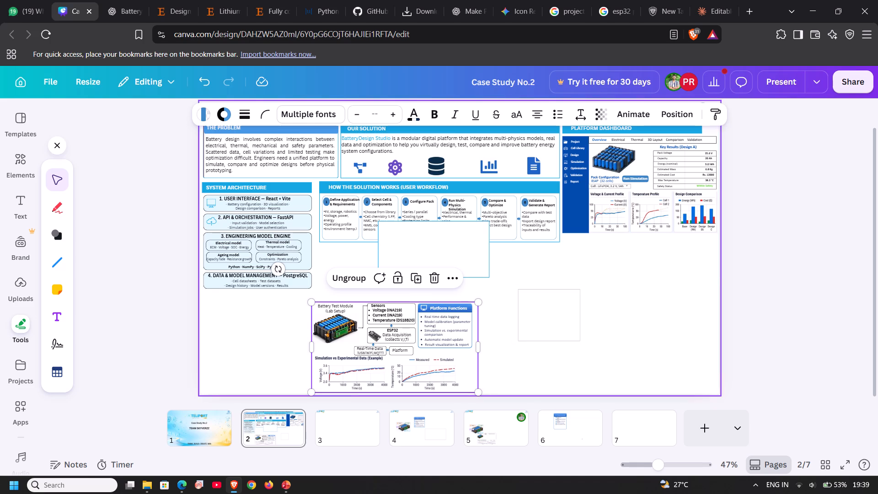
Move the empty gray-outlined rectangle from page 2 to page 4, and return to page 2.
click(639, 303)
drag(536, 330, 431, 426)
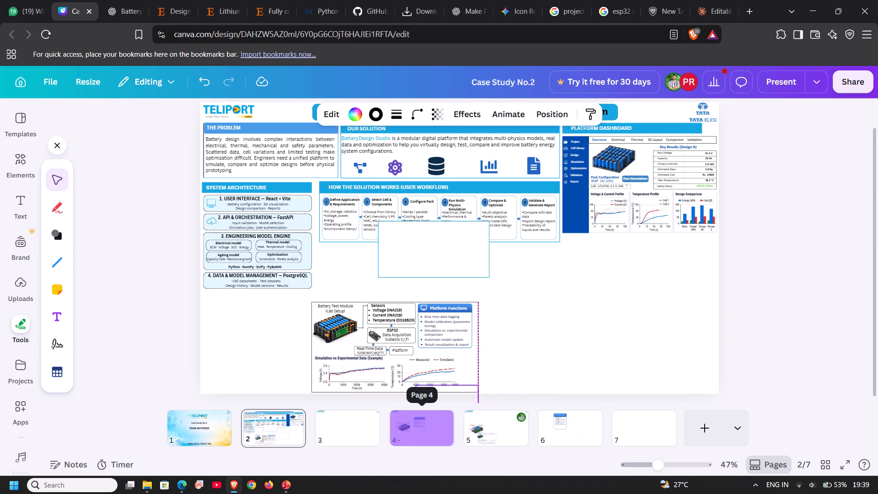
click(283, 416)
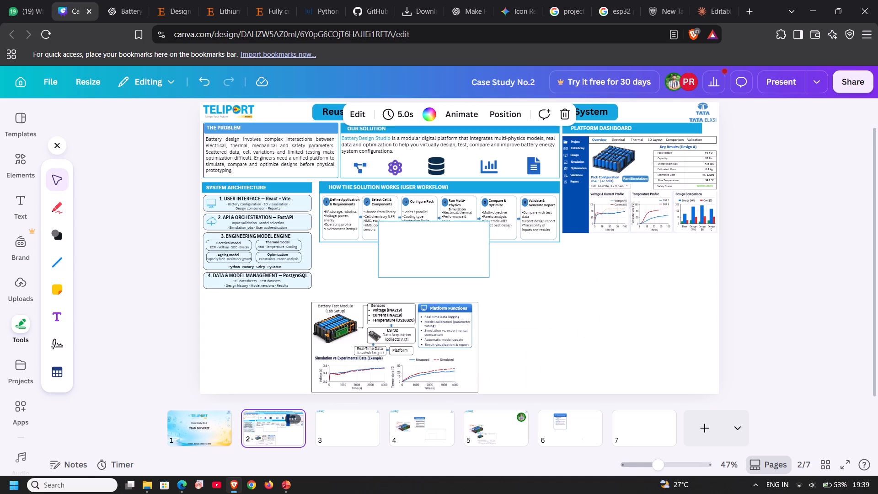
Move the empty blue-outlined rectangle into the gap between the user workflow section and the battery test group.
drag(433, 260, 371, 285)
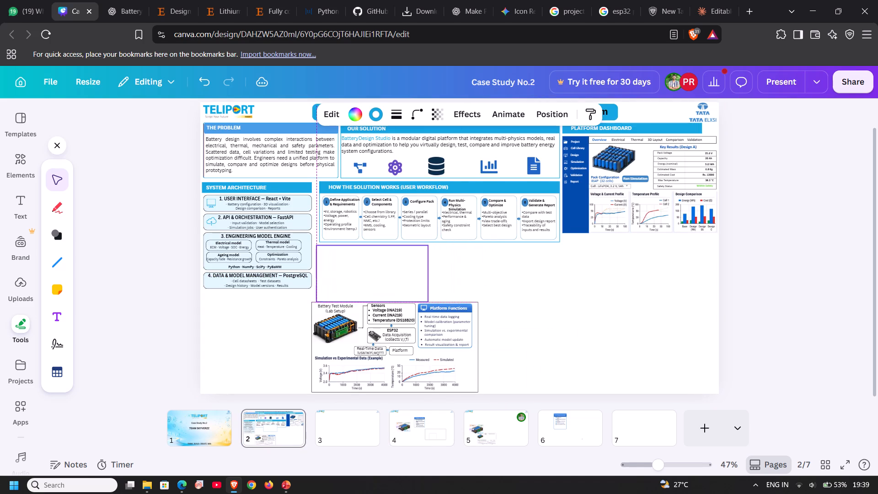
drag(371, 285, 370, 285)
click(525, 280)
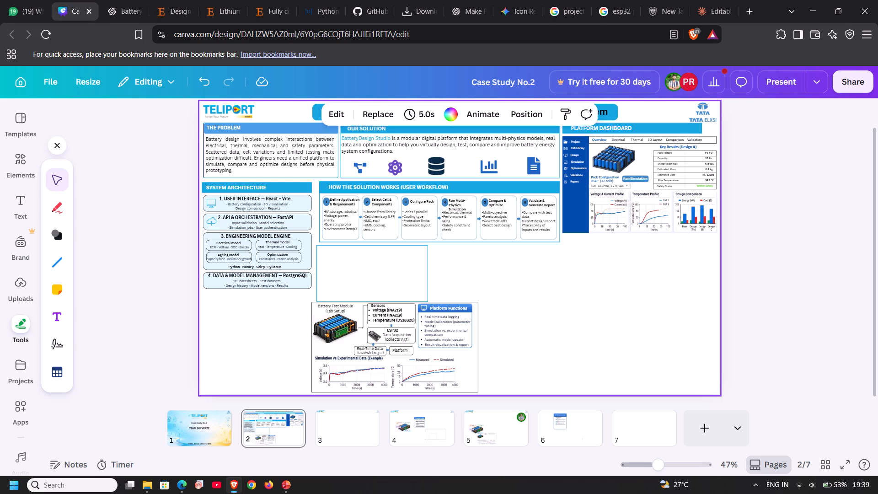
Append "(EXAMPLE)" to the PLATFORM DASHBOARD heading.
scroll(525, 280, up, 1)
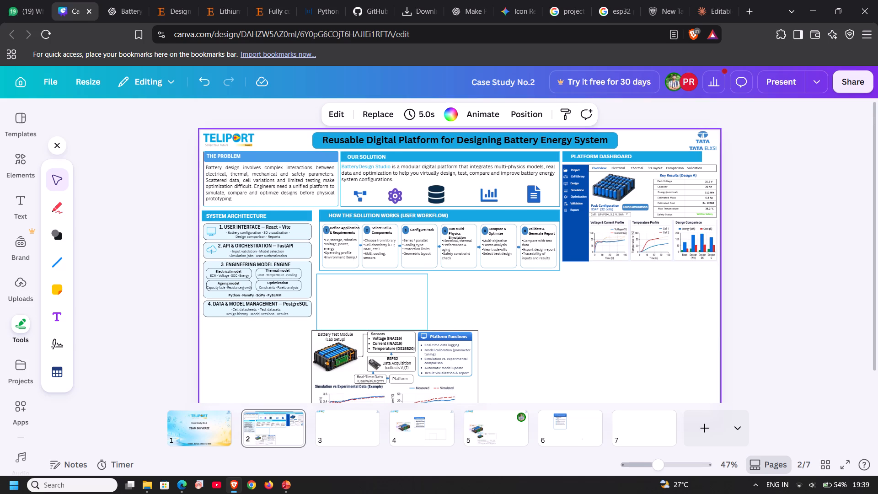
click(641, 157)
click(641, 157)
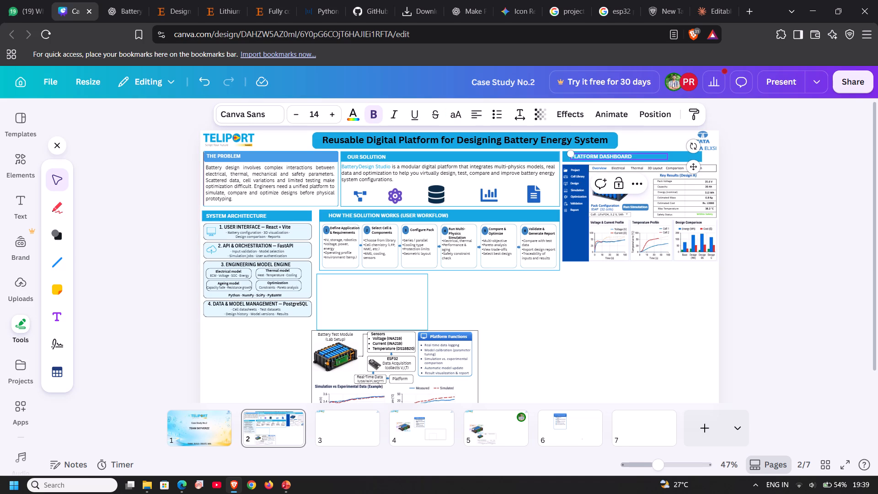
key(space)
key(shift+parenleft)
text(EXAMPLE)
key(shift+parenright)
click(626, 289)
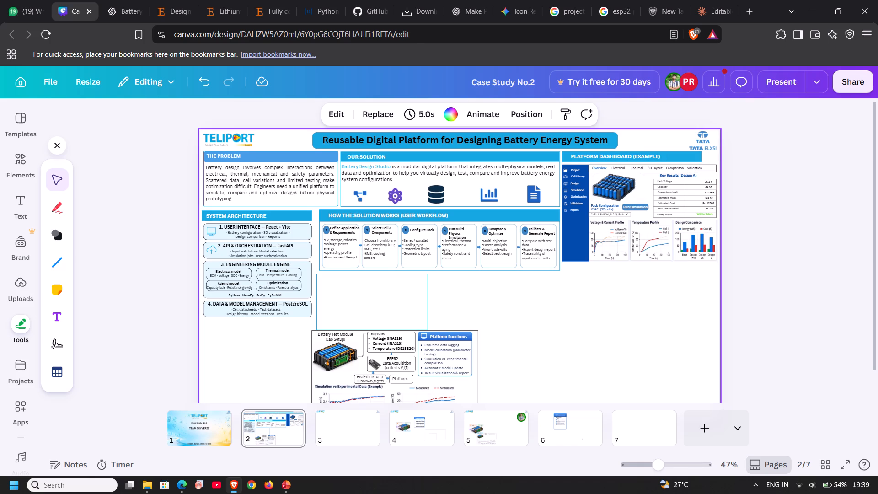
Add a space inside each parenthesis so the dashboard heading reads "PLATFORM DASHBOARD ( EXAMPLE )".
click(643, 159)
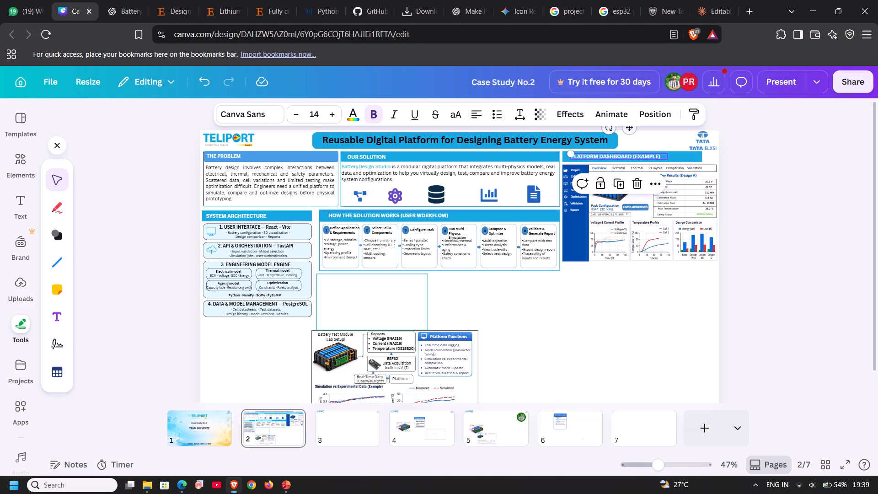
click(633, 153)
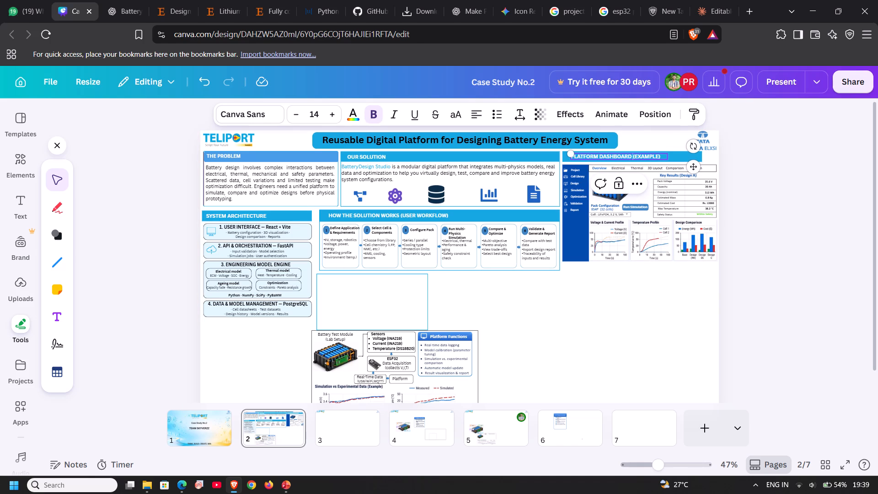
key(Right)
key(space)
key(Right)
key(Right)
key(Right)
key(Right)
key(Right)
key(Right)
key(Right)
key(space)
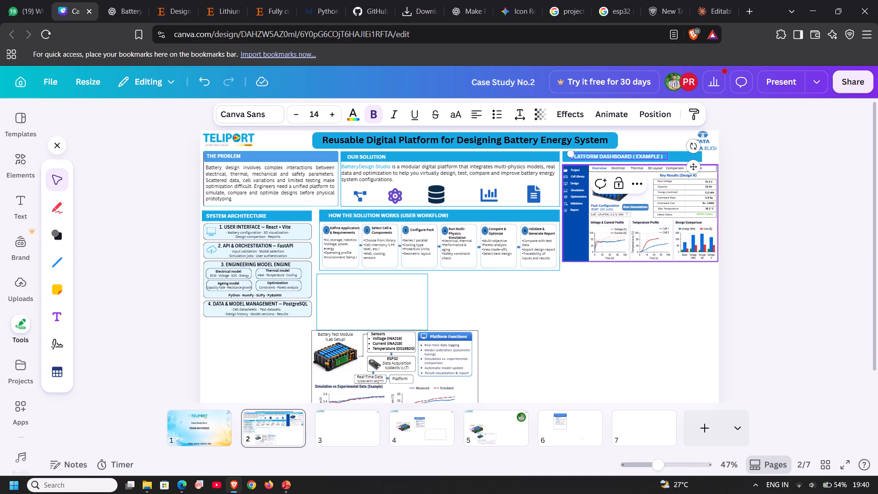
click(632, 314)
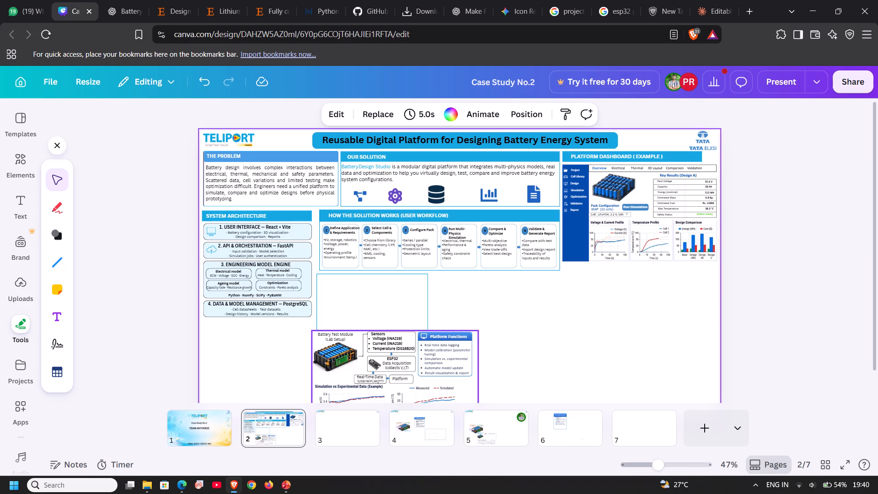
Move the empty blue-outlined rectangle right, to below the right end of the user workflow section.
click(518, 333)
drag(411, 295, 509, 295)
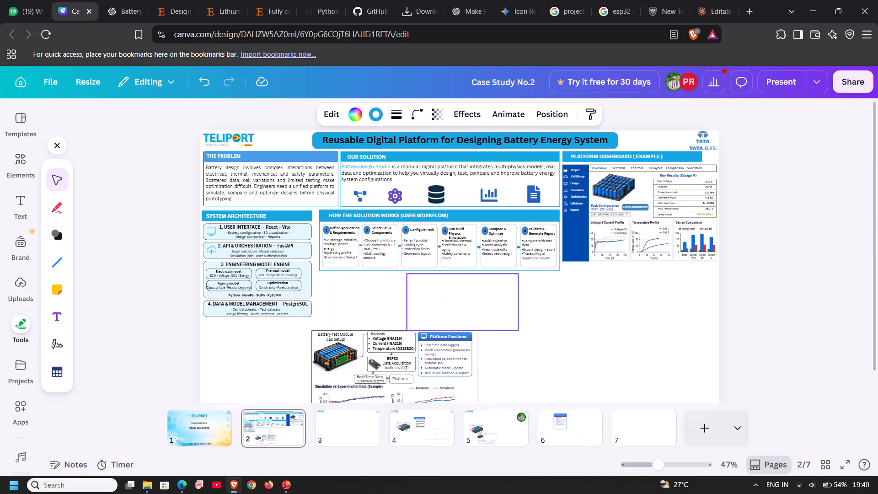
drag(509, 295, 566, 296)
click(541, 363)
Move the framed battery test group into the page's bottom-left corner, beneath the System Architecture section.
scroll(544, 363, down, 1)
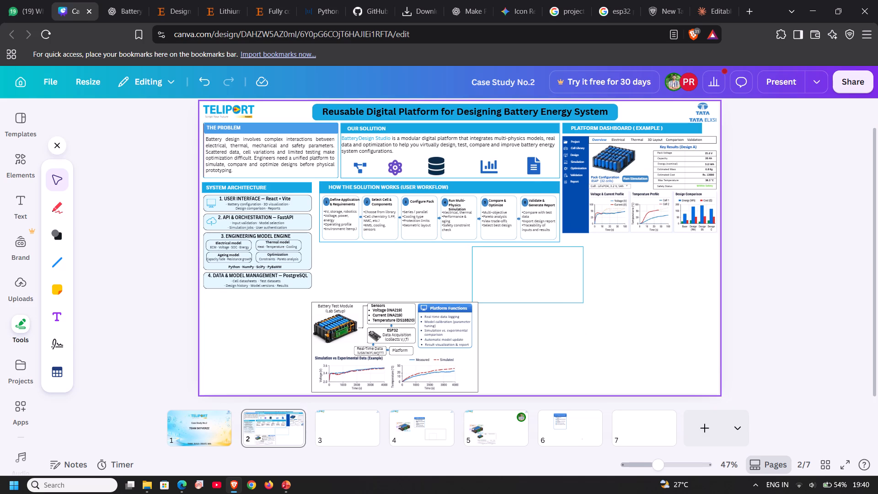
scroll(544, 363, down, 1)
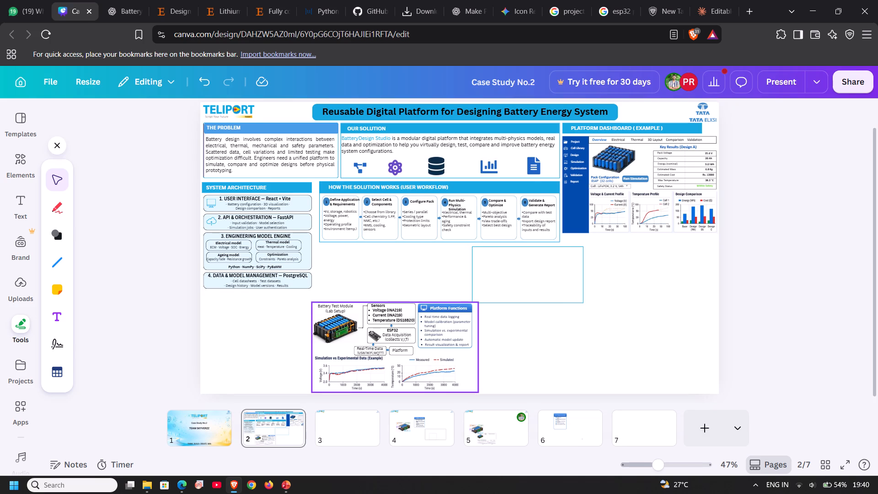
drag(378, 365, 373, 364)
drag(373, 364, 272, 363)
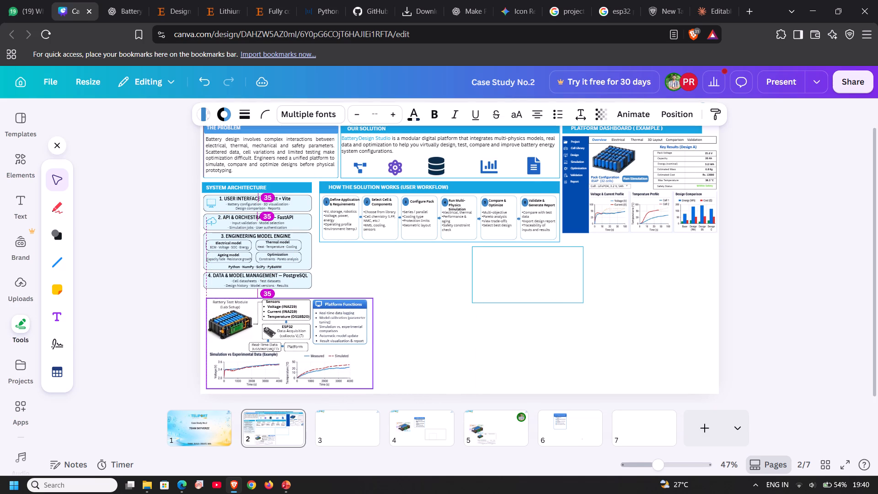
drag(272, 363, 268, 364)
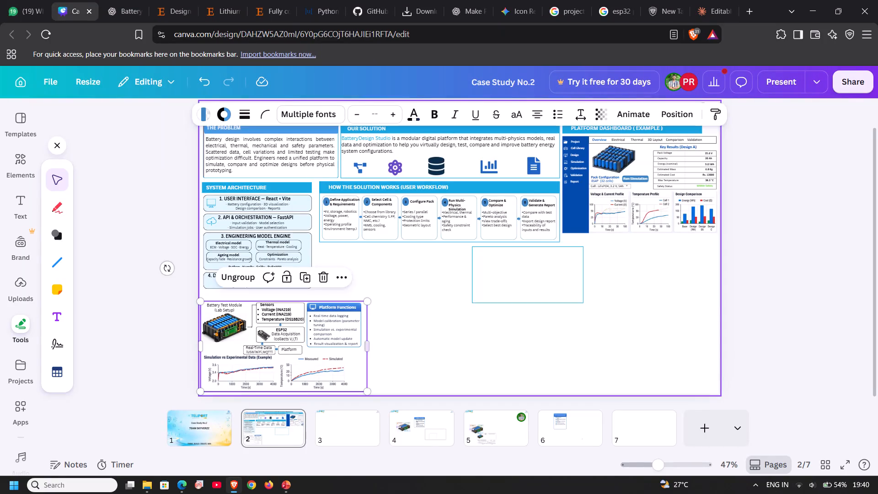
click(440, 347)
click(336, 354)
click(466, 334)
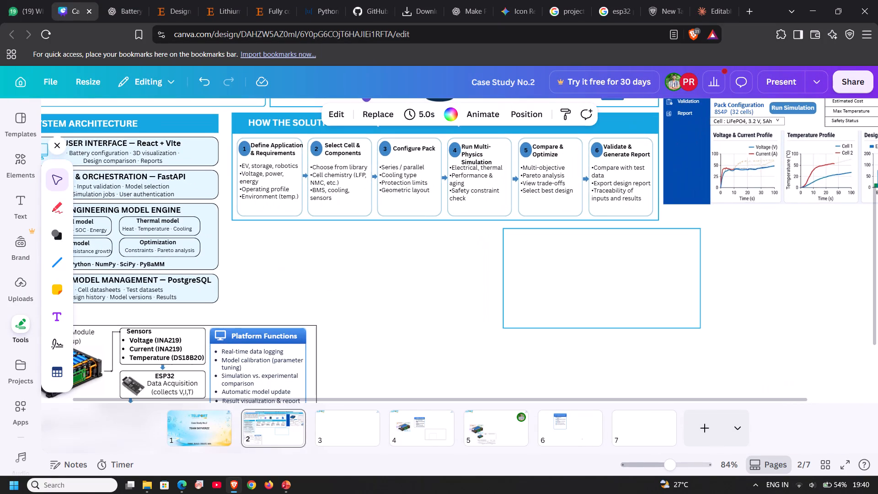
Nudge the System Architecture heading bar slightly up, toward the Problem box.
scroll(338, 270, right, 12)
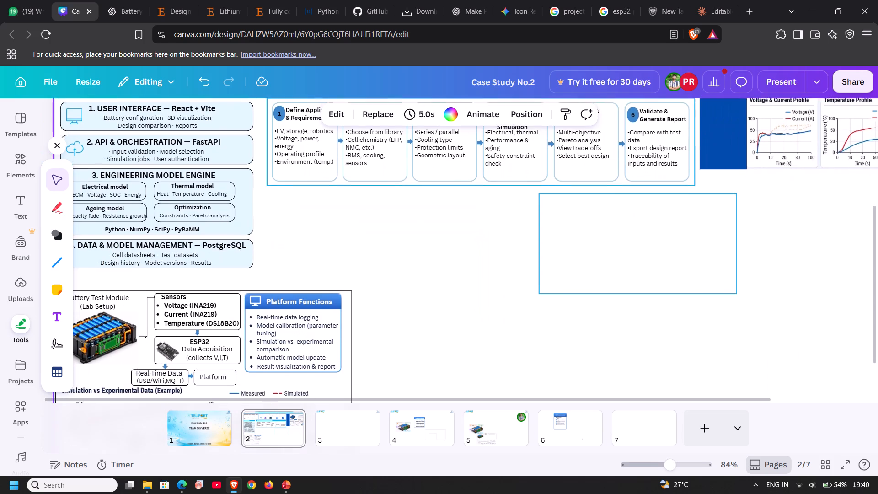
scroll(338, 270, right, 1)
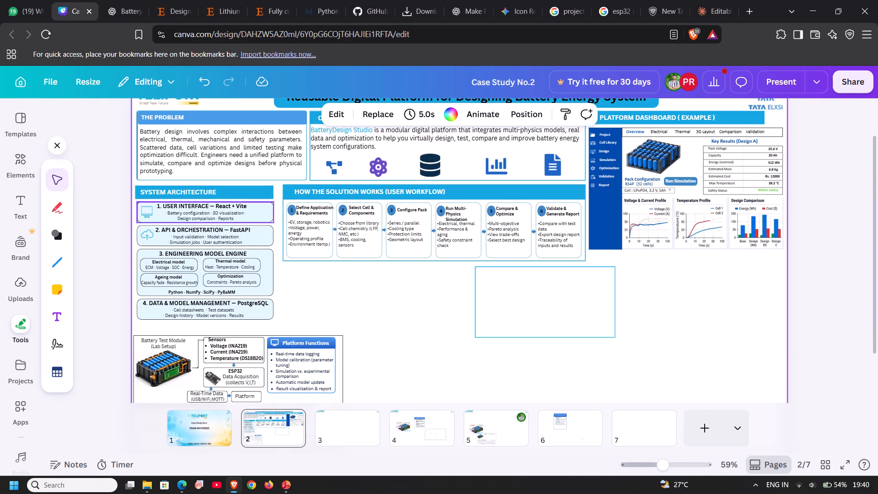
click(245, 191)
key(Up)
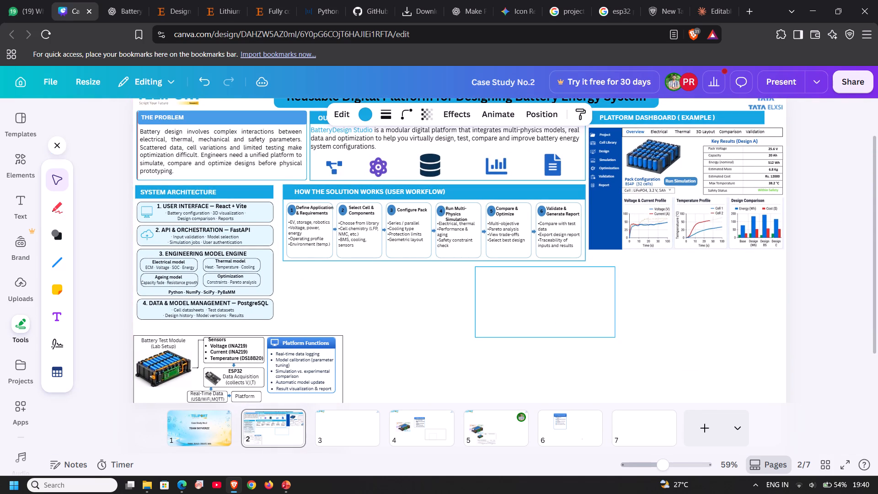
key(Up)
key(Up)
key(Up)
key(Up)
key(Up)
key(Up)
key(Up)
key(Up)
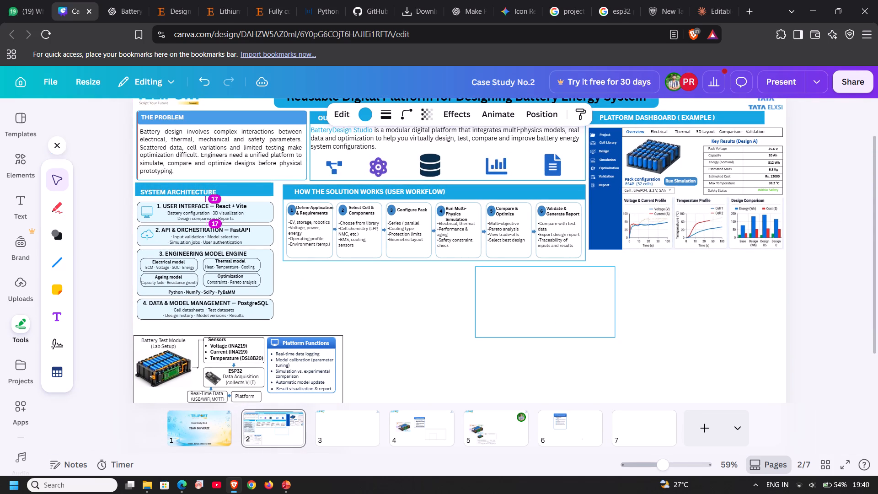
Nudge the How the Solution Works group slightly up to line up with the System Architecture heading bar.
click(433, 198)
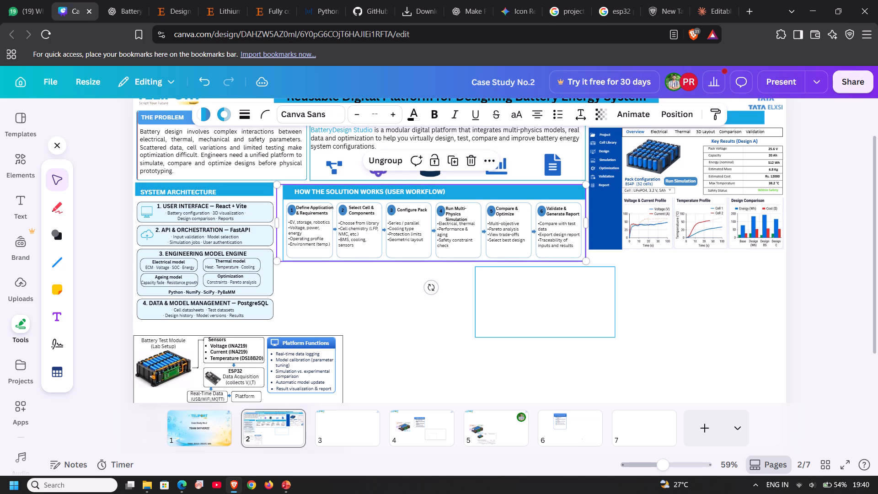
key(Up)
key(Up)
key(Up)
key(Up)
key(Up)
key(Up)
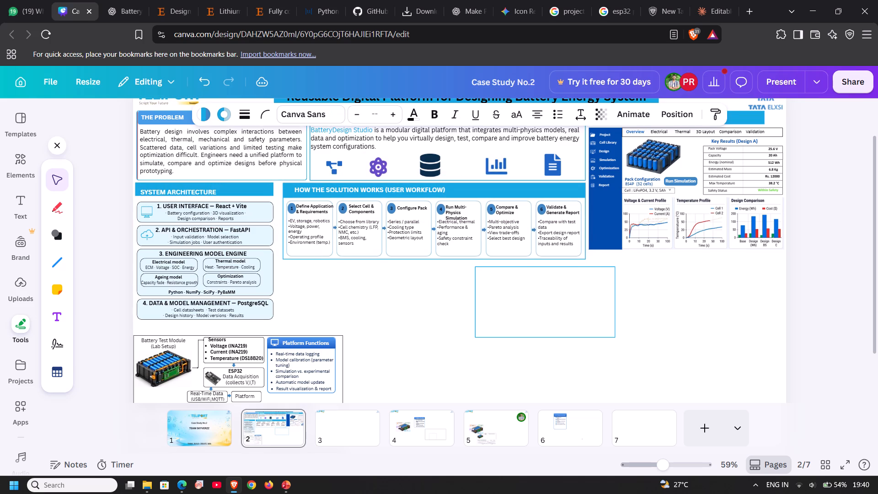
key(Down)
key(Down)
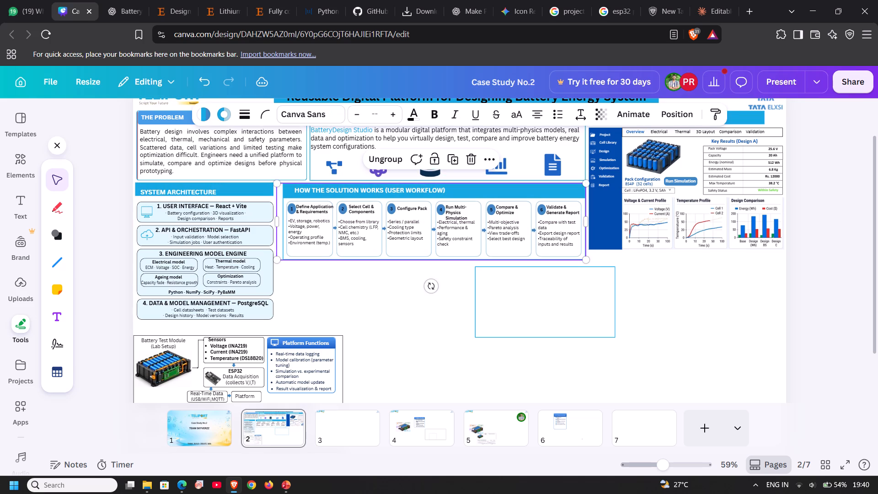
Nudge the System Architecture heading bar slightly down.
click(241, 191)
key(Down)
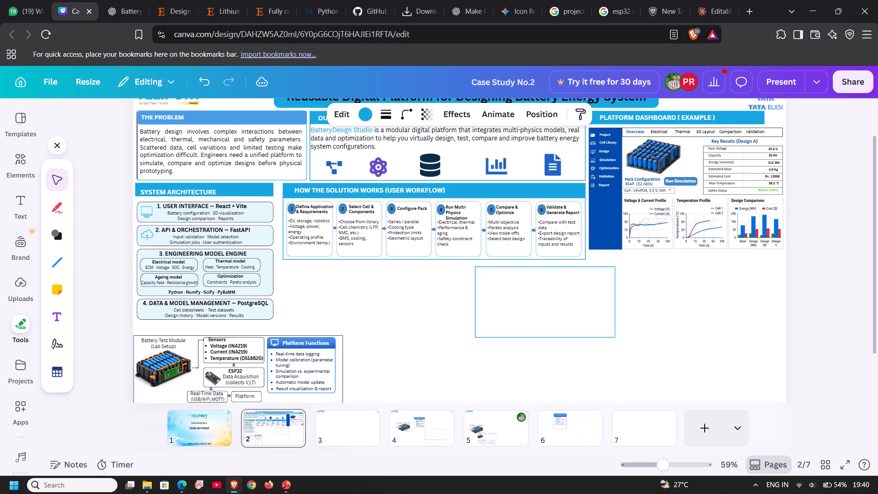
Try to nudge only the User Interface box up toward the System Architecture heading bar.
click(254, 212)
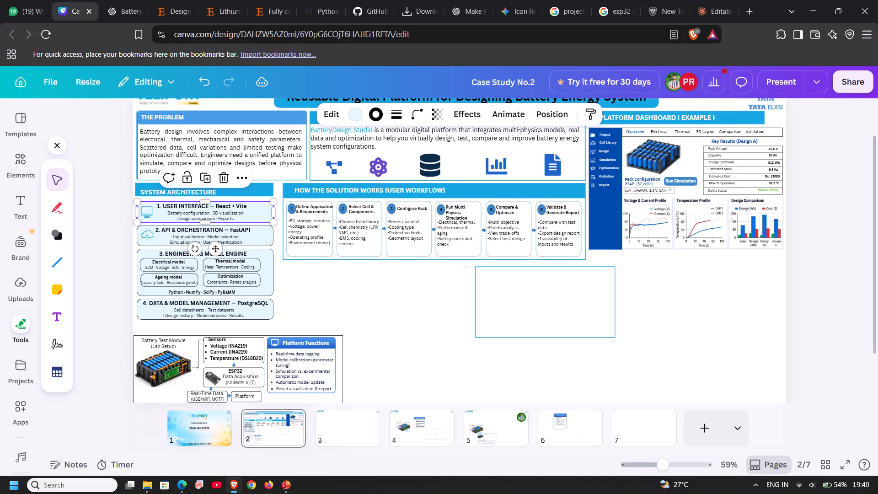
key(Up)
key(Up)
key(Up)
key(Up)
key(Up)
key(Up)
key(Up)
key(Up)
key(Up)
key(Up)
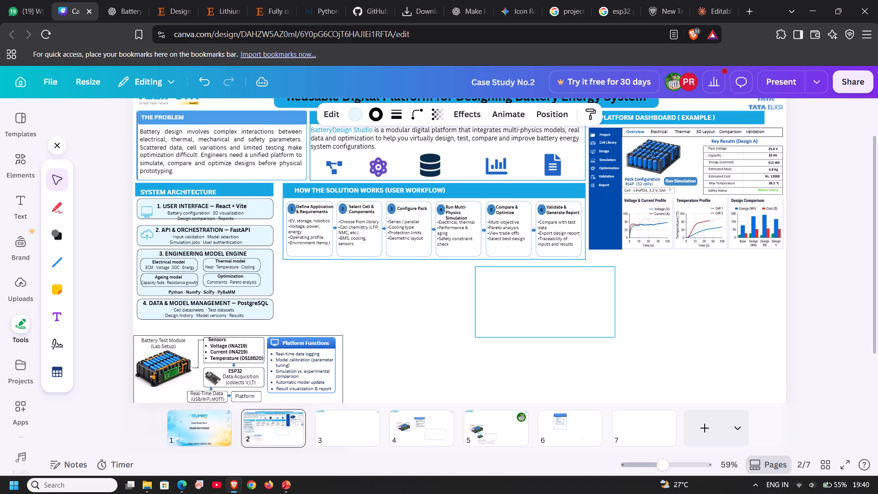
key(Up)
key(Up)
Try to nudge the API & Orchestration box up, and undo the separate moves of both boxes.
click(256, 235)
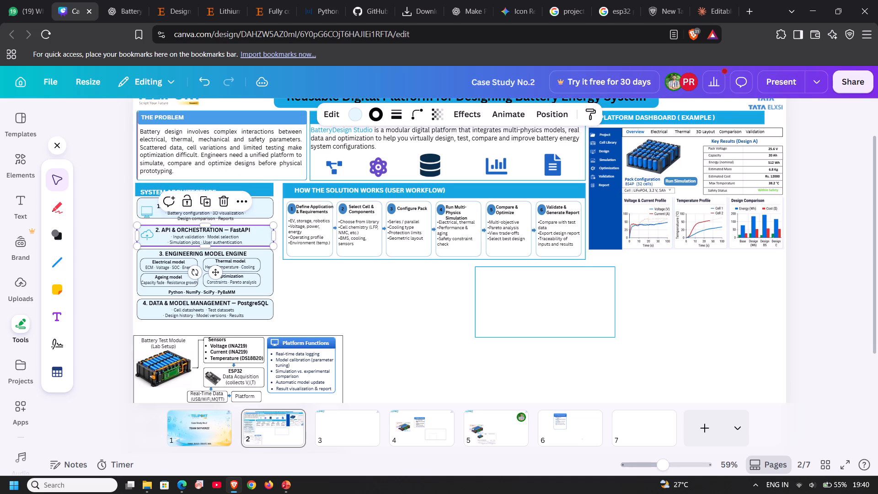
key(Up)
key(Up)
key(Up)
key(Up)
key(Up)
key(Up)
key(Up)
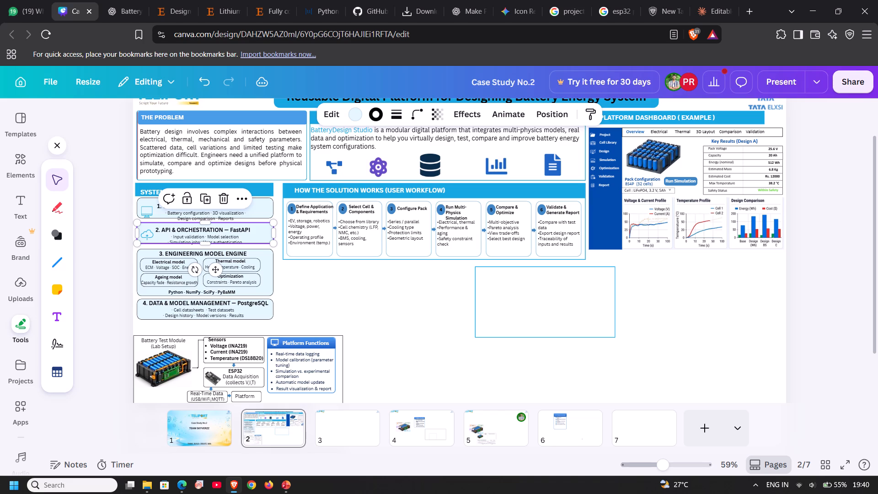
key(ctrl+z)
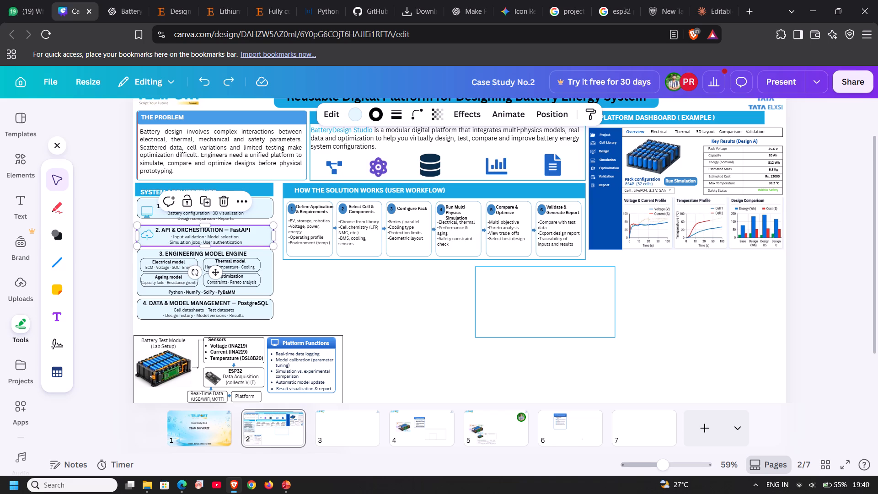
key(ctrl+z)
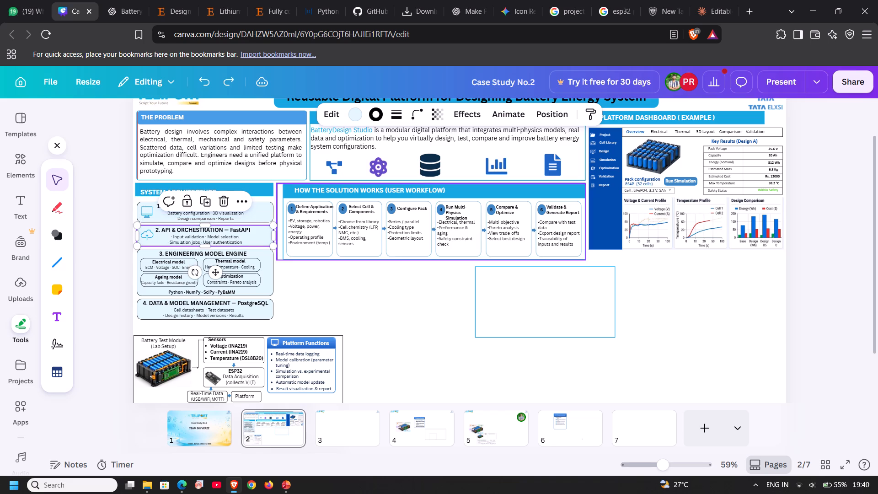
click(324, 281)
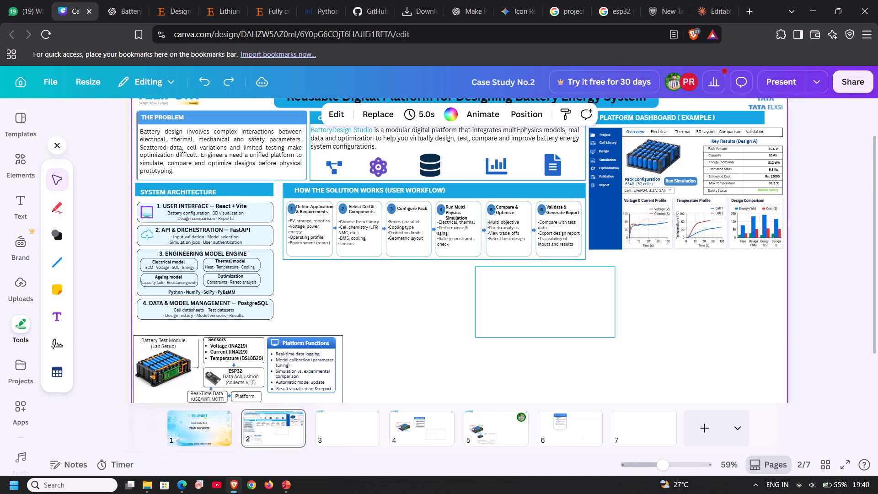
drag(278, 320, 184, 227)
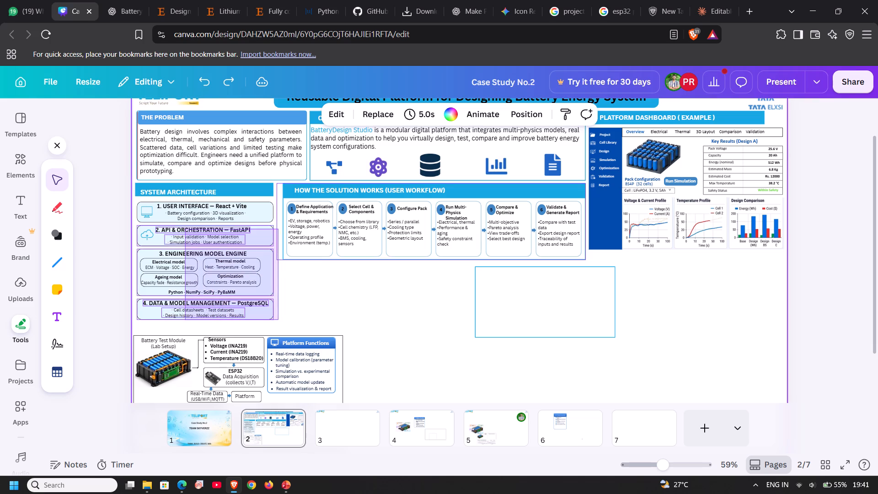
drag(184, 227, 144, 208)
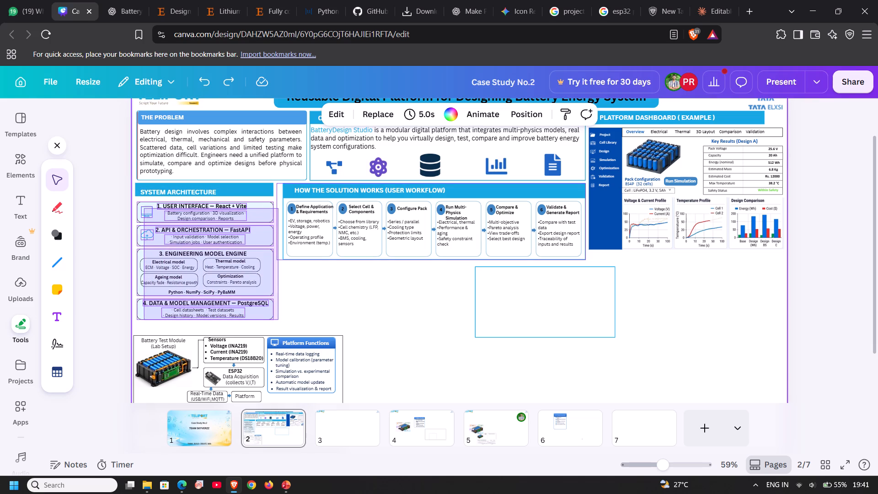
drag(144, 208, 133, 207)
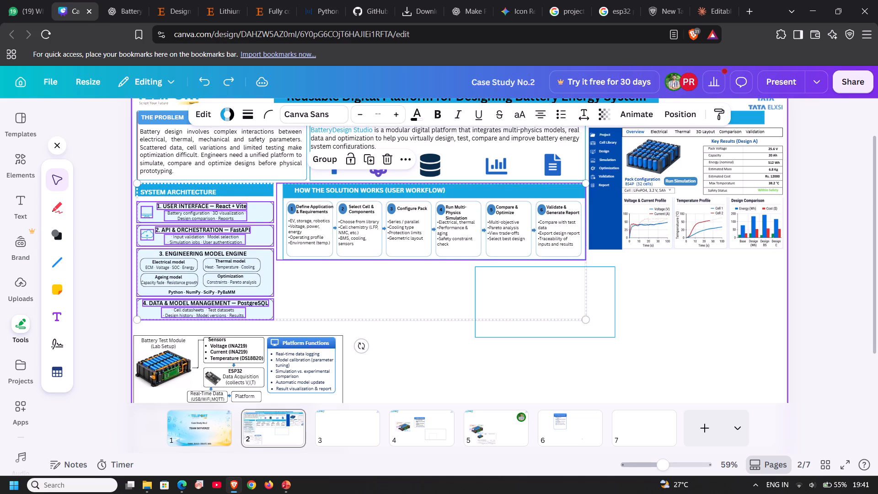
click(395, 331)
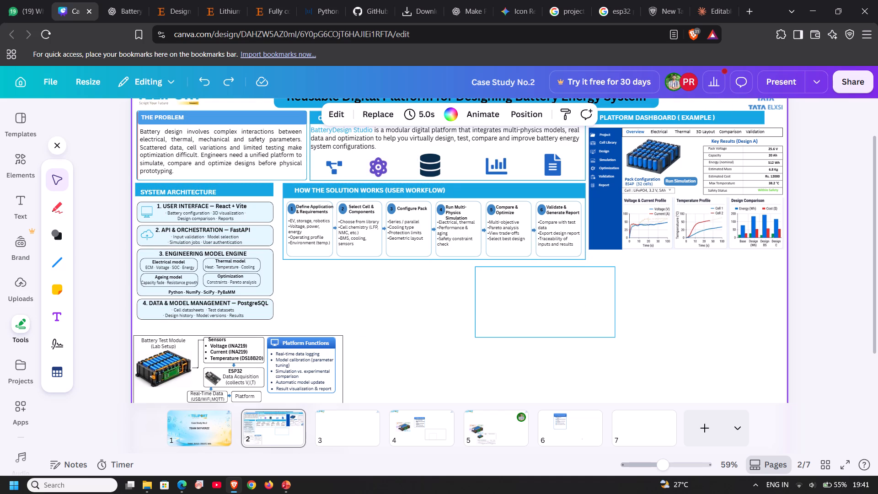
Group the four System Architecture boxes together with their texts and icons.
drag(273, 321, 173, 248)
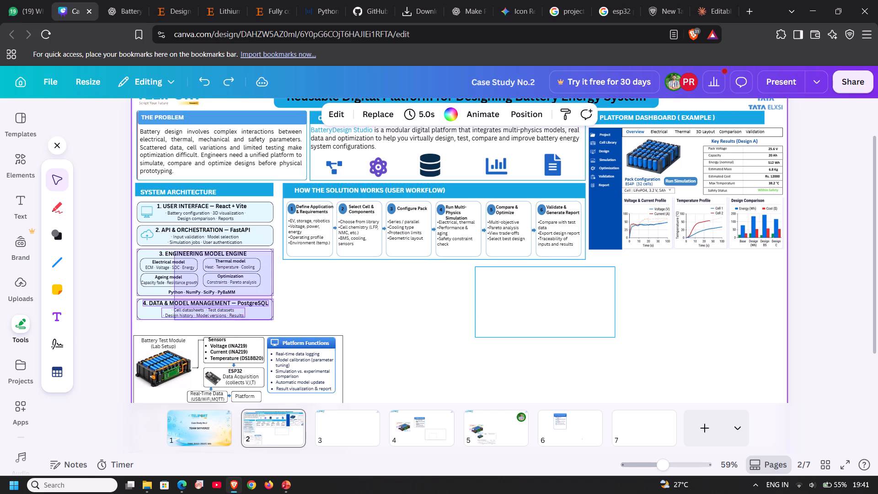
drag(173, 248, 146, 206)
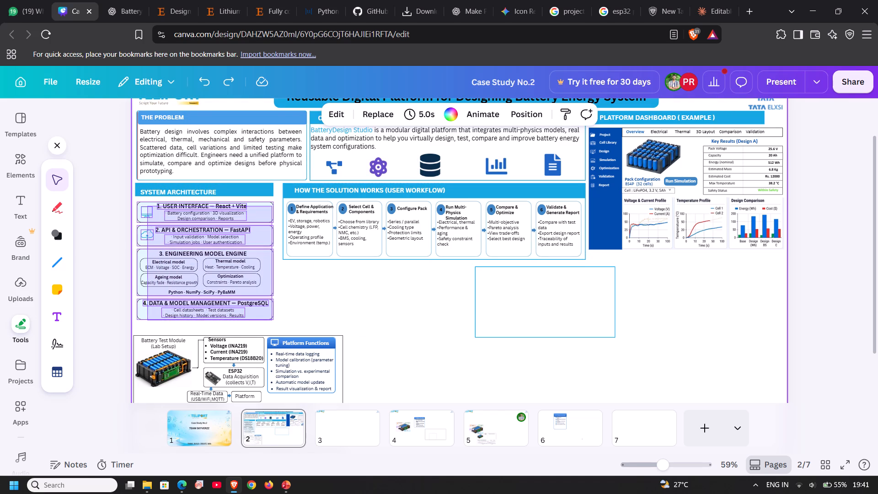
drag(146, 206, 141, 205)
click(163, 179)
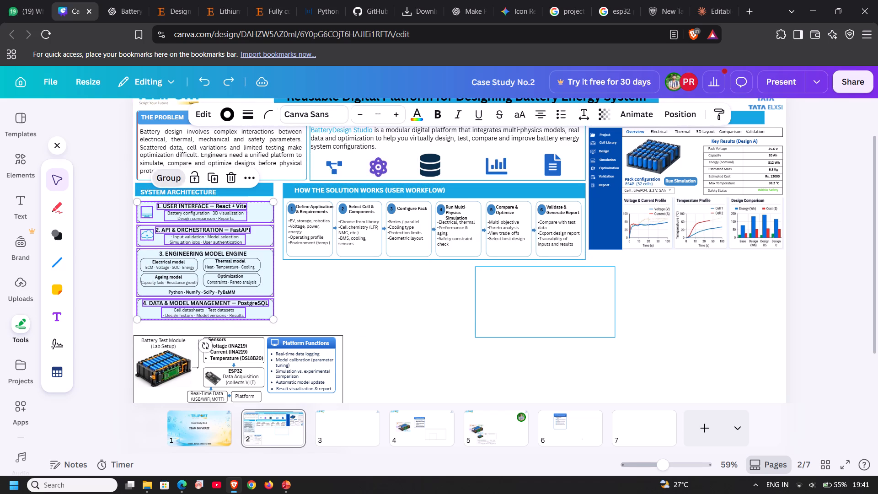
Nudge the grouped System Architecture boxes slightly up, close beneath their heading bar.
click(212, 262)
key(Up)
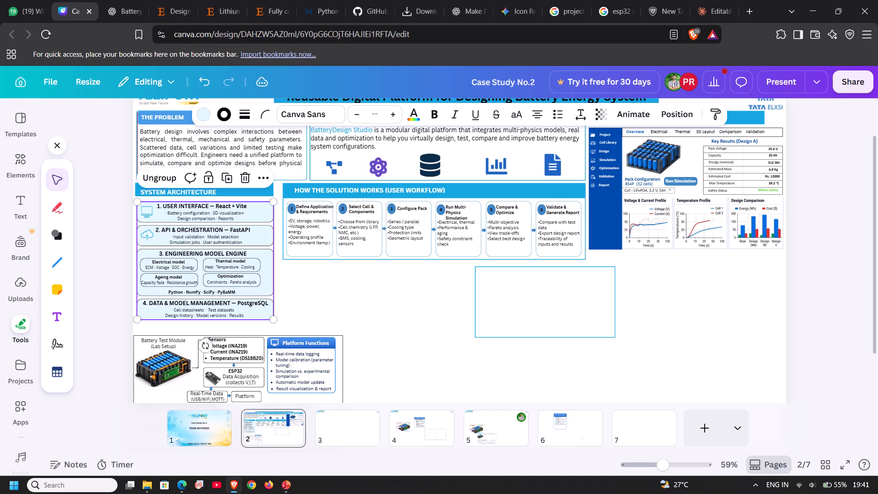
key(Up)
key(Up)
key(Up)
click(362, 317)
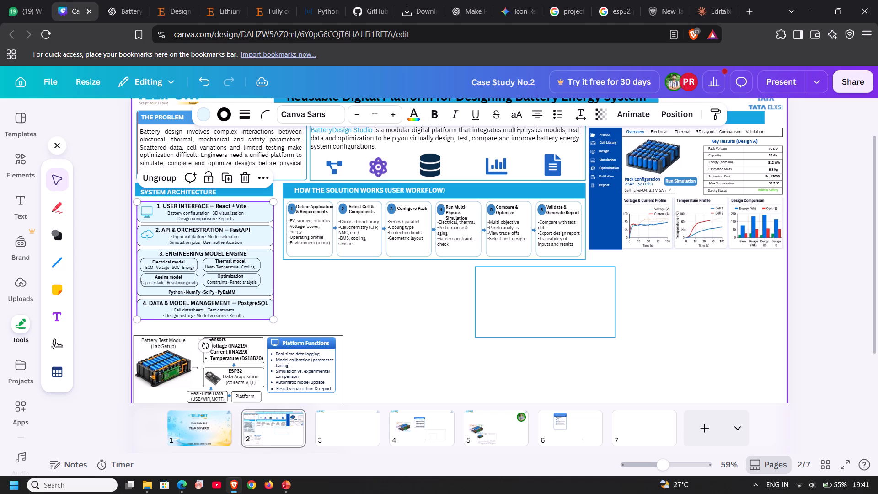
click(225, 279)
key(Up)
key(Up)
key(Up)
key(Up)
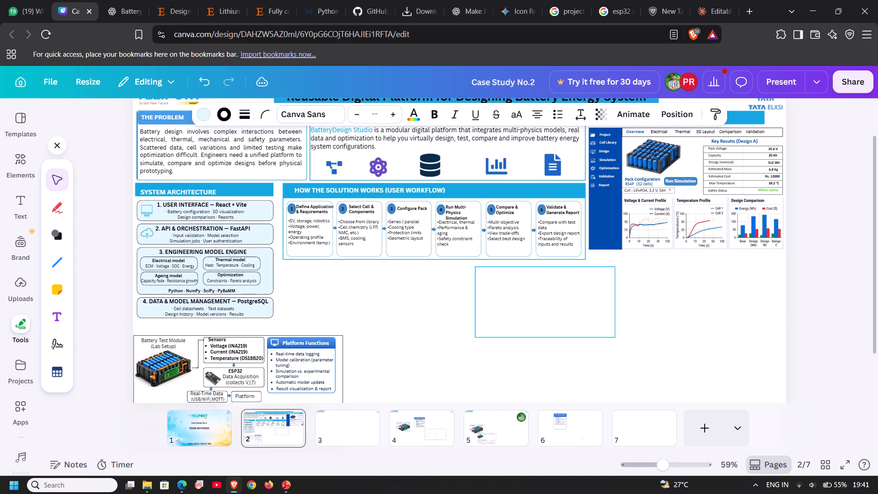
key(Up)
key(Up)
key(Up)
key(Up)
key(Up)
key(Up)
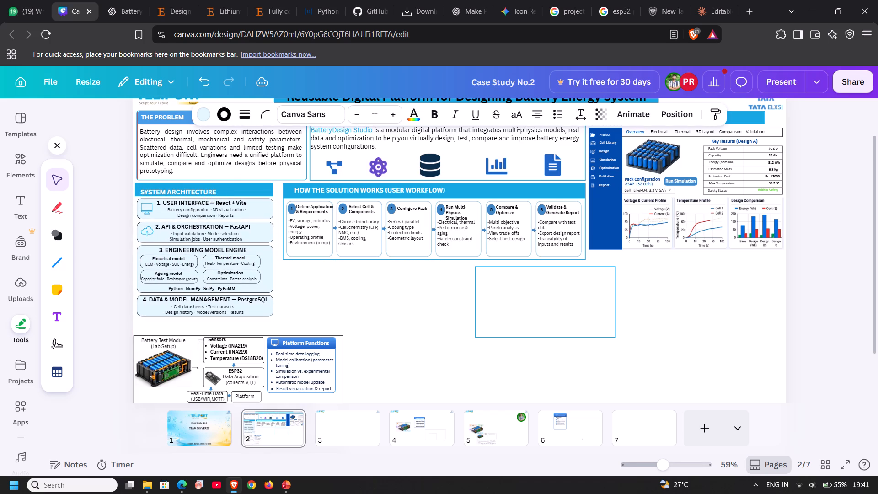
key(Down)
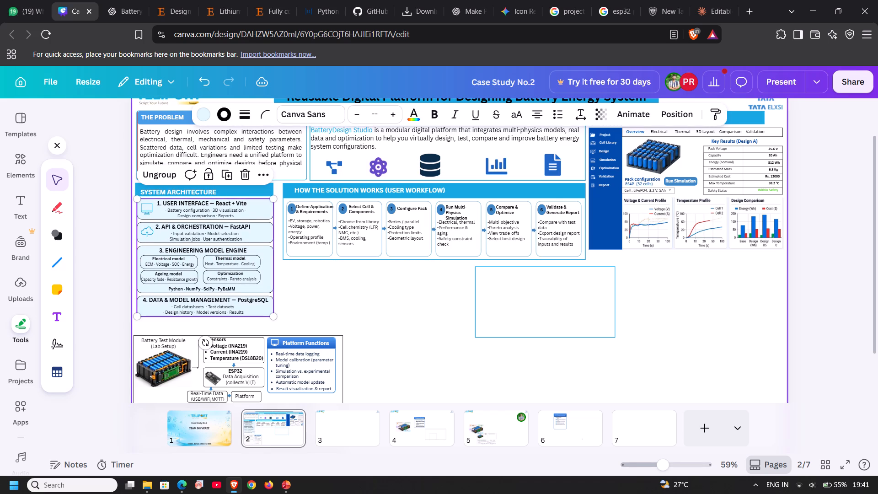
click(325, 306)
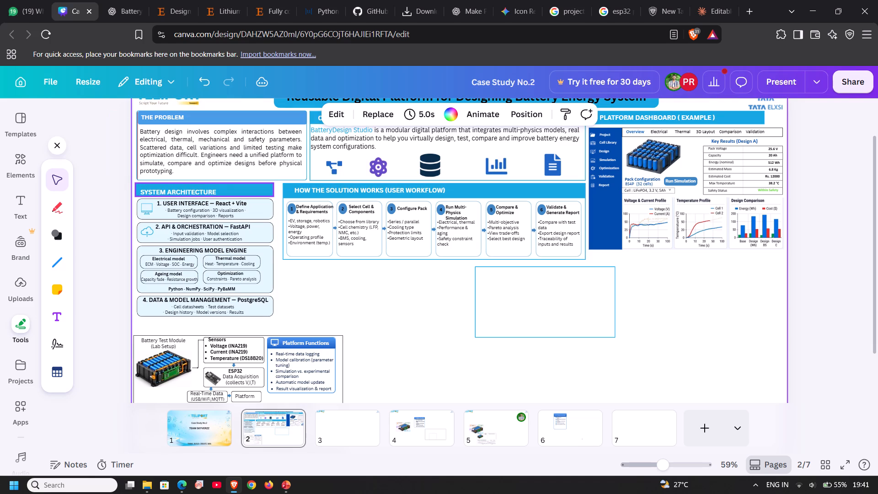
Nudge the System Architecture heading text slightly up within its blue bar.
click(209, 189)
key(Up)
key(Up)
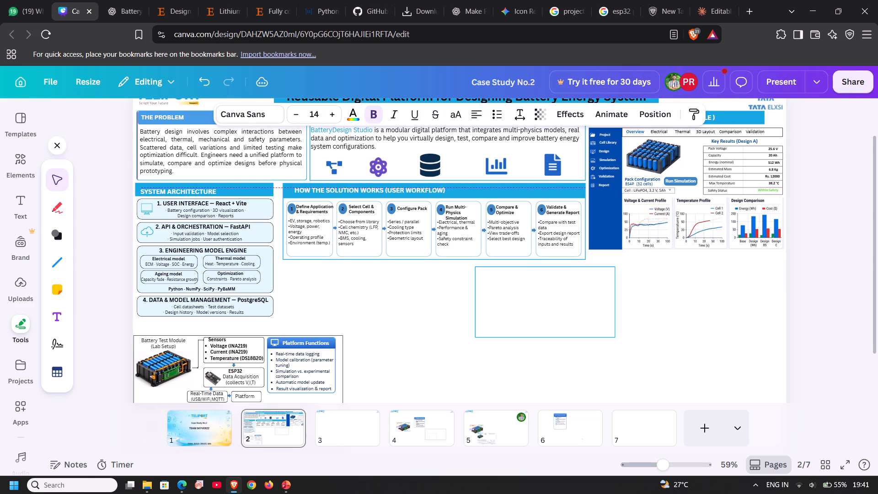
key(Up)
key(Up)
key(Up)
key(Up)
key(Up)
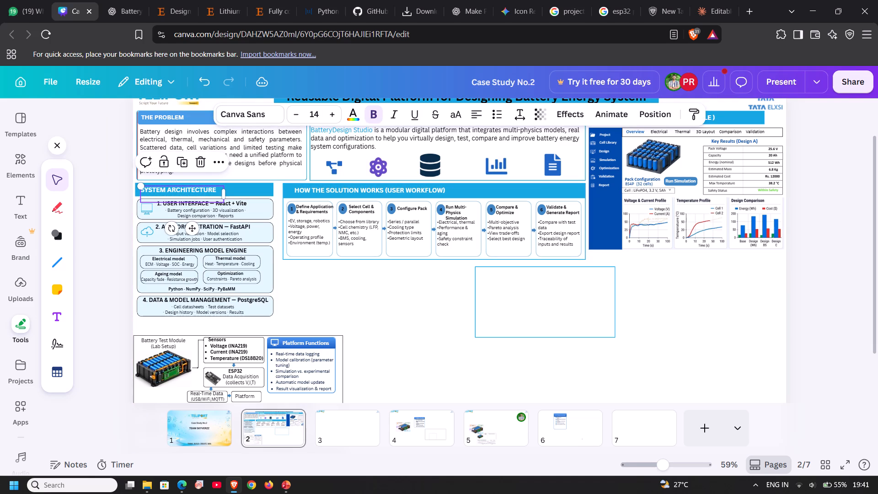
click(331, 278)
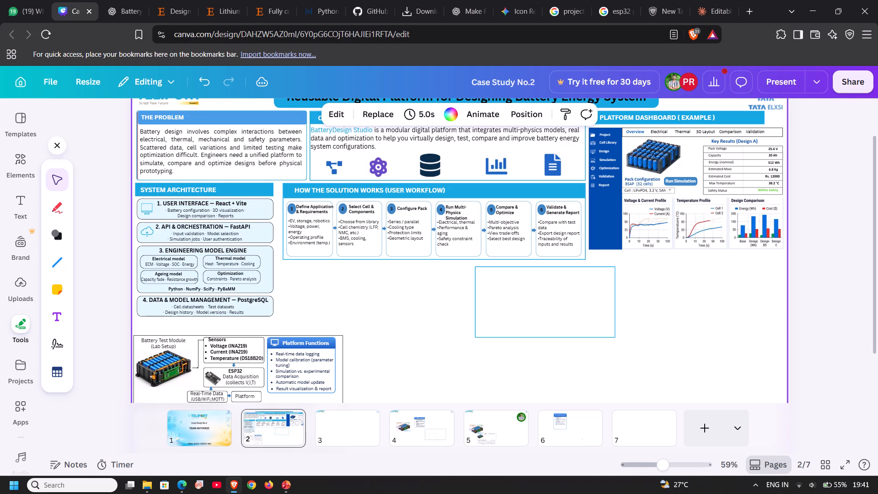
Duplicate the System Architecture heading bar and align the copy between the Data & Model Management box and the battery test group.
click(262, 183)
key(ctrl+c)
key(ctrl+v)
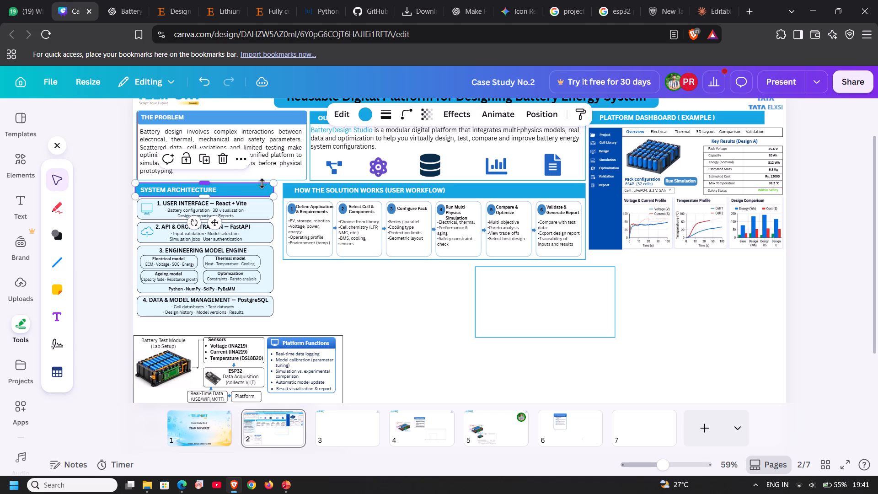
drag(218, 226, 211, 337)
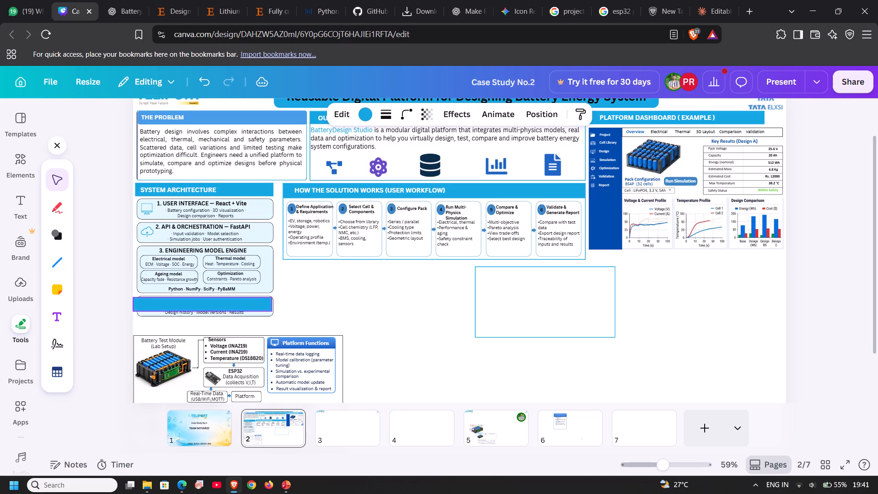
drag(211, 337, 214, 357)
click(323, 289)
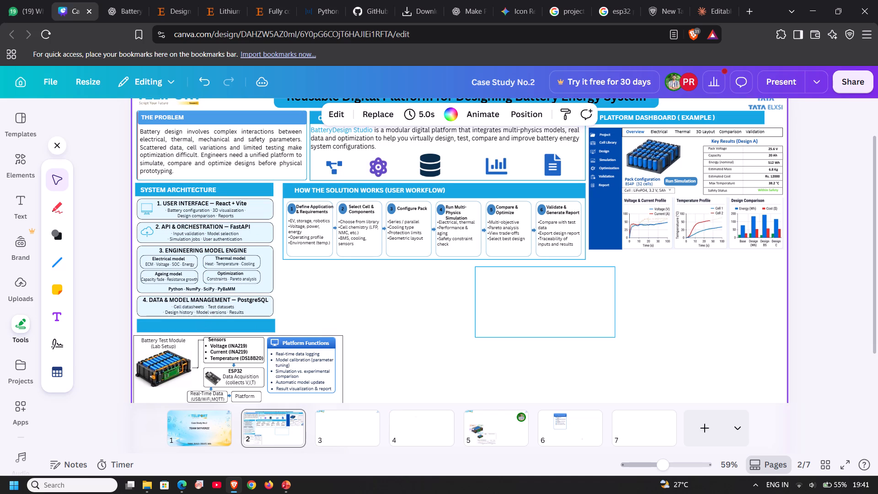
click(269, 325)
key(Left)
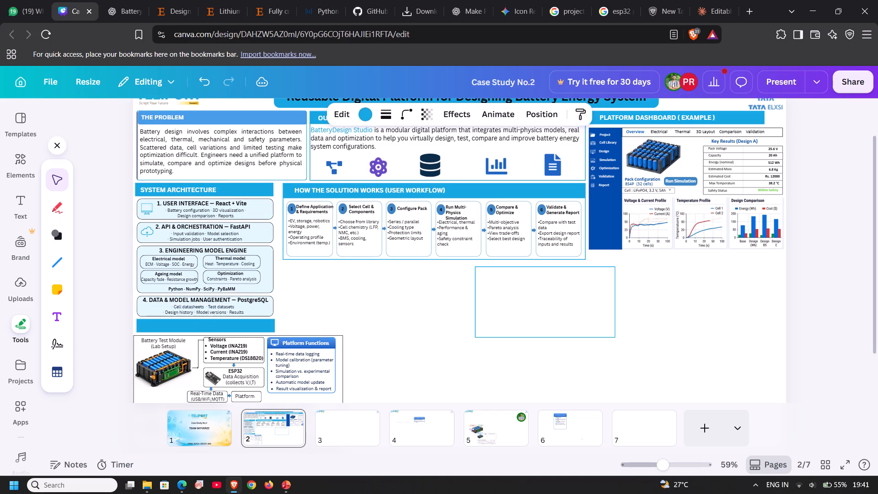
key(Left)
key(Left)
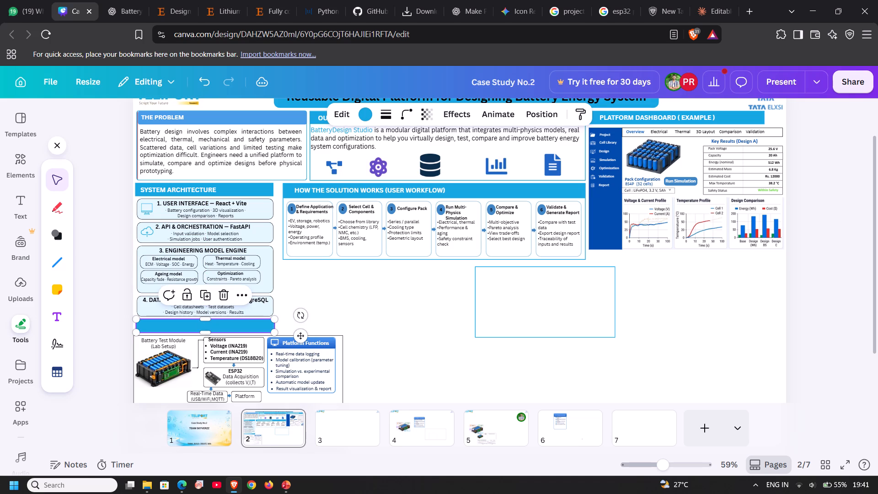
key(Down)
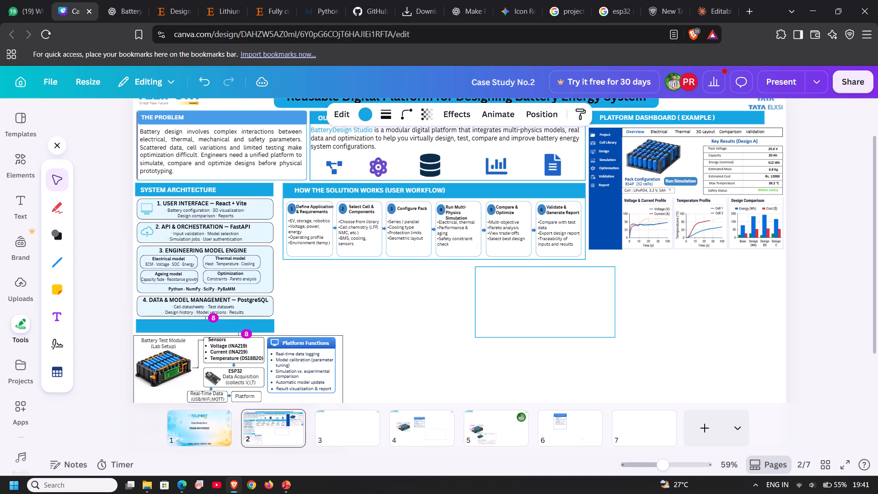
Duplicate the System Architecture heading text and place the copy on the blank blue bar above the battery test group.
click(172, 189)
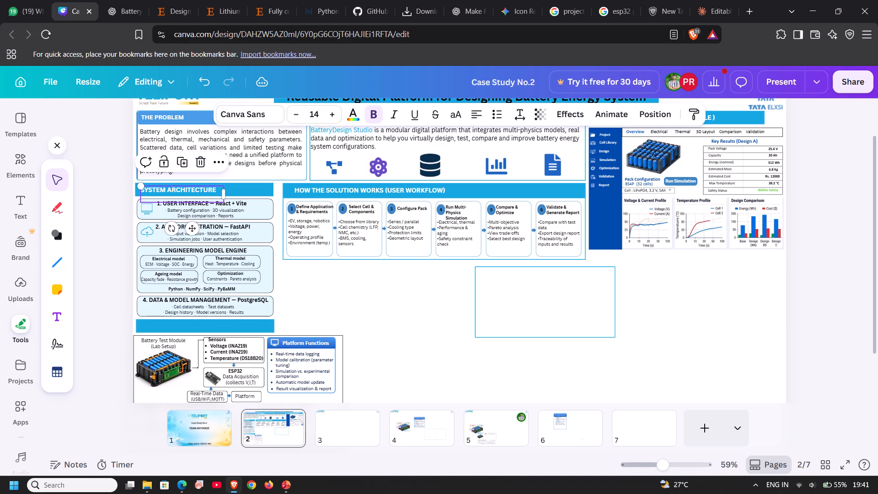
key(ctrl+c)
key(ctrl+v)
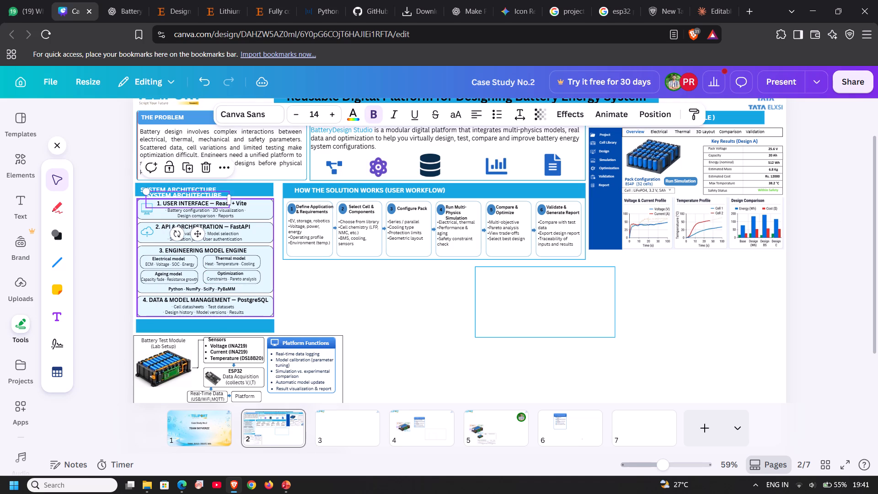
drag(198, 233, 191, 360)
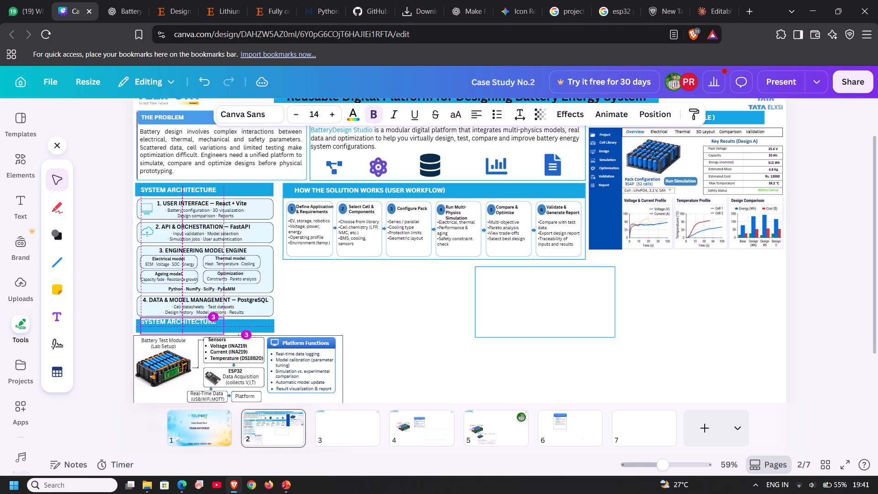
drag(191, 360, 192, 363)
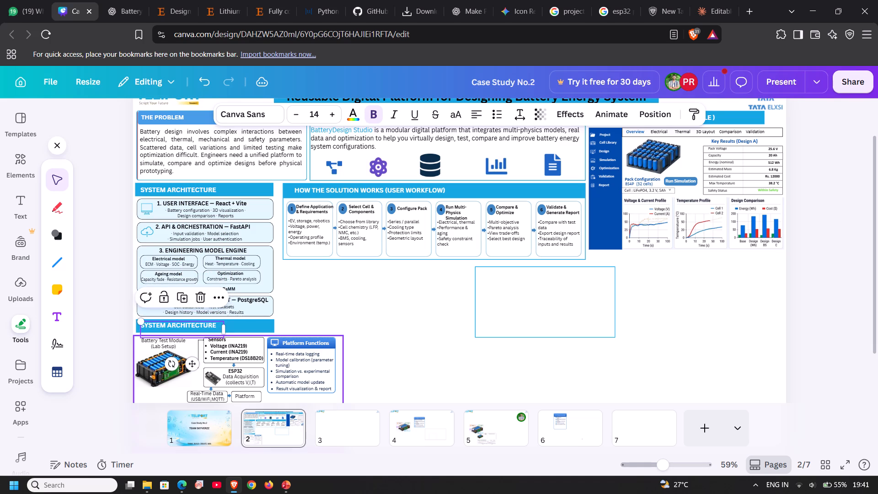
click(343, 301)
Check the section 07 heading wording in the BatteryDesign Studio PowerPoint presentation and return to the Canva design.
click(286, 484)
click(342, 398)
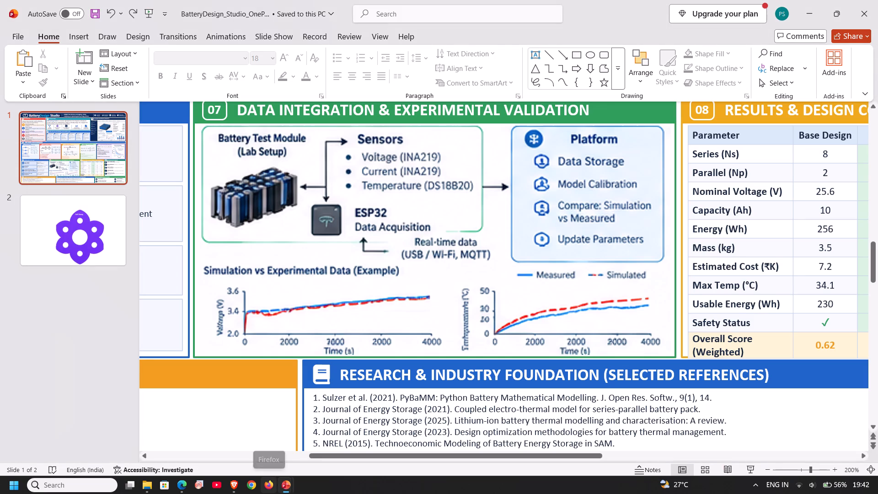
click(234, 486)
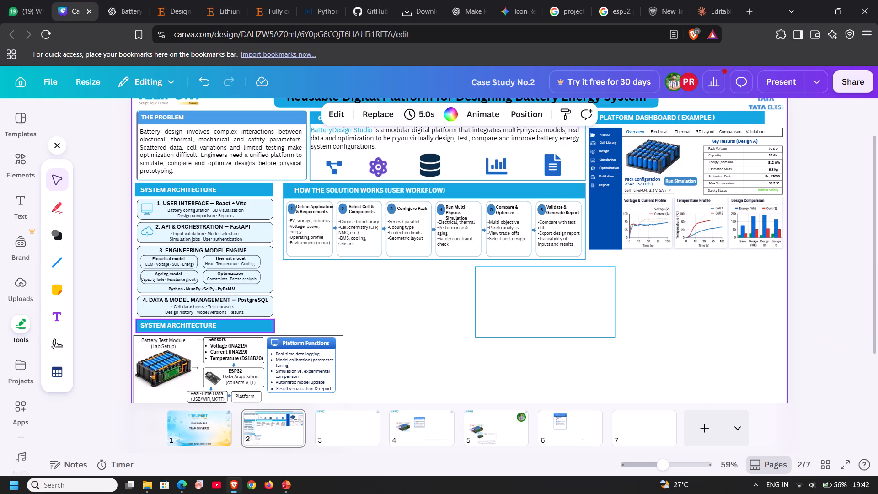
Replace the copied heading above the battery test group with "DATA INTEGRATION AND EXPERIMENTAL", widening its text box to keep it on one line.
click(165, 327)
click(165, 327)
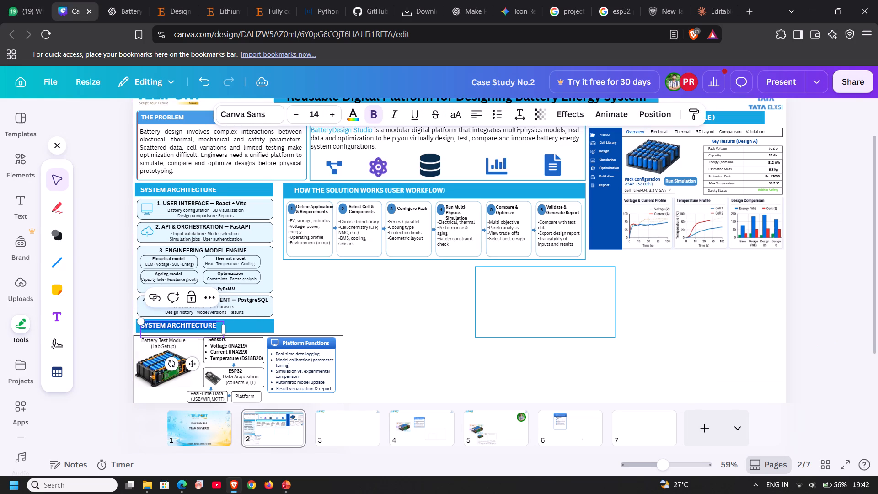
key(shift+d)
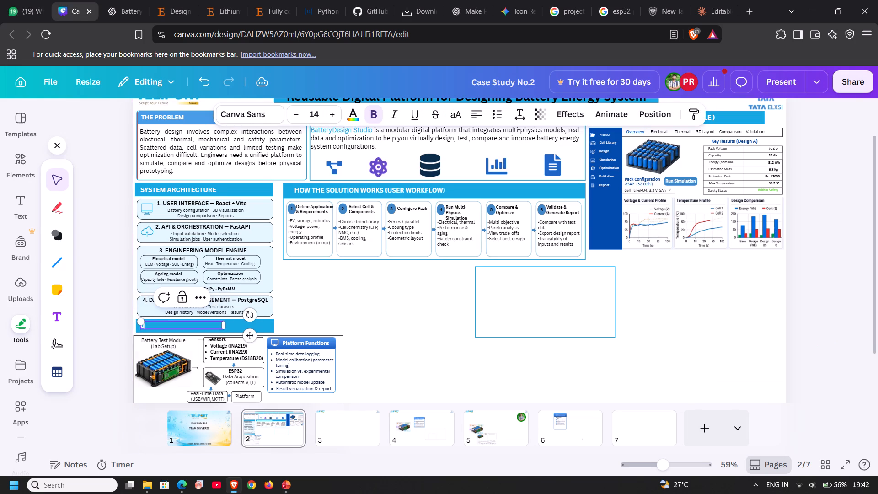
key(BackSpace)
text(DATA)
key(space)
text(INTERGRA)
key(BackSpace)
key(BackSpace)
key(BackSpace)
key(BackSpace)
text(GRATION)
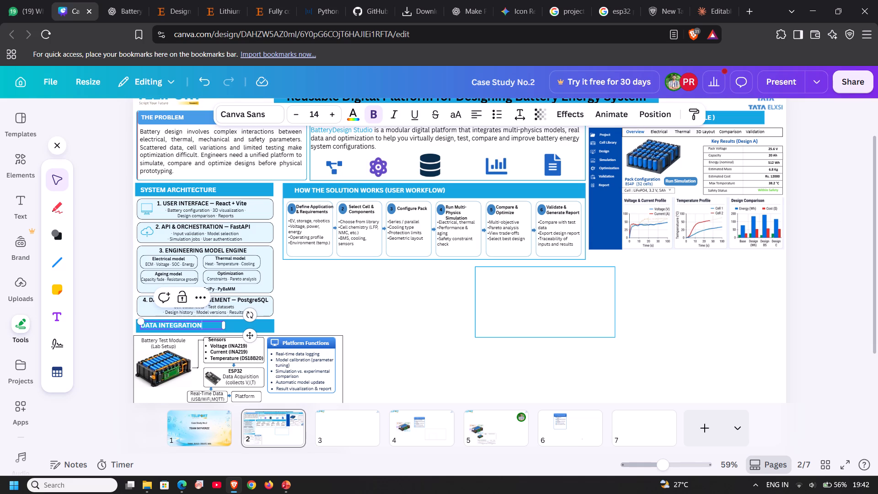
key(space)
text(AND)
key(space)
text(EXPER)
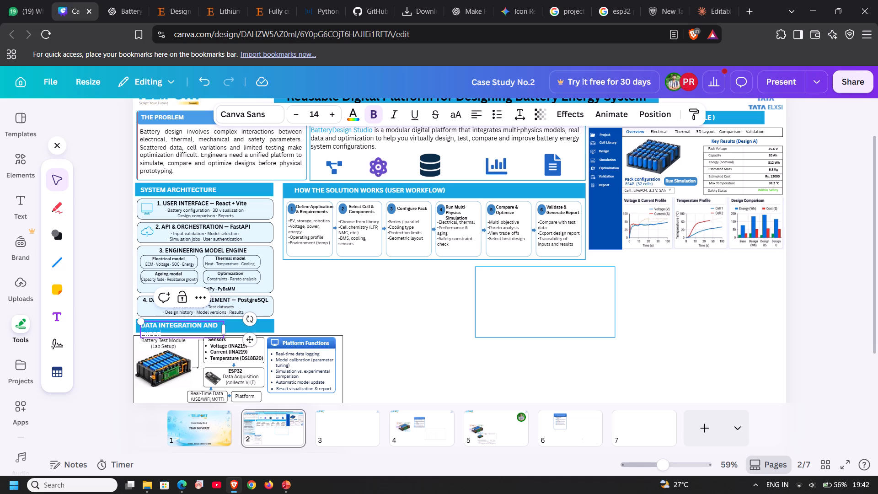
drag(225, 330, 282, 320)
text(IMEN)
text(TAL)
key(space)
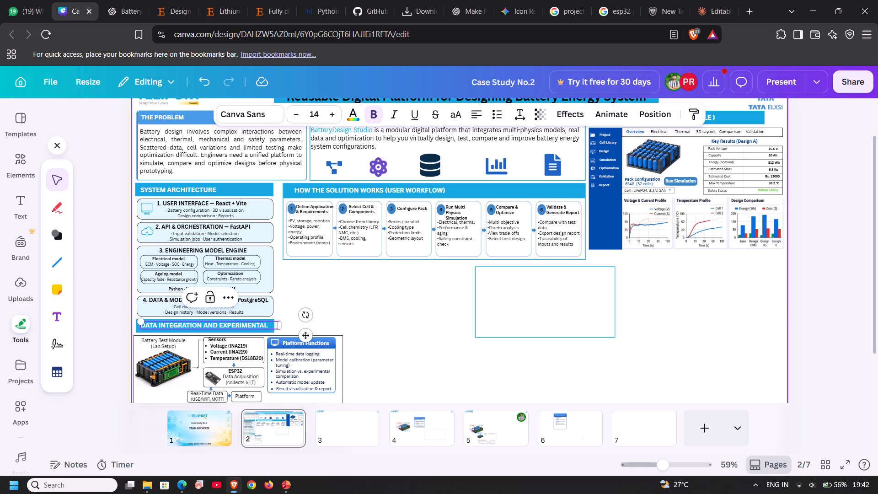
Recheck the section 07 heading in PowerPoint and complete the Canva heading with "VALIDATION".
click(288, 488)
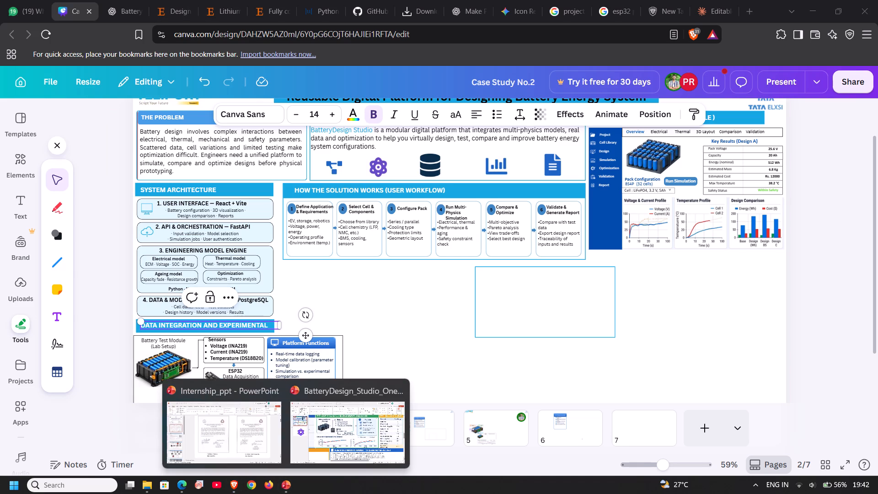
click(311, 437)
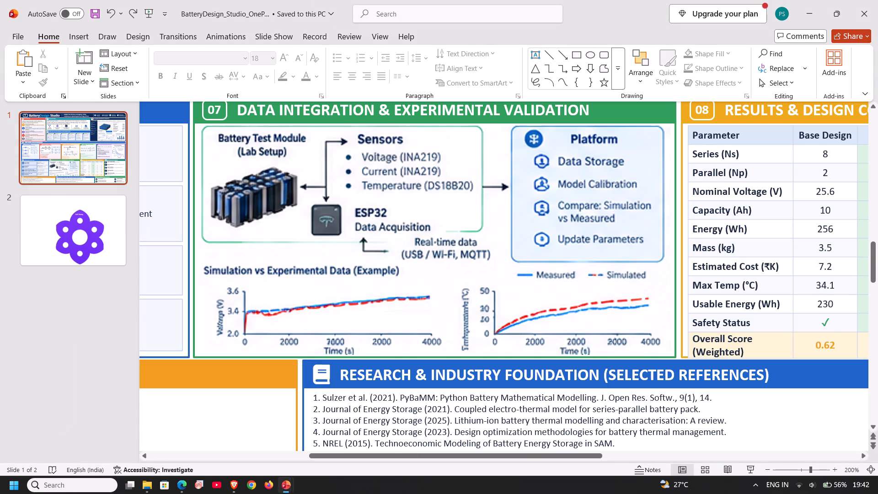
click(231, 481)
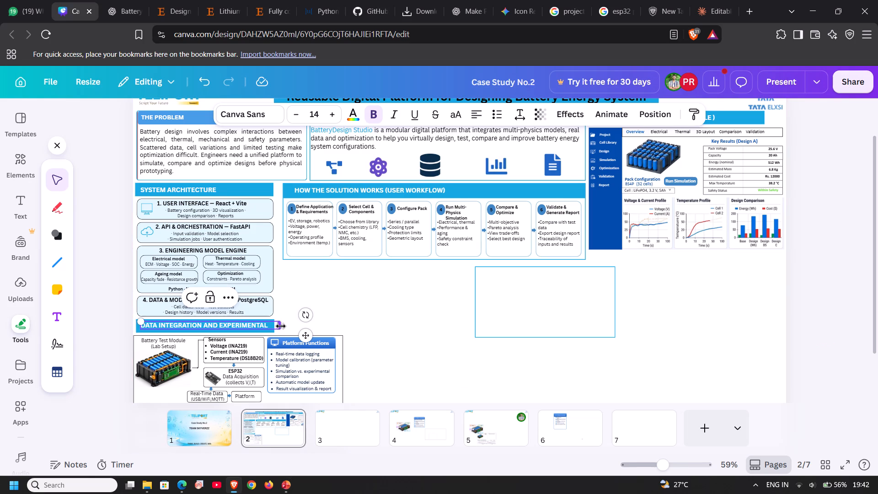
text(VAL)
text(IDA)
text(TION)
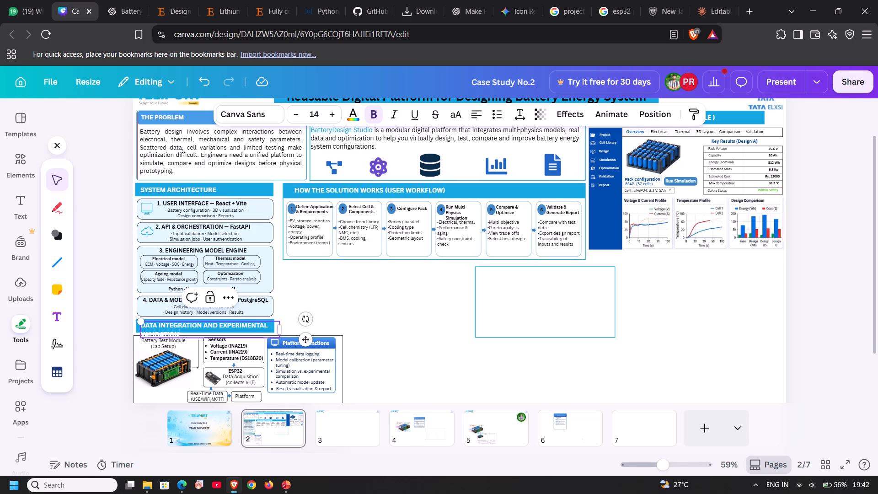
click(286, 309)
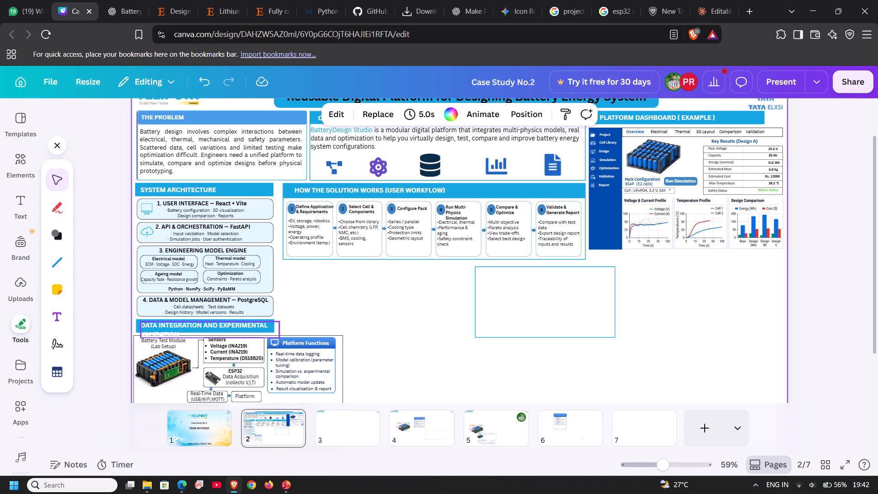
Lengthen the blue bar and widen the text box so "DATA INTEGRATION AND EXPERIMENTAL VALIDATION" fits on one line.
click(274, 320)
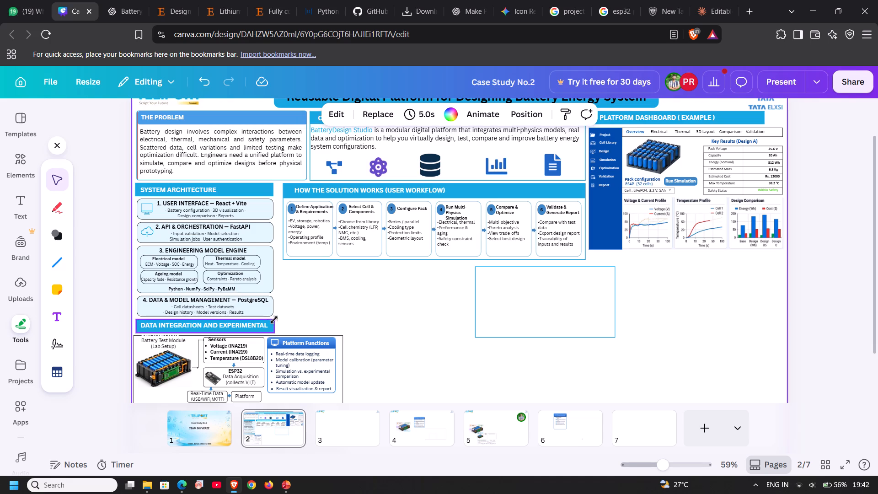
drag(277, 326, 330, 327)
click(279, 328)
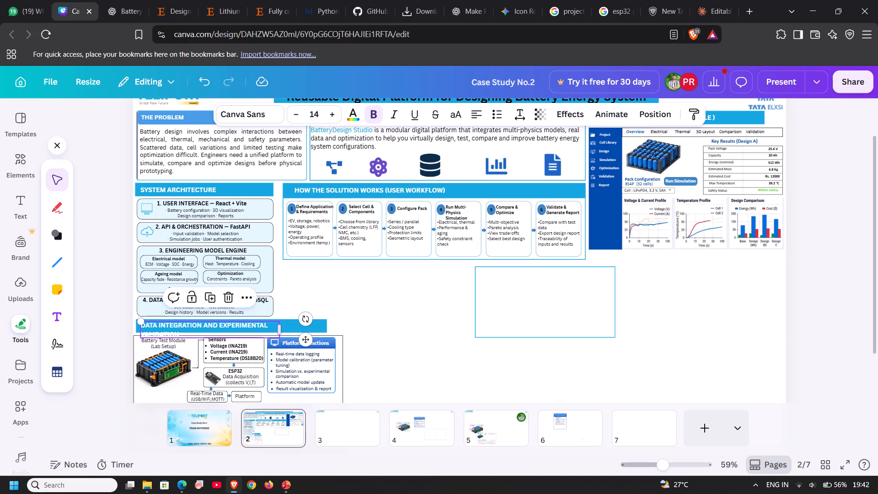
drag(281, 326, 318, 322)
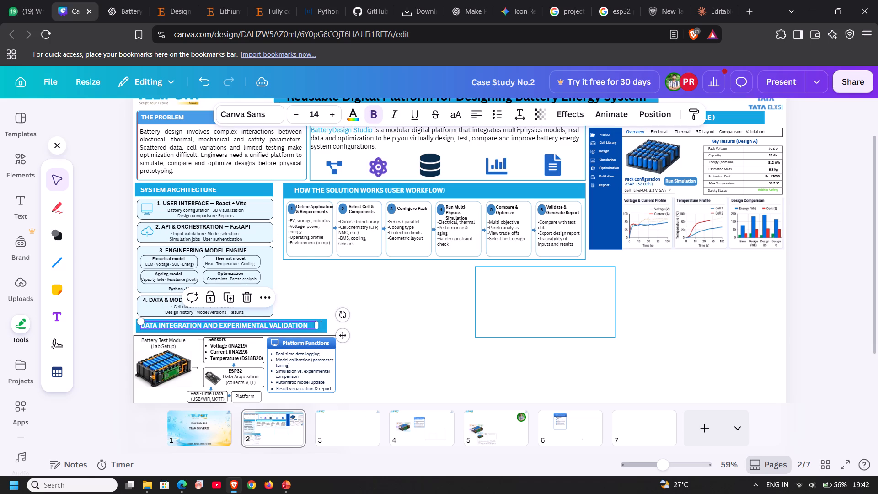
click(375, 303)
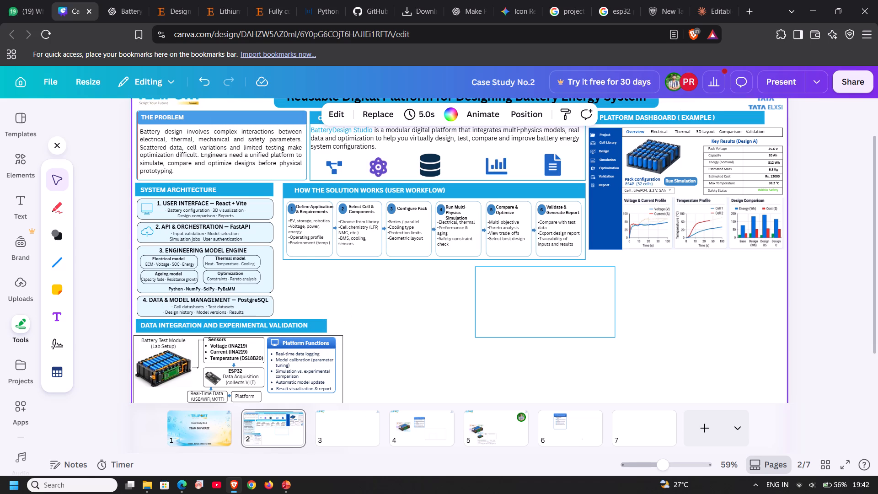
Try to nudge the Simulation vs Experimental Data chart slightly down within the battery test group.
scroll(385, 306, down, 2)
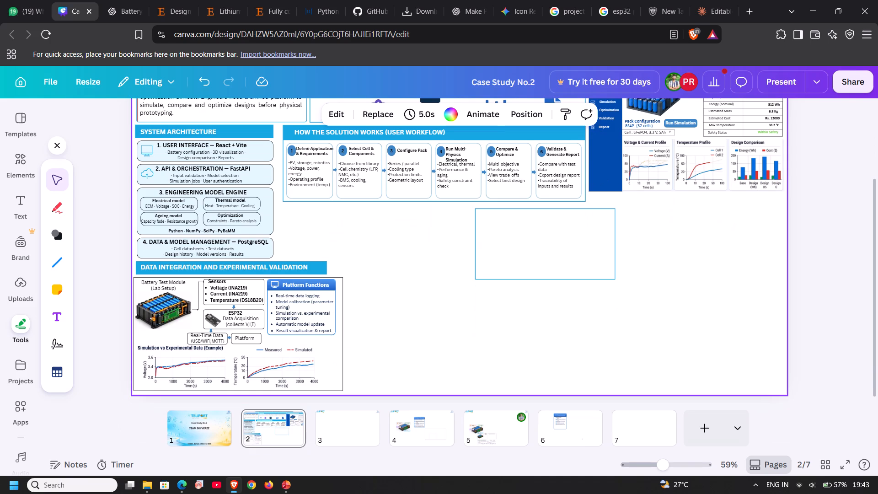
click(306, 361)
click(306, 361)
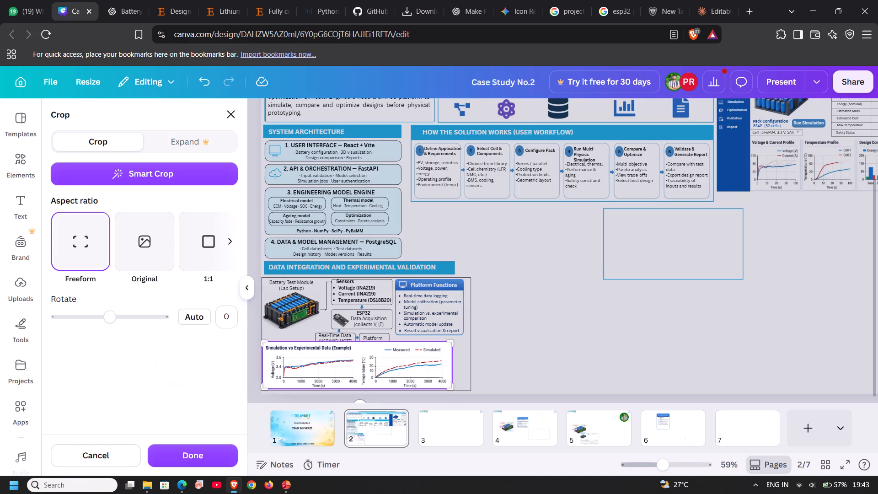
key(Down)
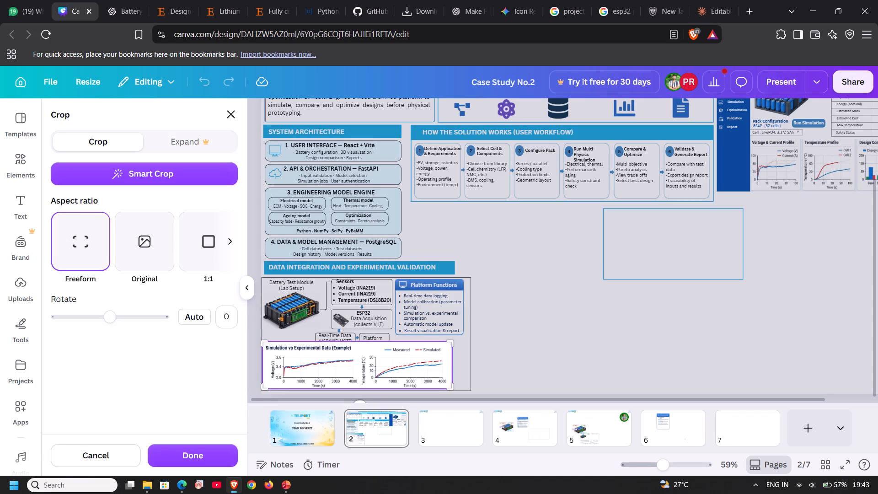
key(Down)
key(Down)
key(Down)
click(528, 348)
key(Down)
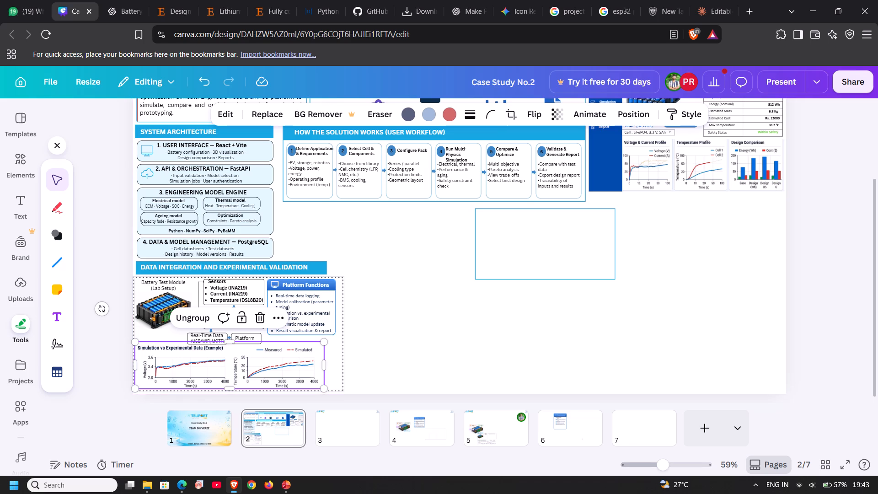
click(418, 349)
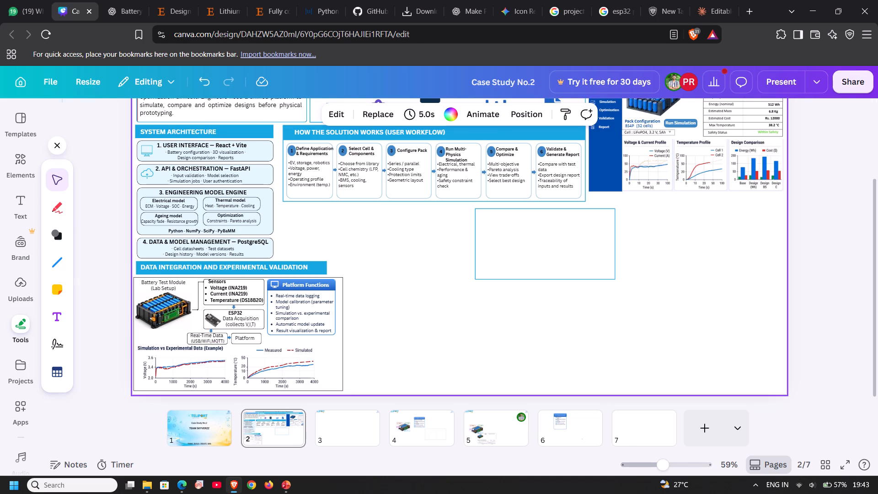
Review the overall layout of page 2 zoomed out and in full-screen presentation view.
scroll(412, 337, right, 6)
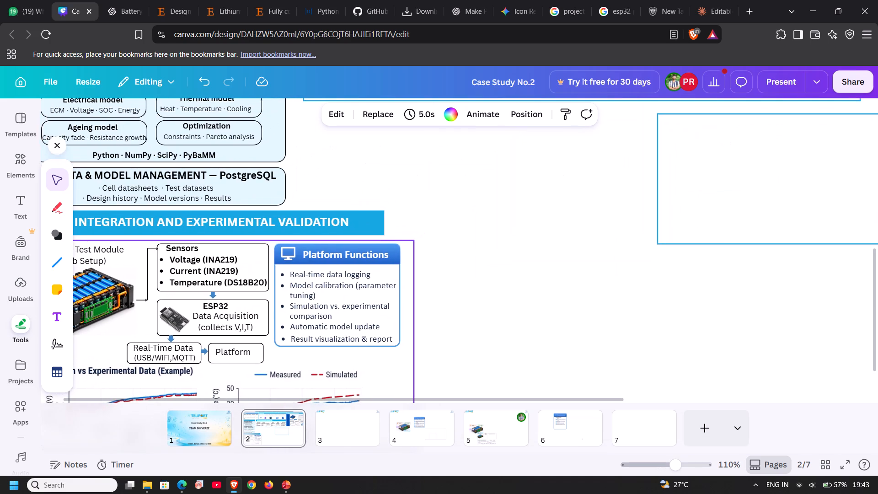
scroll(412, 337, down, 1)
click(412, 337)
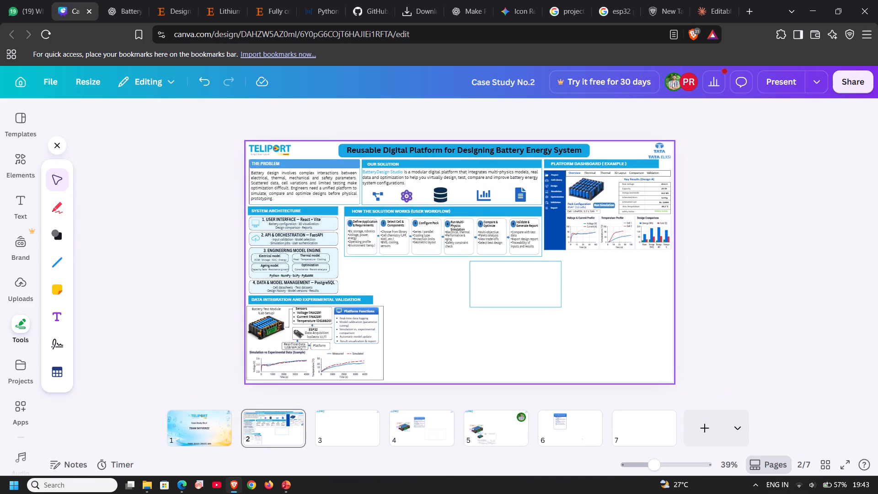
scroll(334, 276, right, 3)
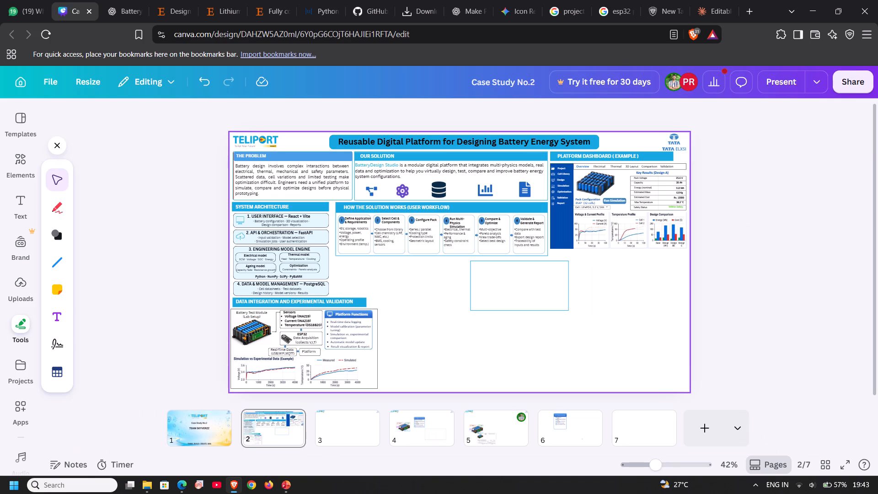
click(843, 462)
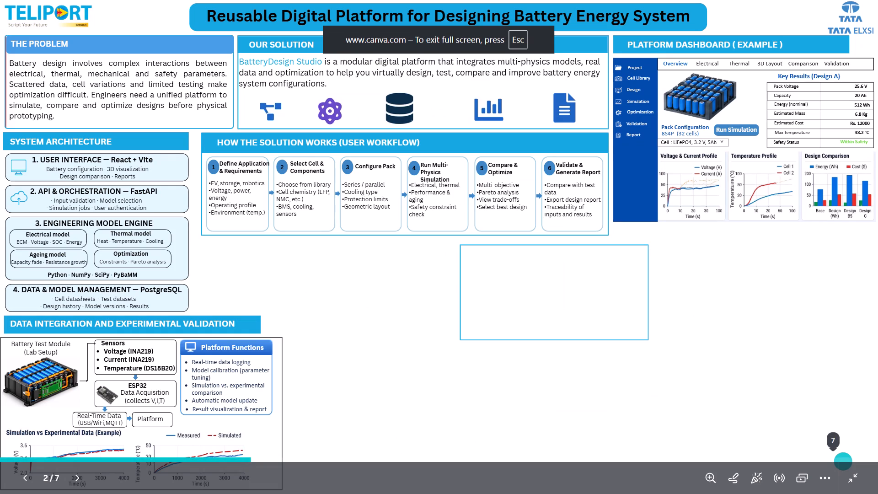
scroll(843, 462, right, 3)
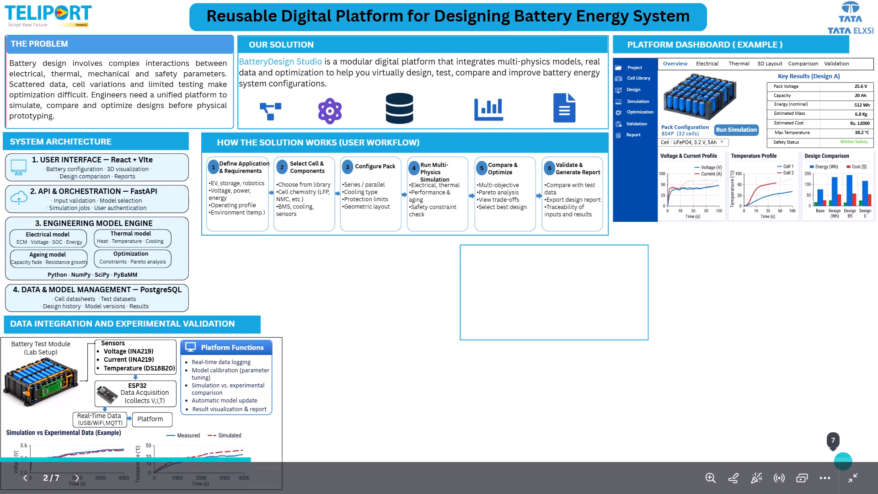
key(Escape)
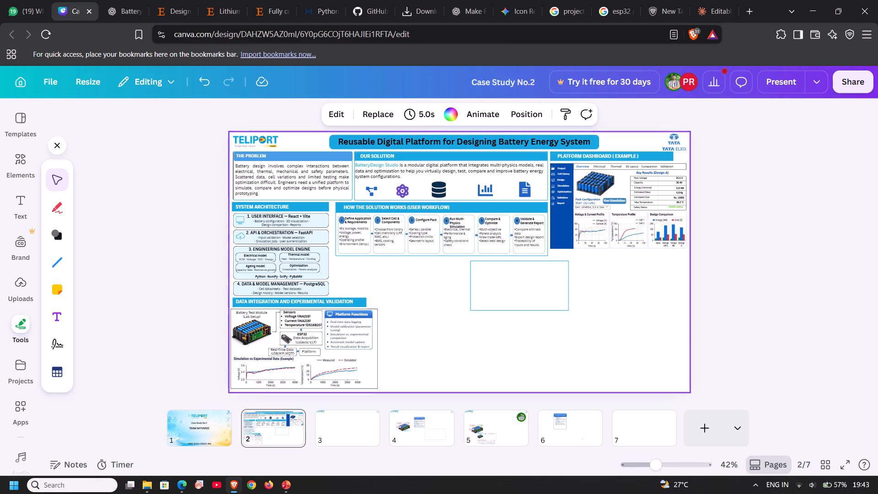
Ungroup the System Architecture boxes on page 2.
scroll(294, 287, right, 5)
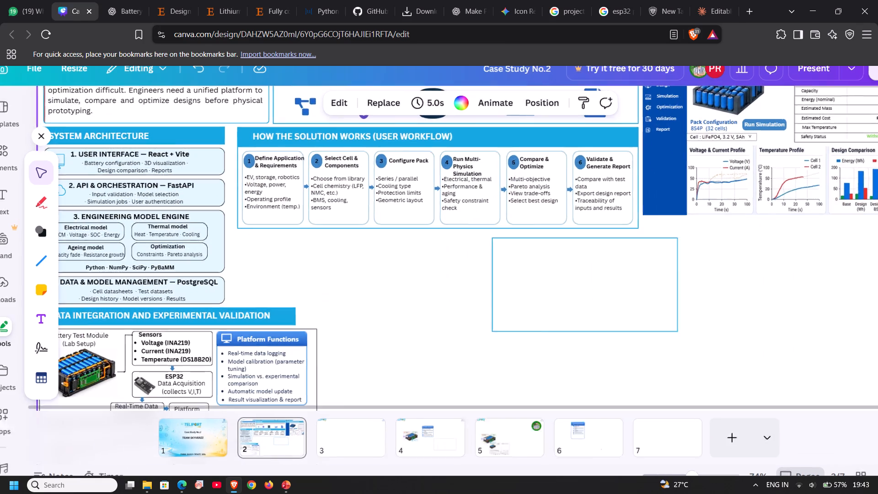
scroll(294, 287, right, 8)
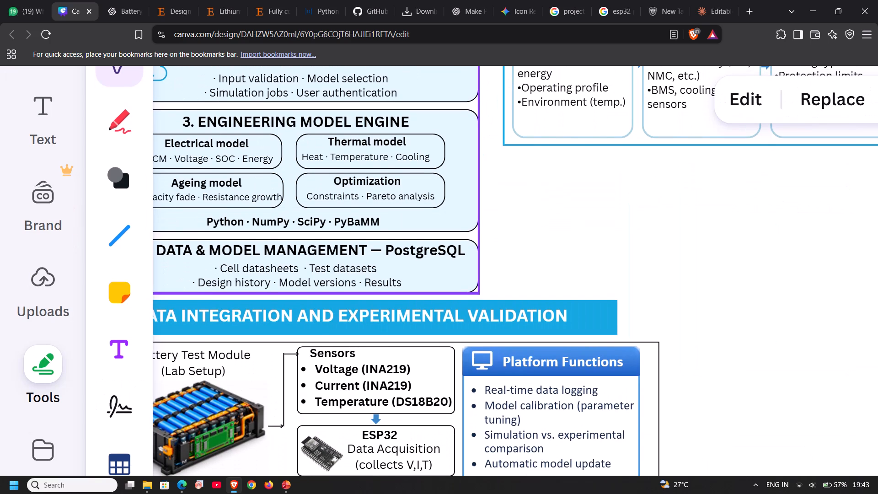
right_click(294, 287)
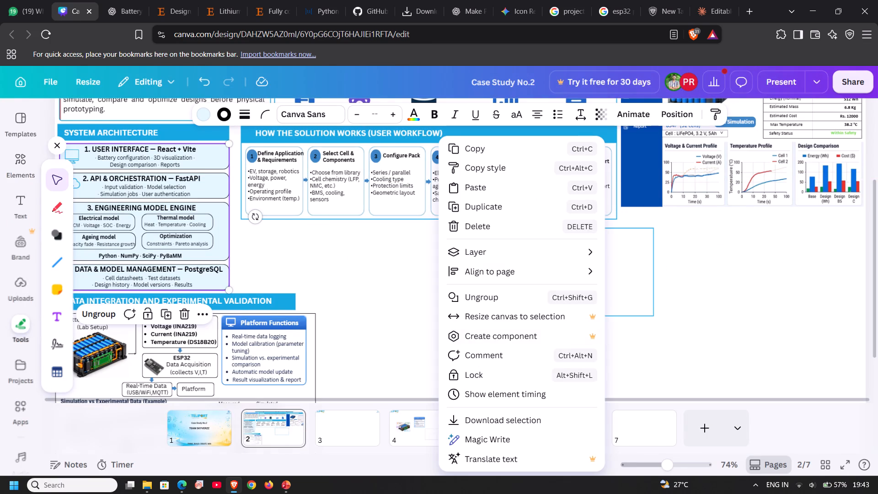
click(332, 259)
click(198, 243)
click(254, 244)
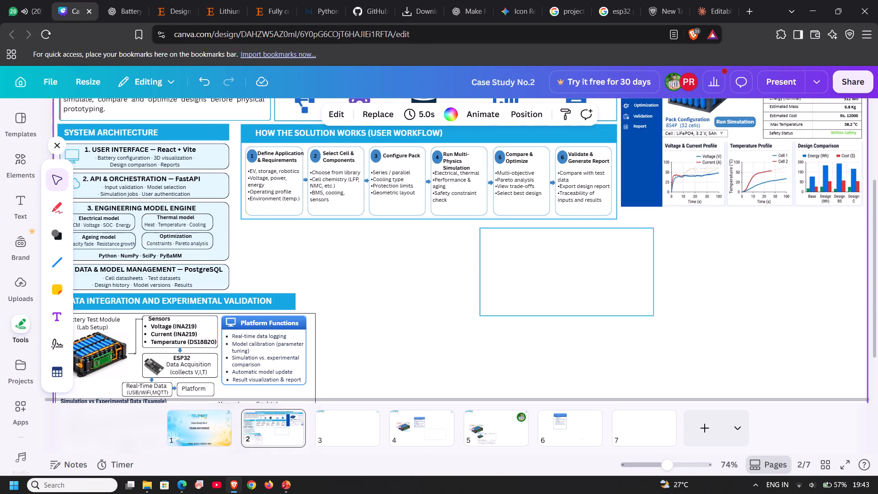
click(212, 252)
click(99, 311)
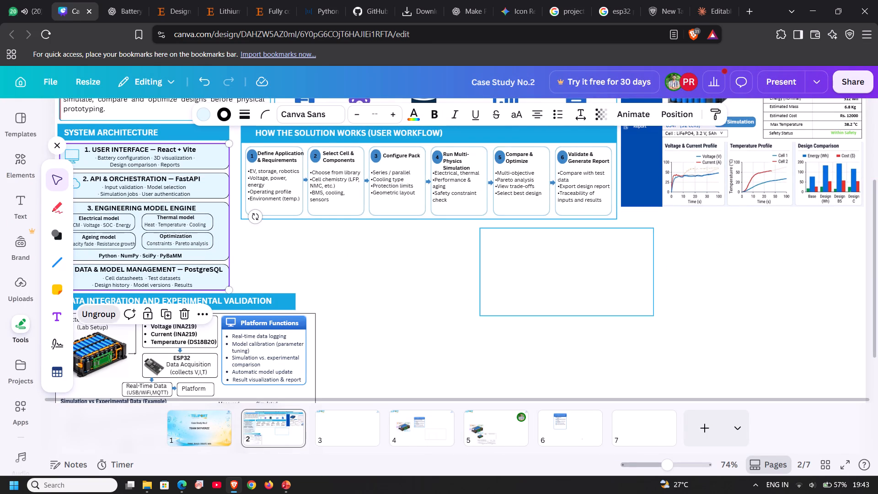
click(286, 262)
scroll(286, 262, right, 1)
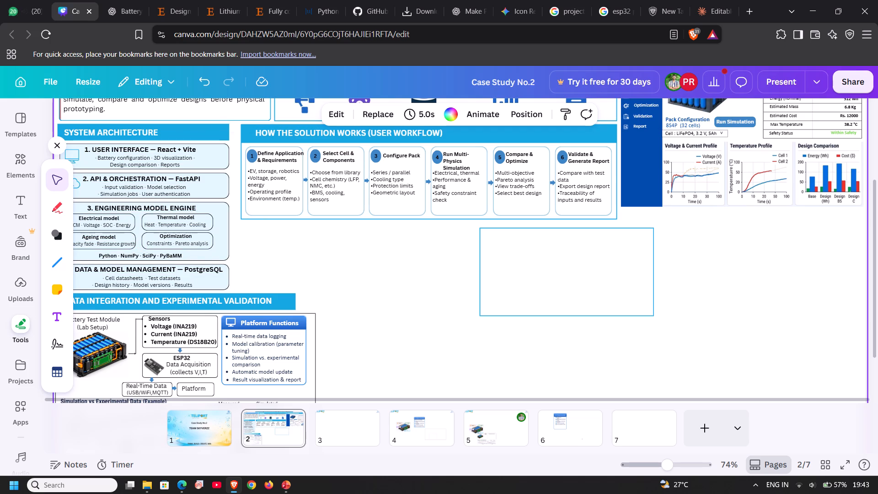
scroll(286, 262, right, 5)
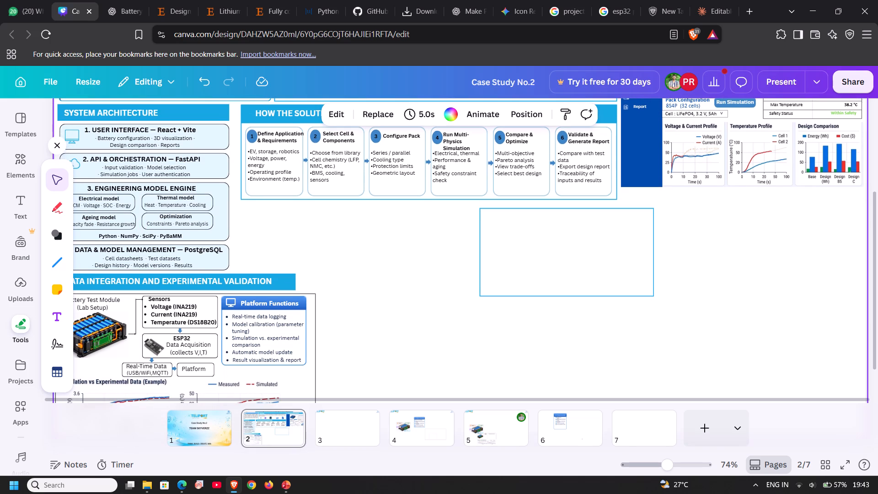
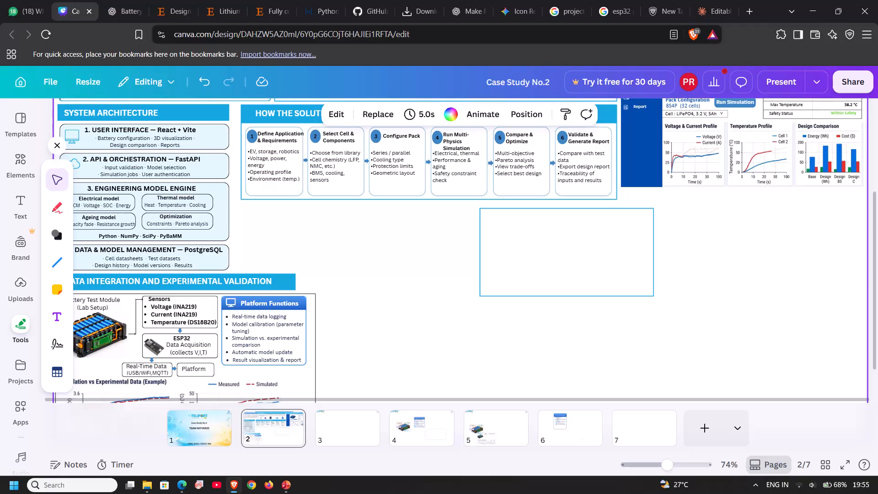
Switch to the BatteryDesign_Studio presentation in PowerPoint and examine the poster's section order and its core models section.
scroll(387, 299, down, 2)
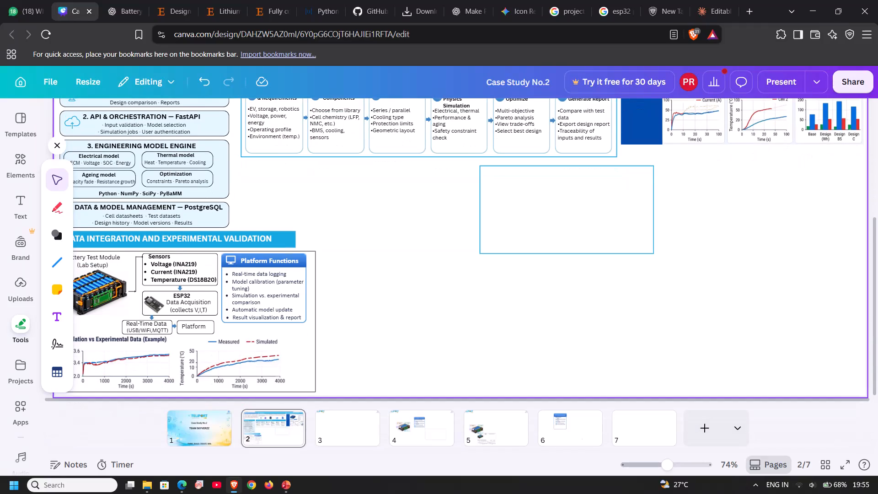
scroll(387, 299, right, 1)
scroll(457, 276, right, 1)
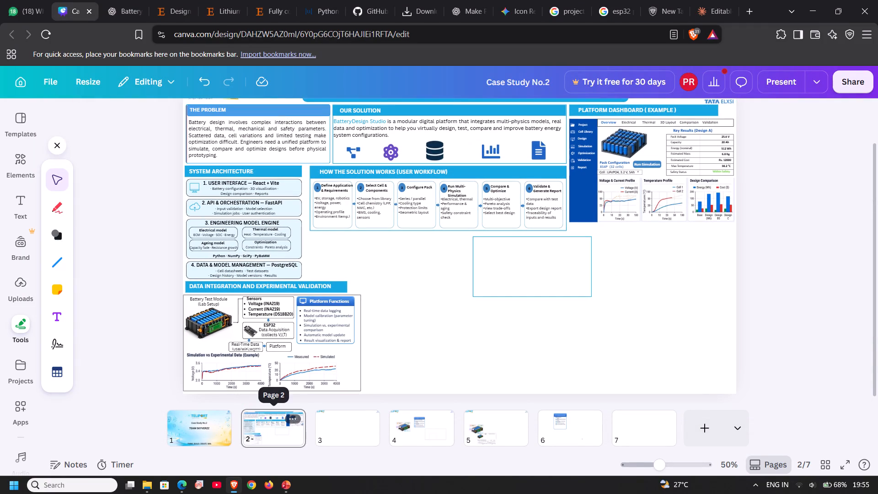
click(280, 491)
click(329, 437)
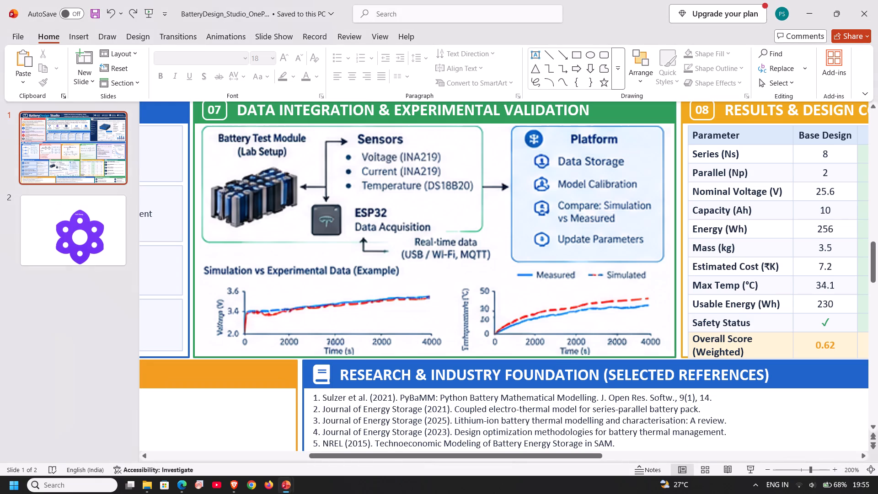
scroll(376, 366, up, 1)
scroll(377, 366, down, 5)
scroll(377, 366, left, 1)
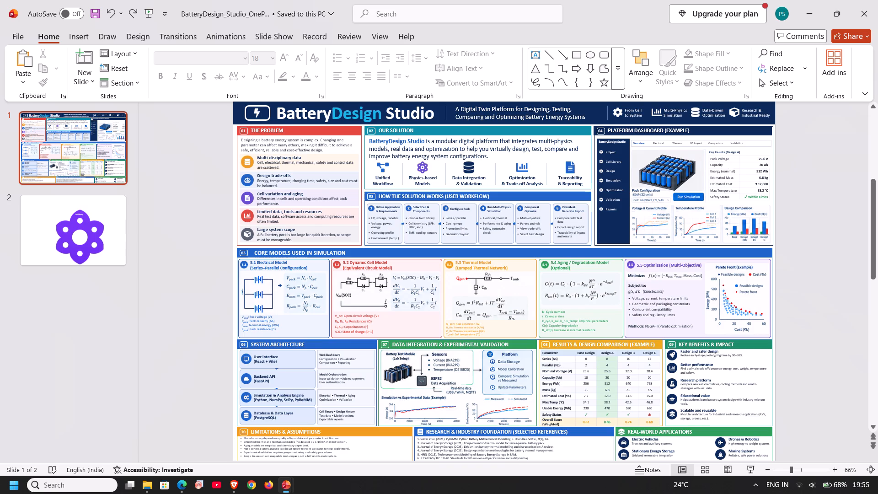
ctrl+scroll(239, 258, up, 2)
scroll(239, 258, right, 1)
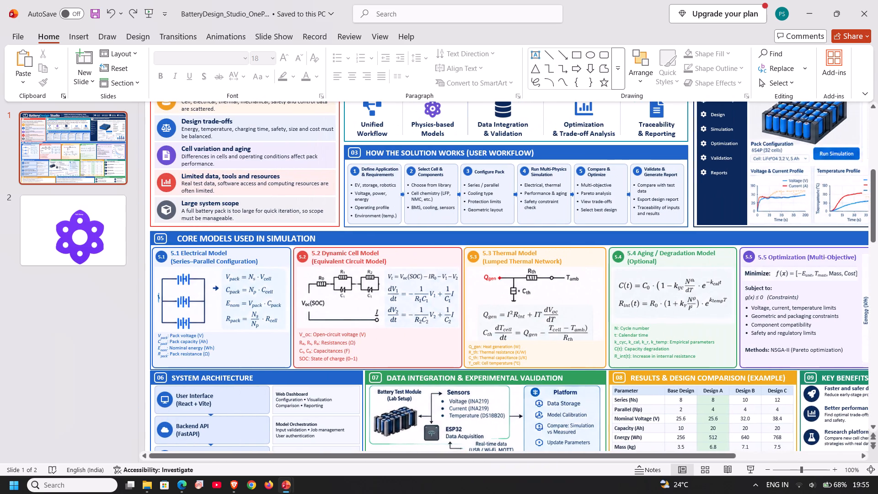
scroll(239, 258, right, 1)
click(270, 261)
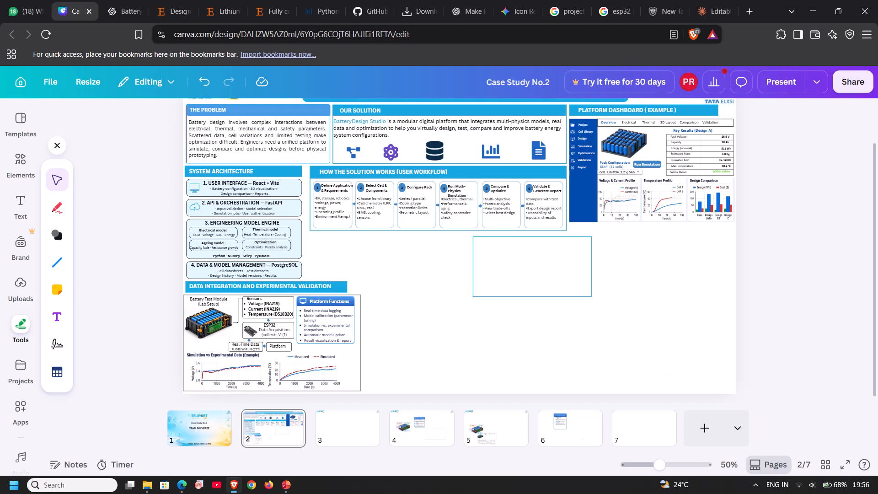
Place a copy of the DATA INTEGRATION heading's blue bar below the user workflow section, moving the empty outlined rectangle toward the page bottom.
click(345, 281)
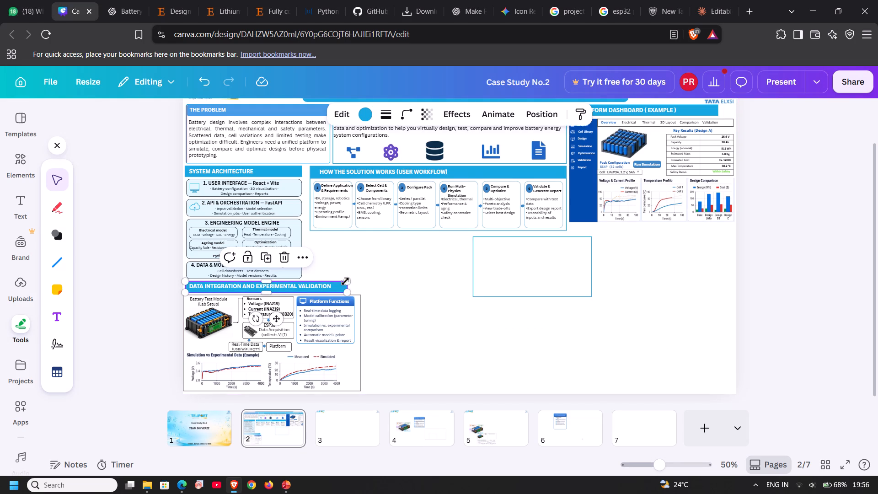
key(ctrl+c)
key(ctrl+v)
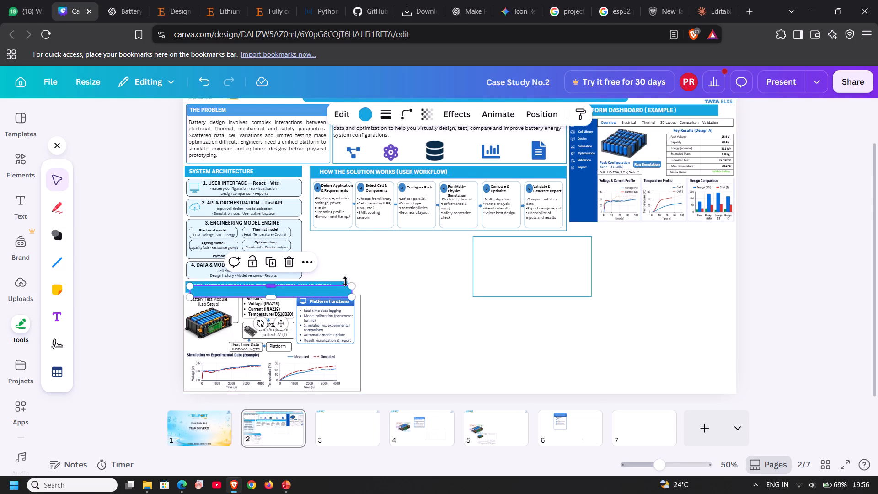
drag(548, 269, 596, 370)
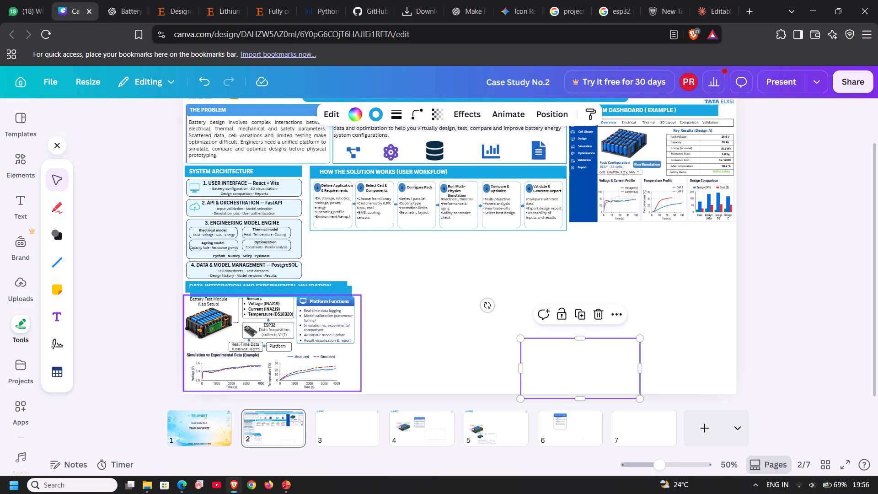
drag(348, 292, 468, 239)
Duplicate the "DATA INTEGRATION AND EXPERIMENTAL VALIDATION" heading text and position the copy on the new blue bar below the user workflow section.
click(321, 284)
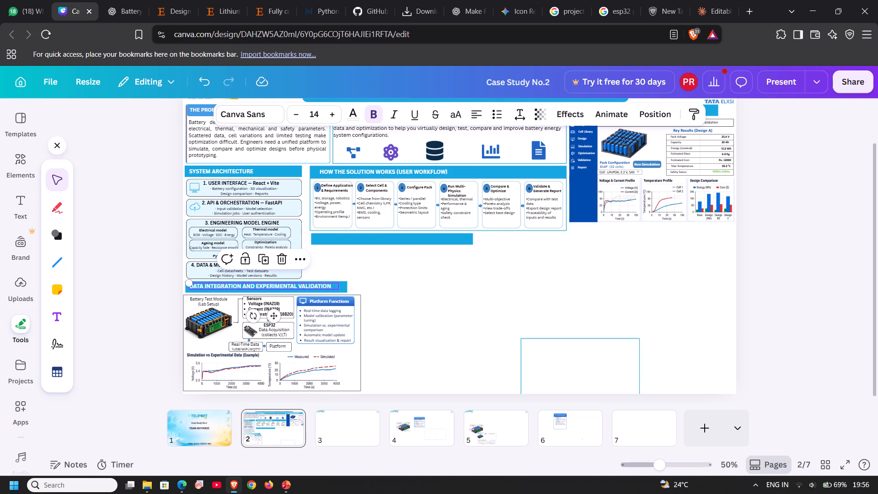
key(ctrl+c)
key(ctrl+v)
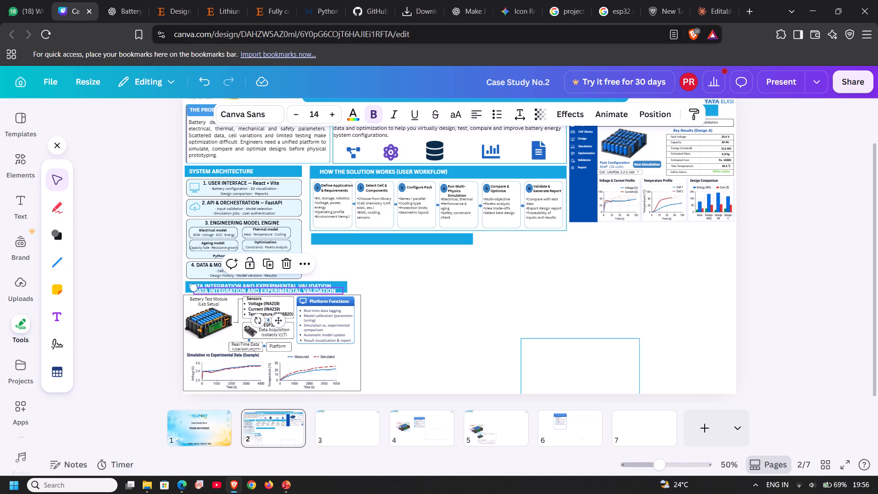
drag(334, 286, 367, 265)
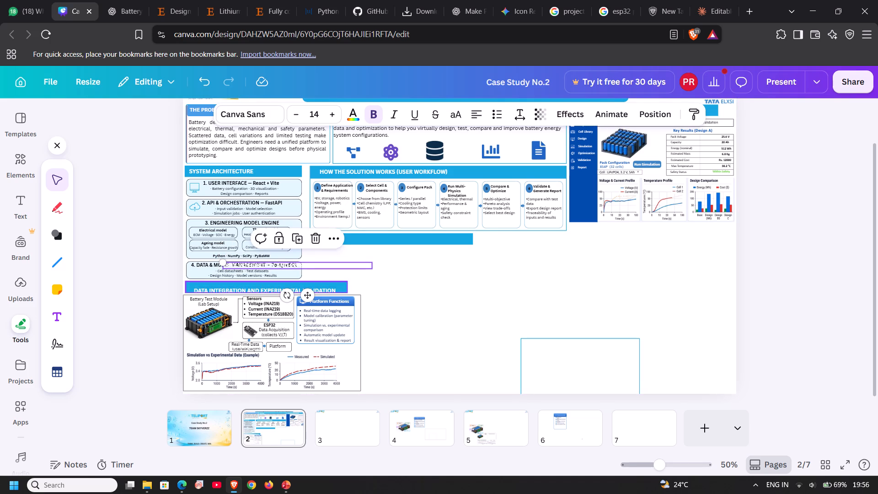
key(ctrl+z)
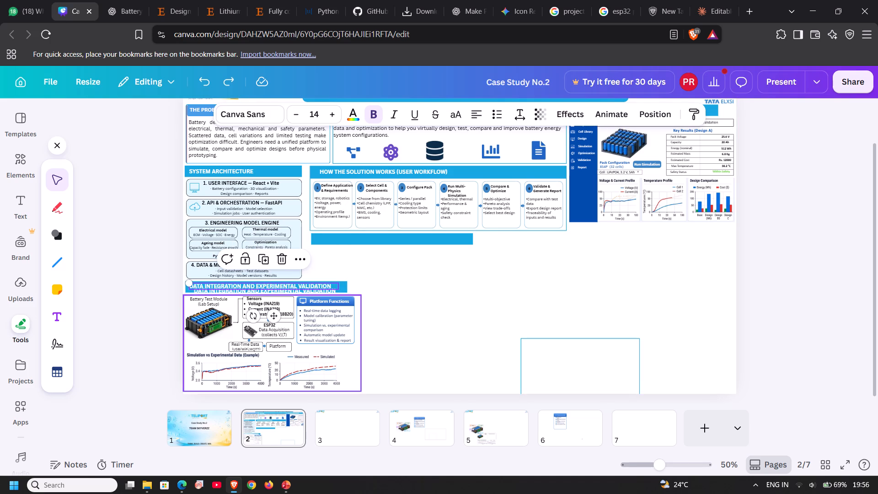
drag(327, 292, 437, 239)
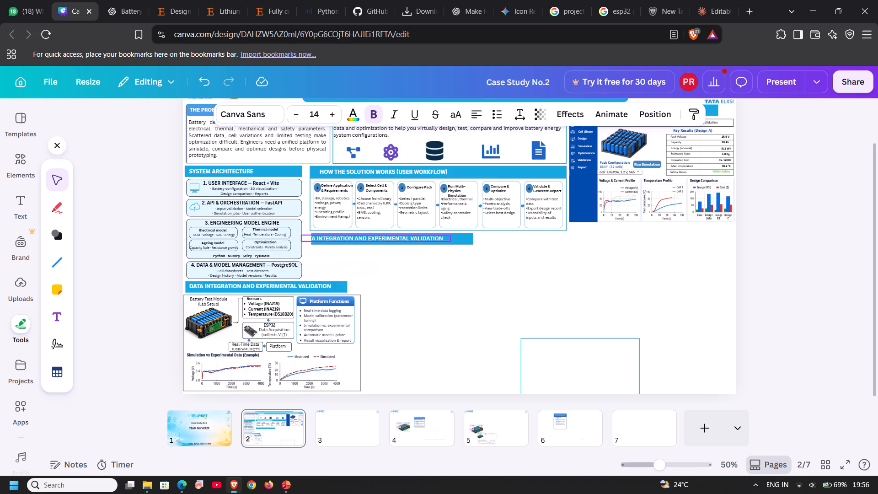
drag(437, 239, 449, 241)
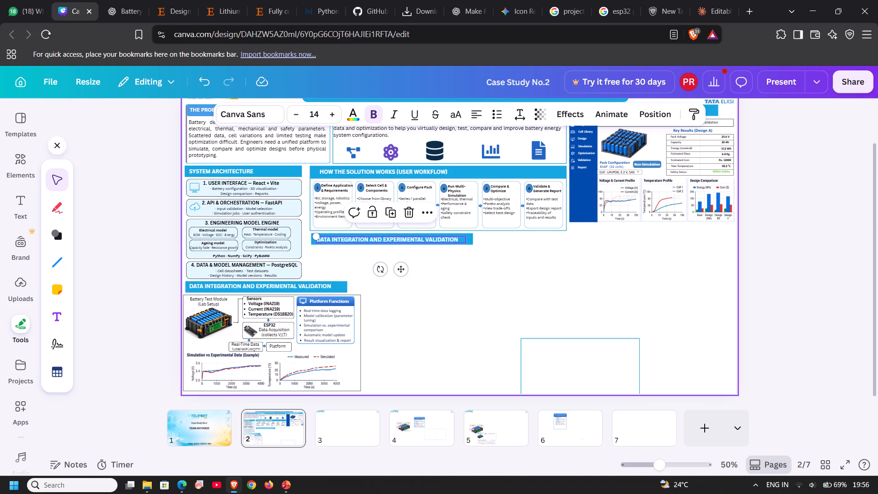
Replace the copied heading text on the new bar with "CORE MODELS USED IN SIMULATION".
click(442, 234)
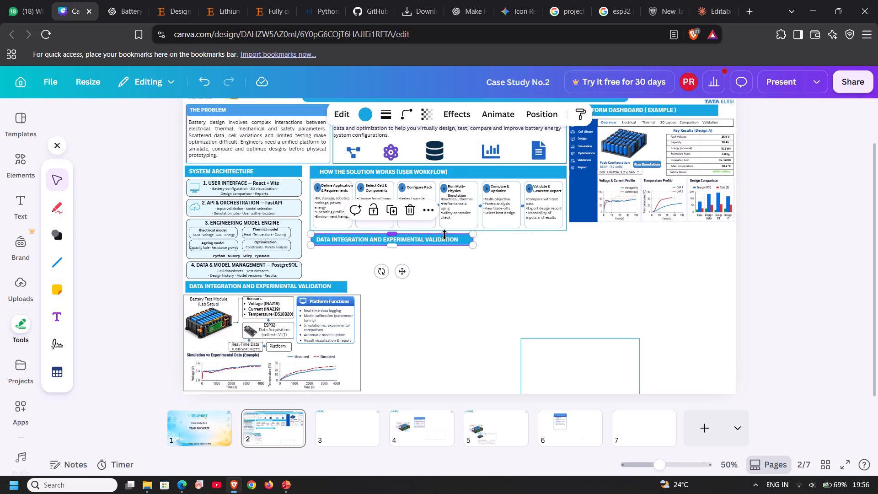
click(477, 270)
click(417, 235)
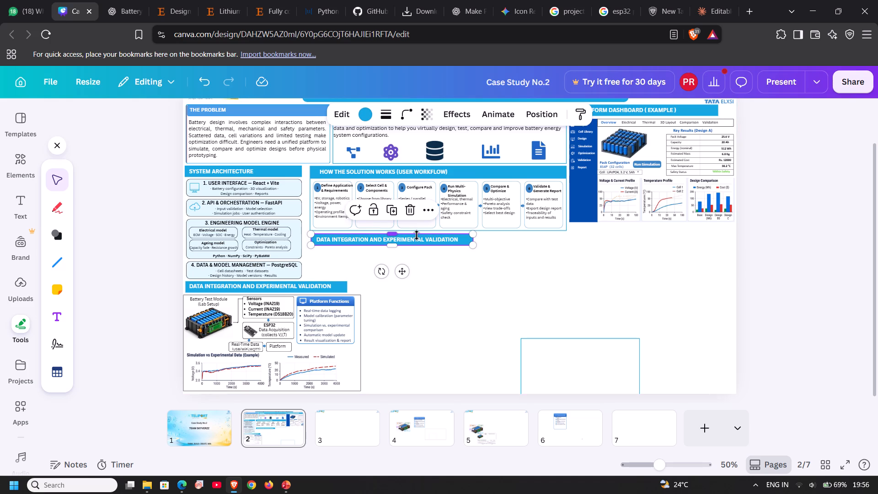
click(417, 235)
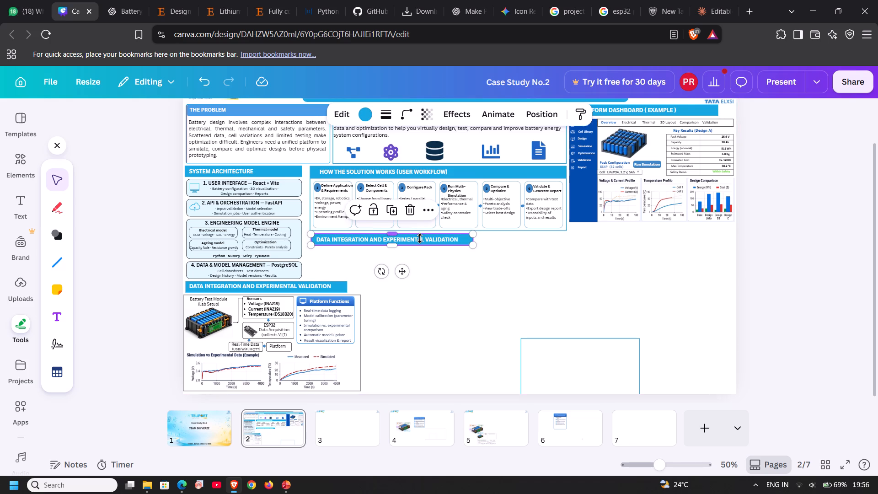
double_click(420, 238)
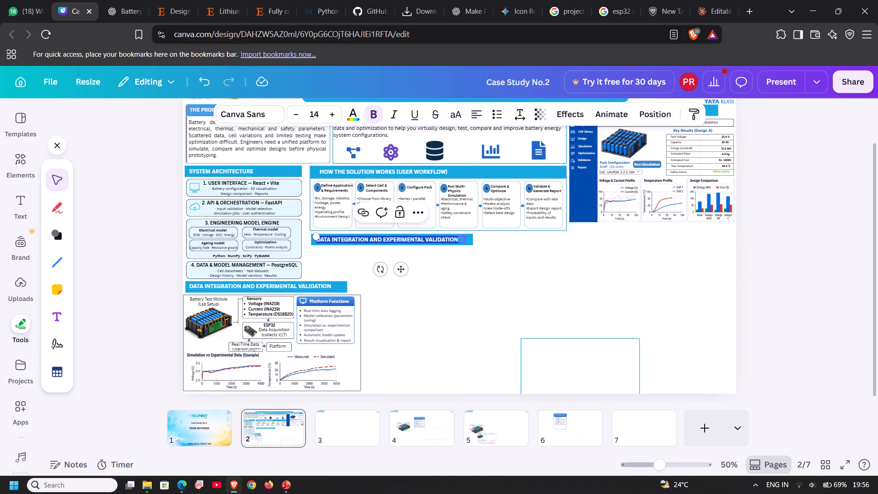
key(c)
key(o)
text(RE)
key(space)
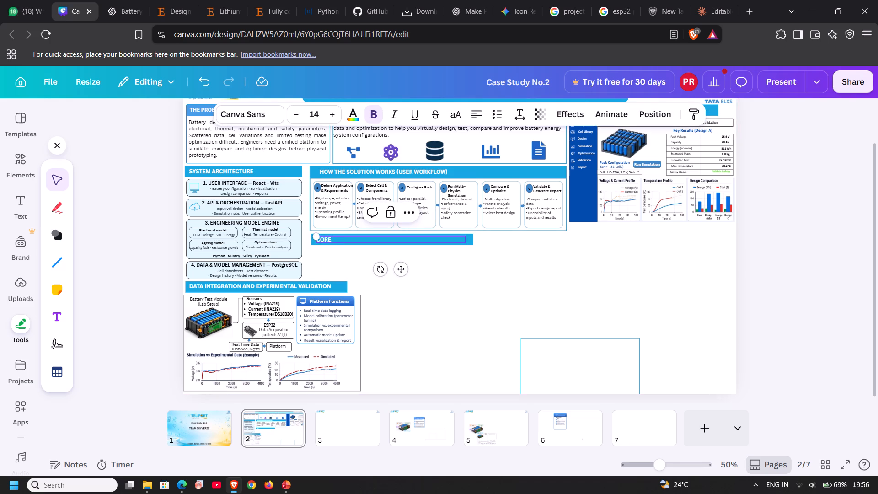
key(m)
key(o)
text(DE)
text(LS)
key(space)
key(u)
key(s)
key(e)
key(d)
key(space)
text(IN)
key(space)
key(s)
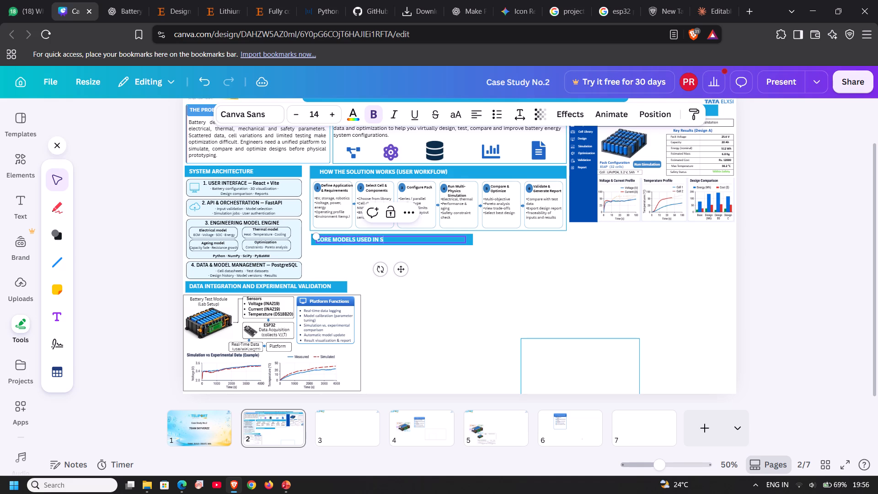
key(i)
key(m)
key(u)
key(l)
key(a)
text(TIO)
key(n)
click(469, 260)
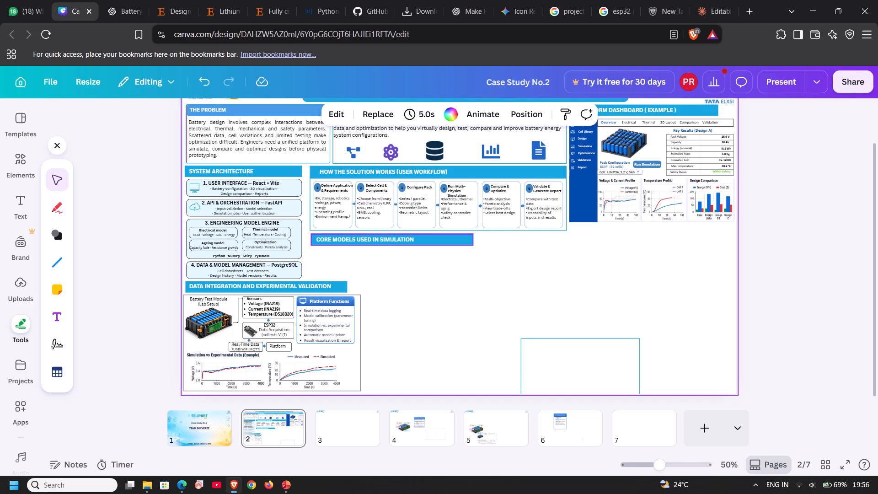
Lengthen the blue bar behind the CORE MODELS USED IN SIMULATION heading to a width of about 912.
click(458, 240)
click(471, 242)
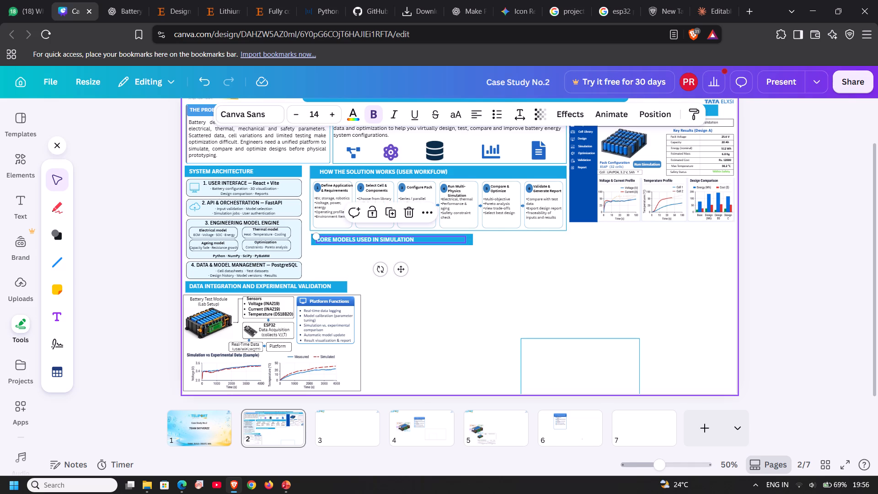
click(477, 241)
click(474, 239)
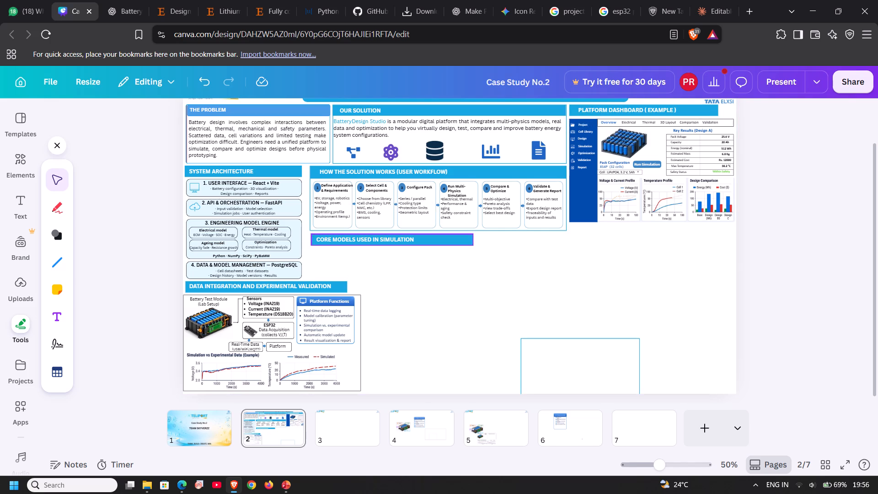
click(473, 239)
drag(473, 239, 574, 237)
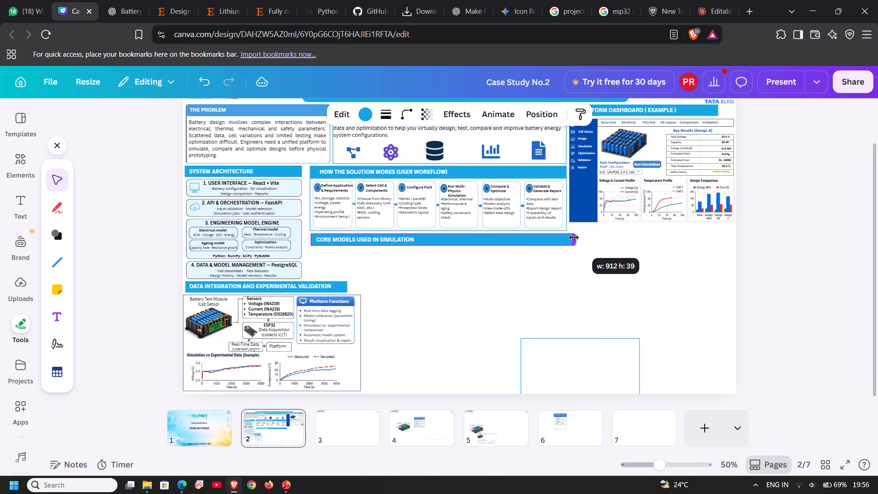
click(601, 233)
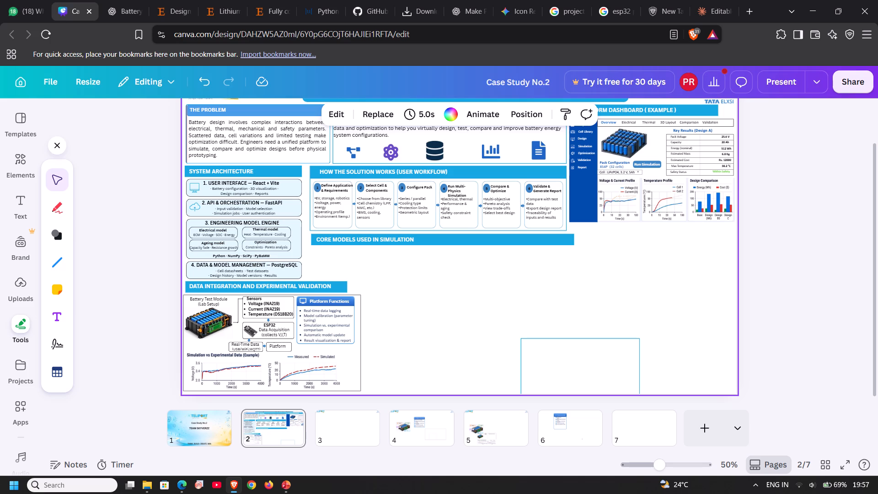
Compare the page 2 layout with the PowerPoint poster, examining its five core simulation models and their arrangement.
scroll(458, 308, up, 1)
click(458, 308)
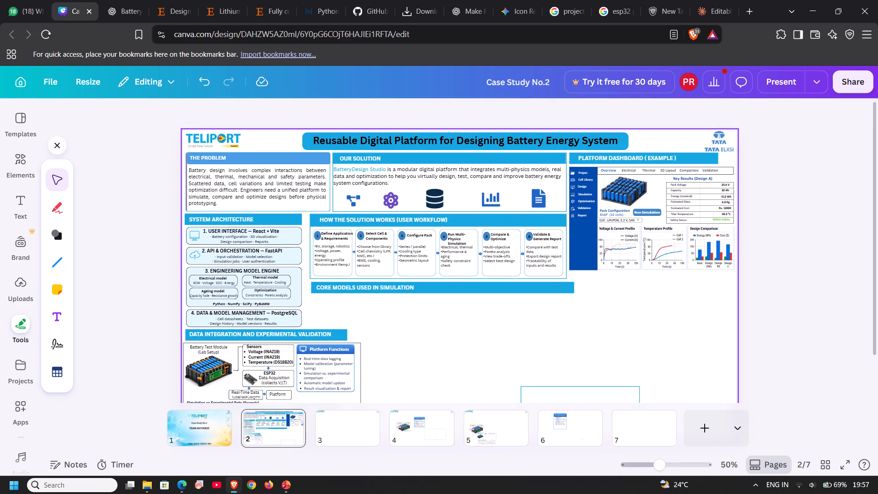
scroll(494, 319, down, 3)
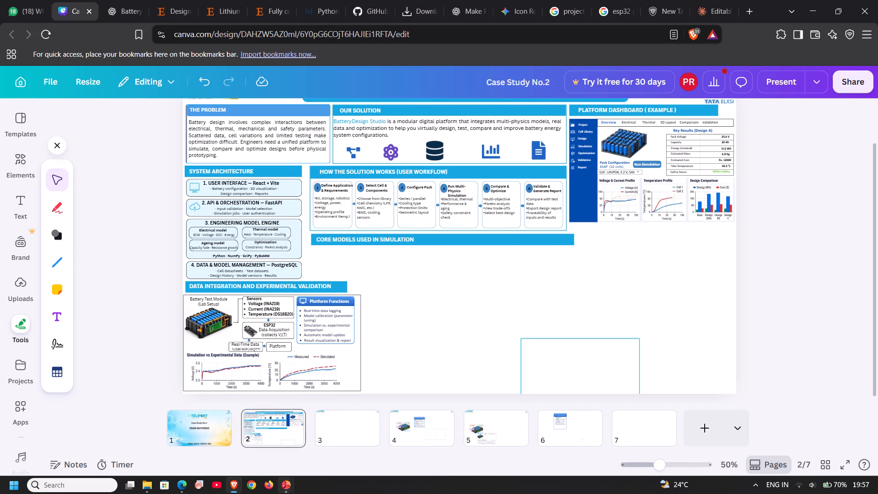
click(356, 410)
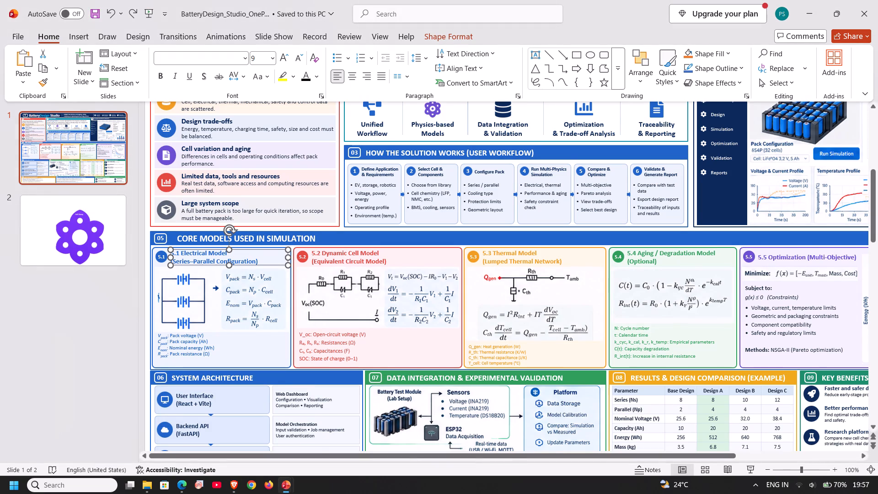
scroll(219, 423, down, 8)
scroll(220, 399, up, 3)
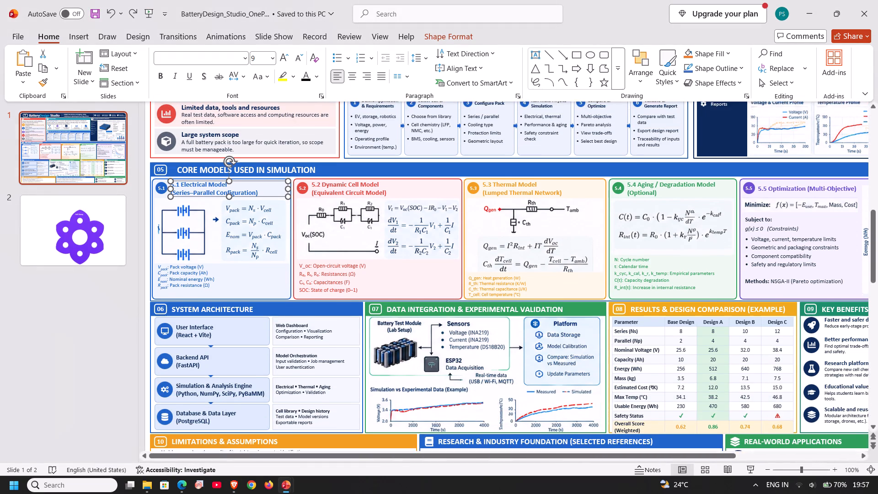
scroll(220, 399, up, 7)
scroll(220, 399, down, 4)
ctrl+scroll(220, 399, down, 8)
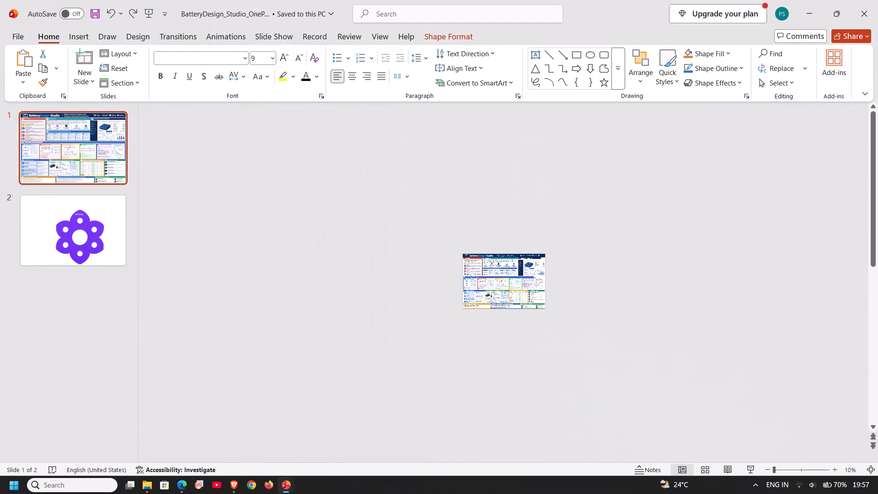
ctrl+scroll(220, 398, up, 6)
scroll(227, 387, down, 1)
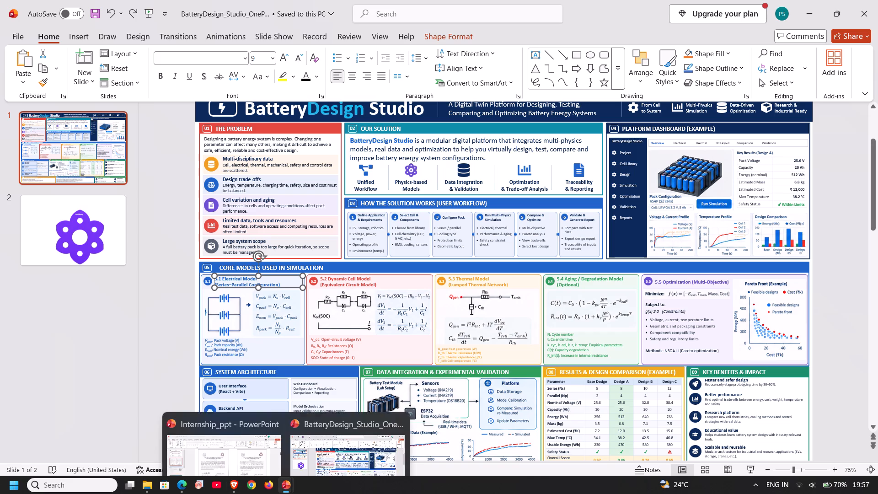
click(237, 486)
click(411, 311)
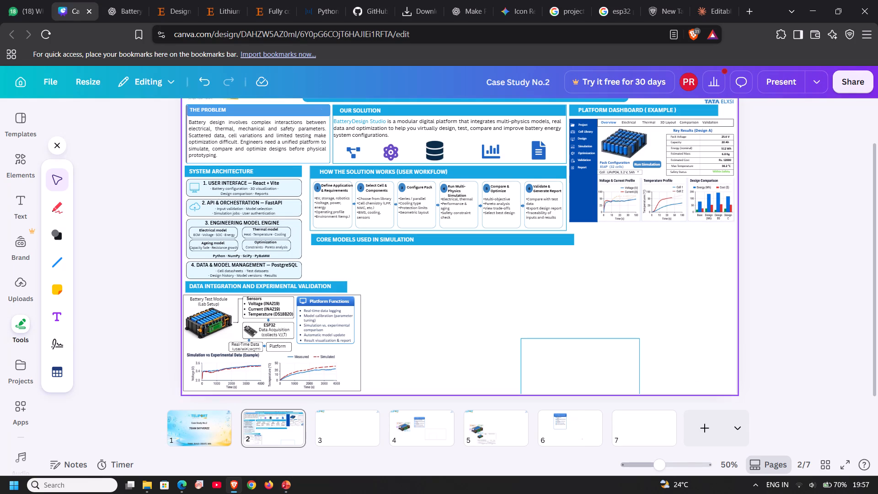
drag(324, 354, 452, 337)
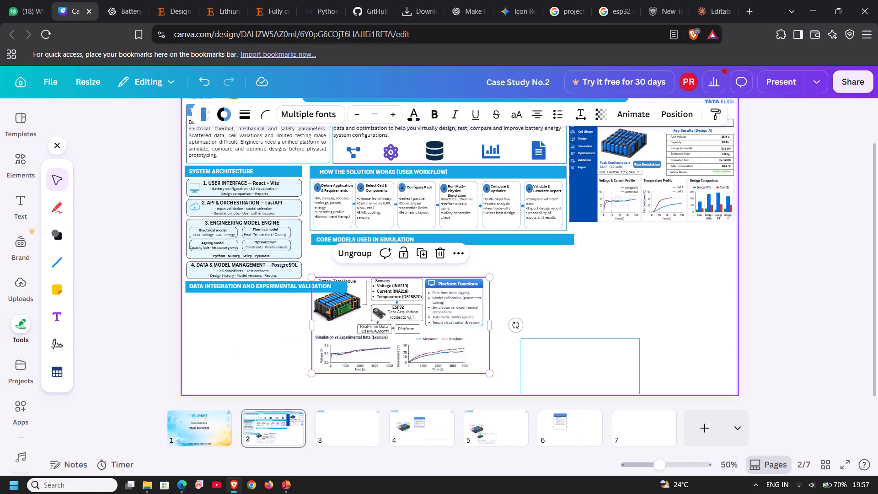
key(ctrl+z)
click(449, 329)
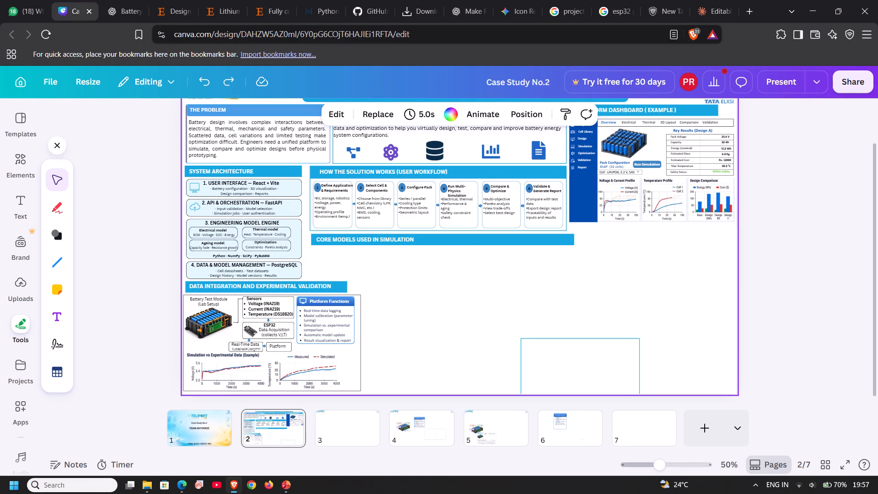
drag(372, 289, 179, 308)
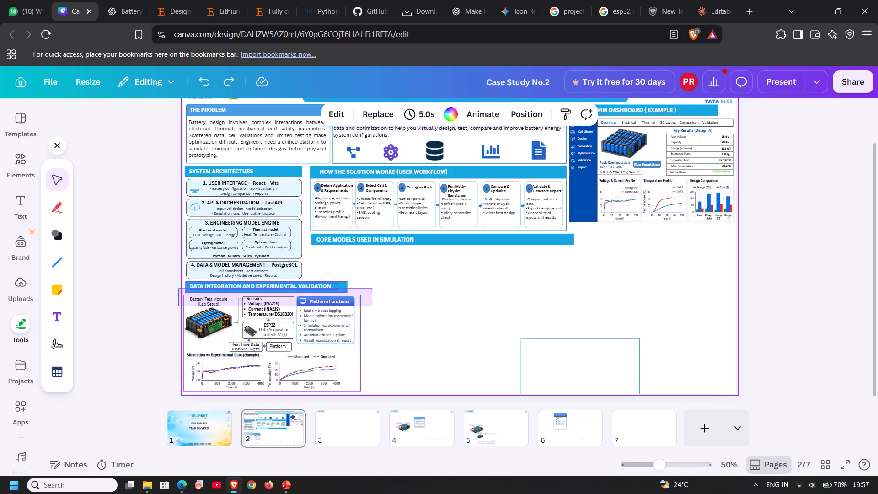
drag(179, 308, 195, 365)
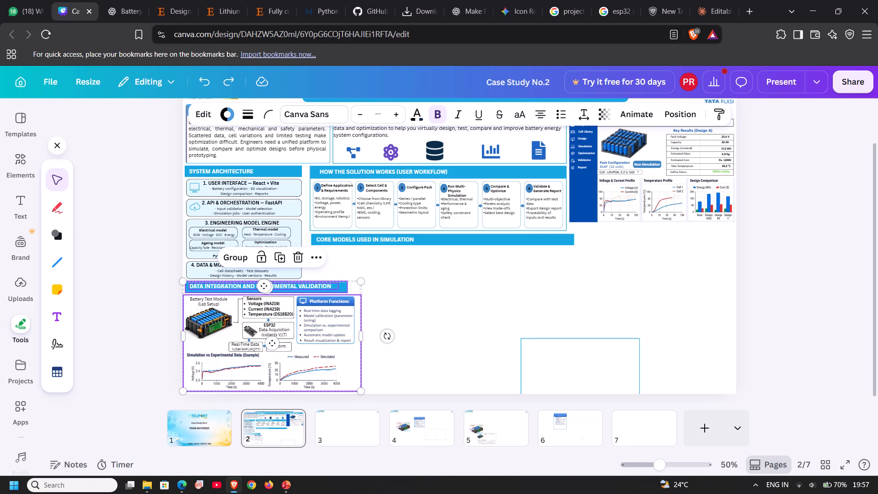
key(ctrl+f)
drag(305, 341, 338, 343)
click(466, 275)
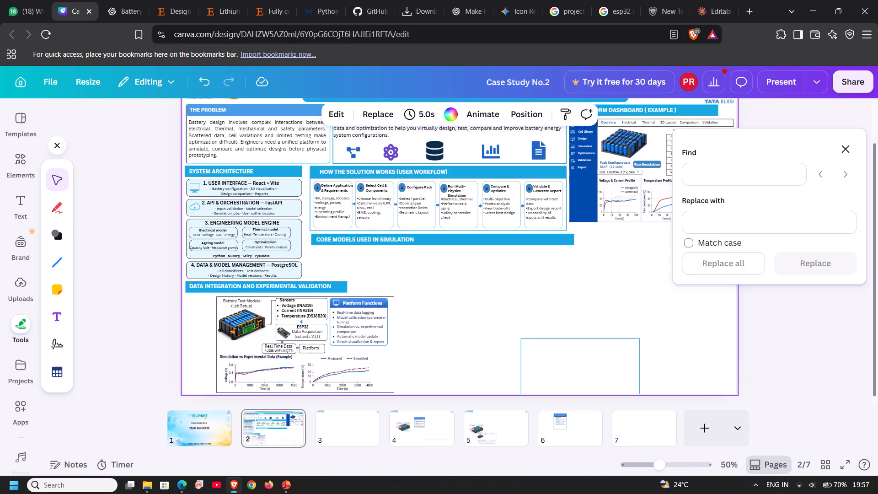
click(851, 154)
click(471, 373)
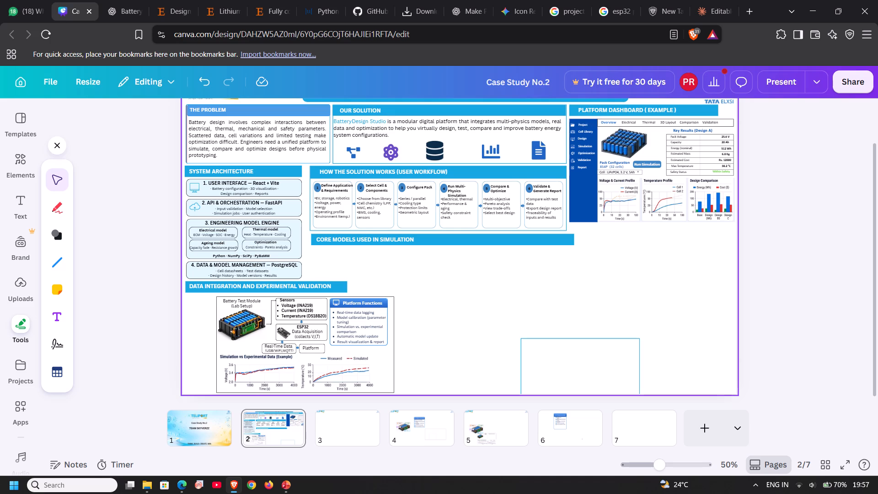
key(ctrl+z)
Group the DATA INTEGRATION AND EXPERIMENTAL VALIDATION heading with its diagram box and move the group to the lower middle of page 2.
drag(395, 379, 190, 299)
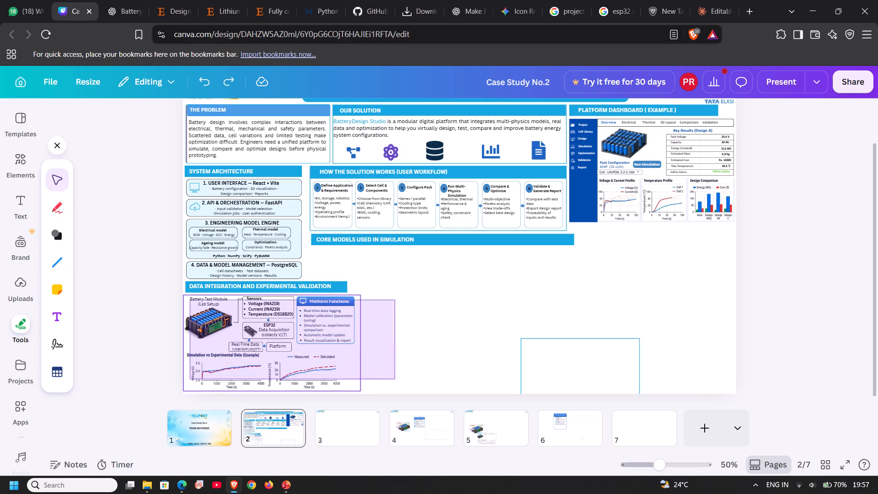
drag(190, 299, 190, 283)
key(ctrl+g)
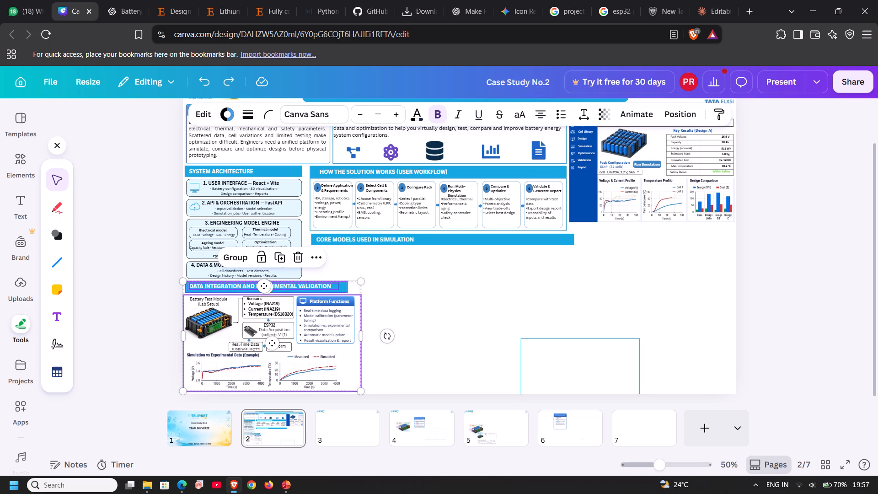
drag(254, 323, 404, 328)
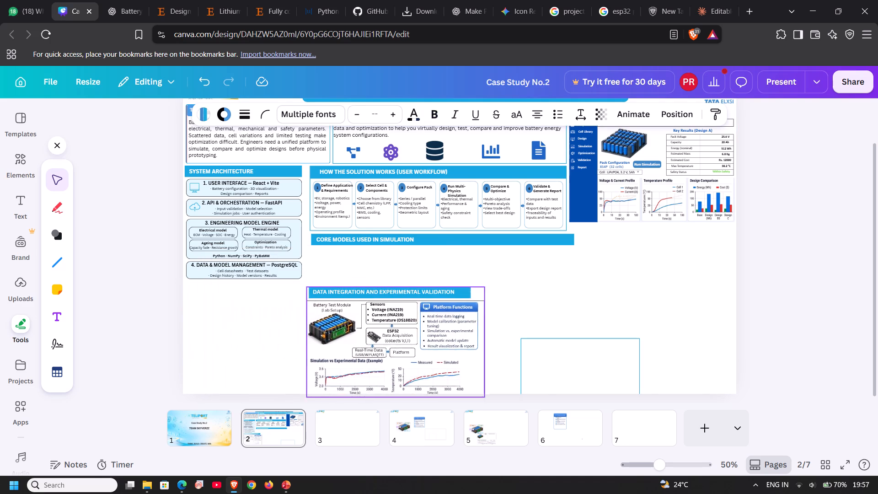
drag(404, 328, 438, 325)
Group the SYSTEM ARCHITECTURE heading bar with its four numbered layer boxes into one object.
drag(295, 291, 289, 280)
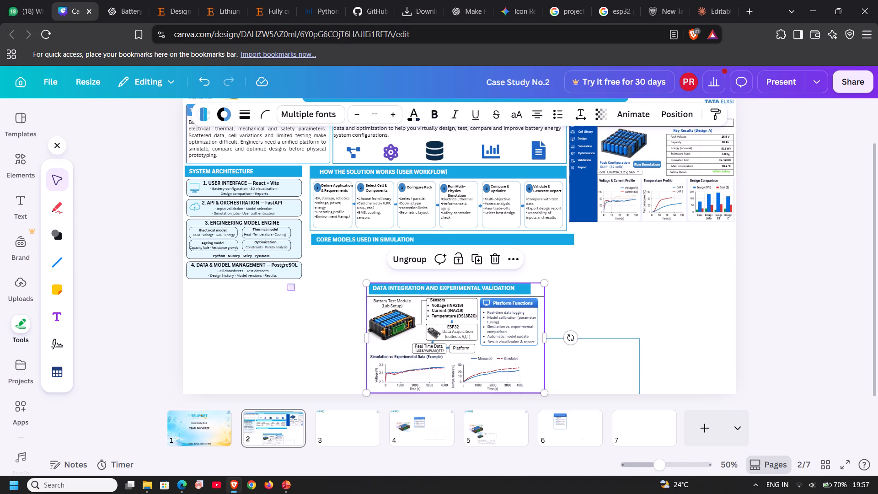
drag(289, 280, 192, 172)
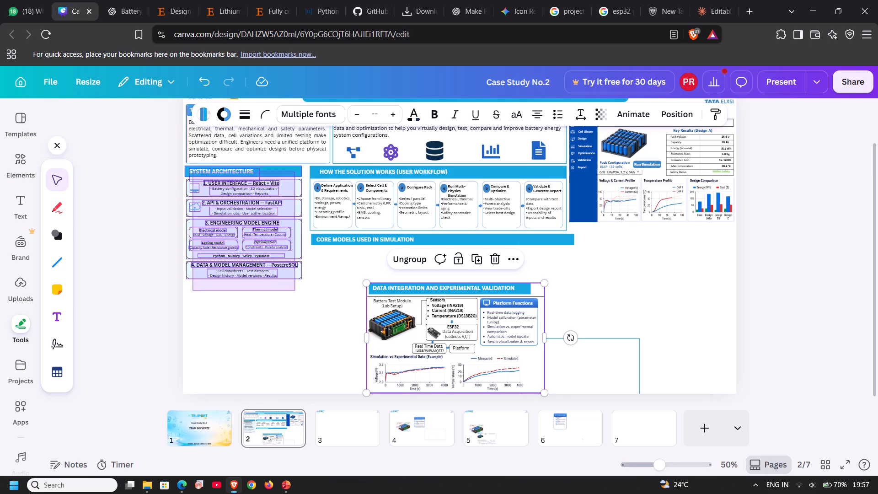
drag(192, 172, 189, 170)
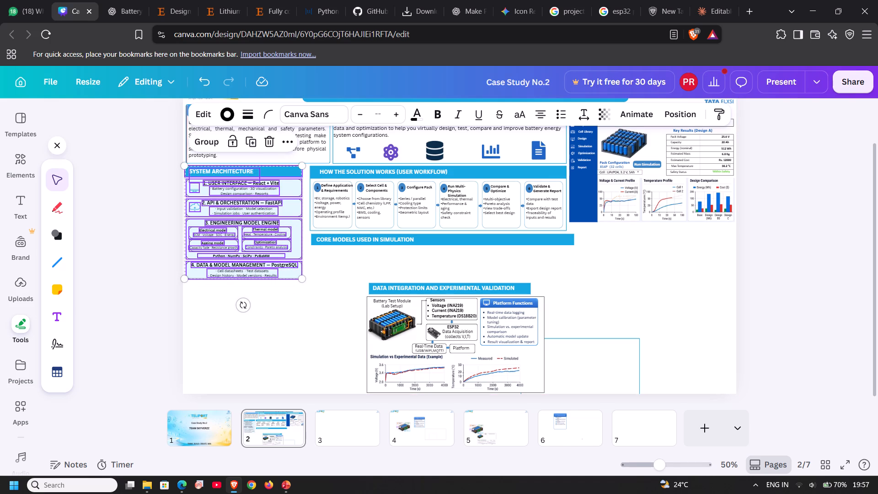
key(ctrl+g)
click(334, 394)
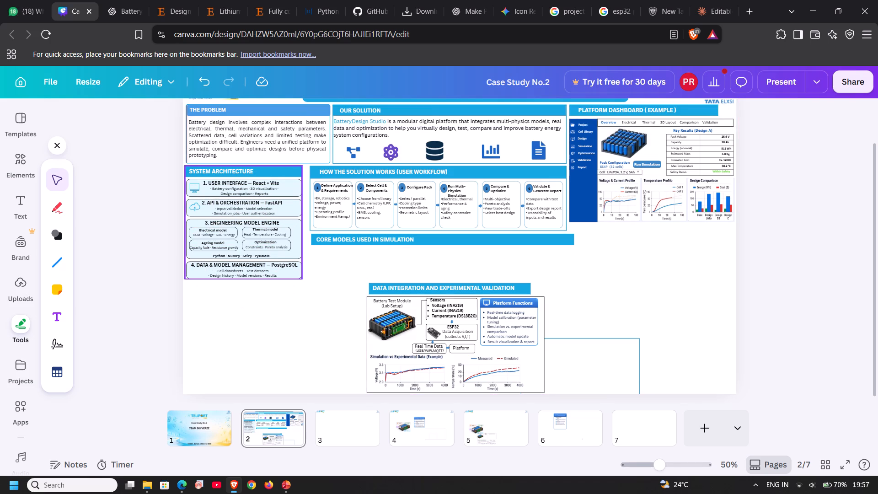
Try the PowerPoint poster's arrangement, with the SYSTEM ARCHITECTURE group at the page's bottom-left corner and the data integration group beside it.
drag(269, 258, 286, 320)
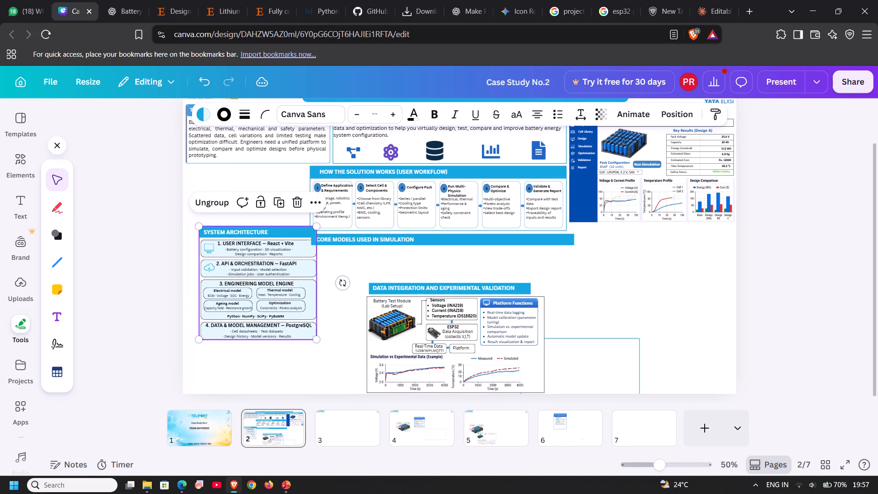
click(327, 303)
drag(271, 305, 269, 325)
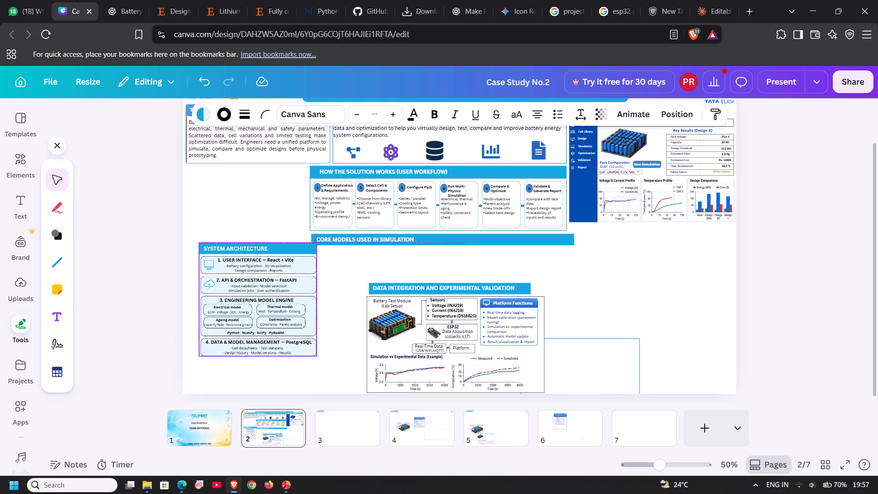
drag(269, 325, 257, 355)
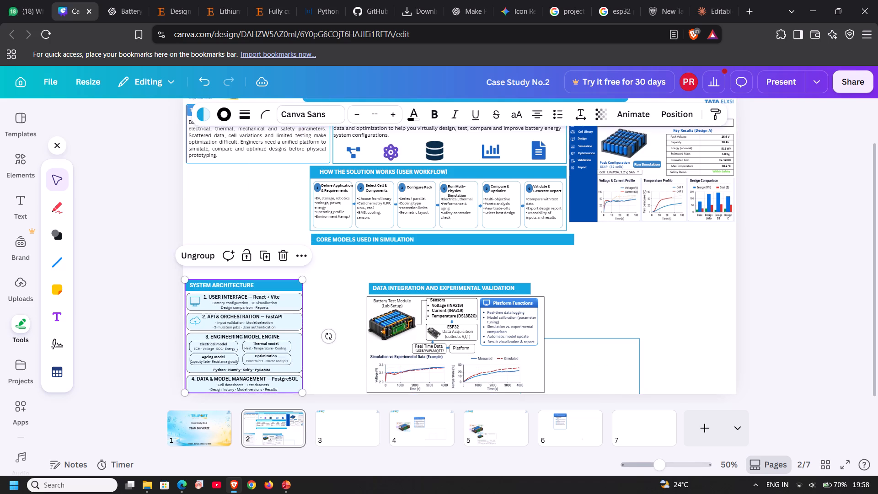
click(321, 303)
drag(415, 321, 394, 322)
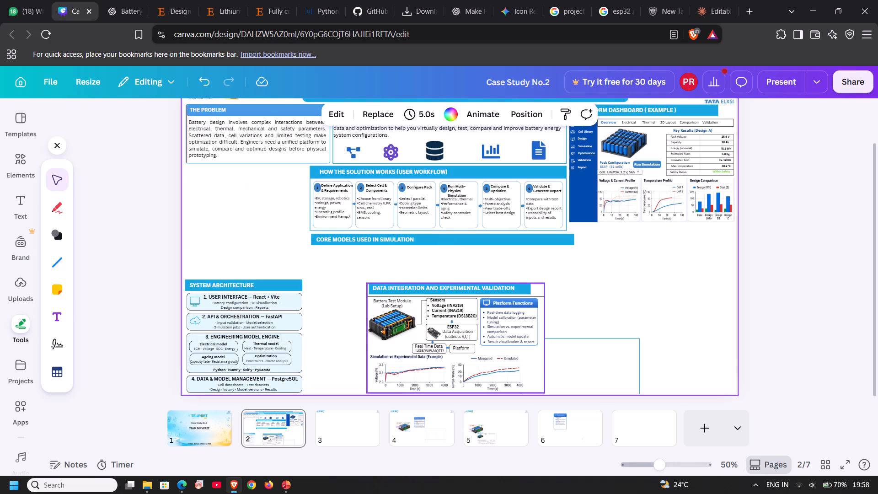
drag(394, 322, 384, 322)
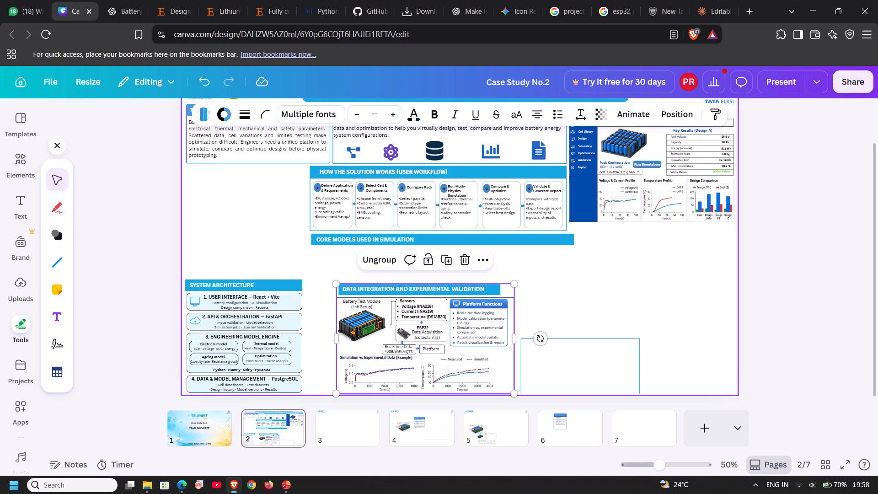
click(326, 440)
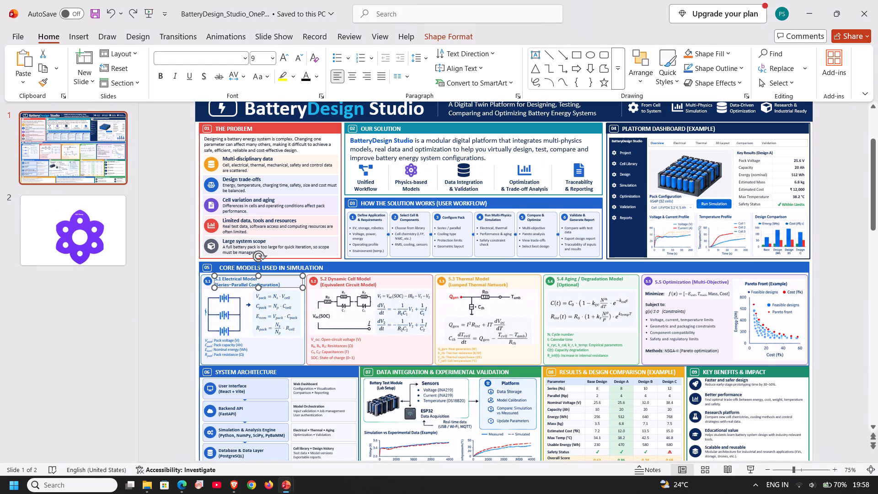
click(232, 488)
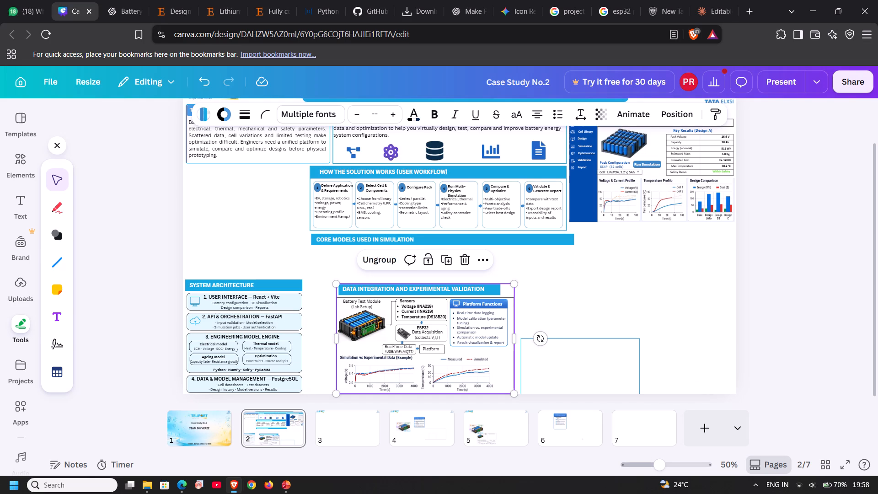
Move the SYSTEM ARCHITECTURE group directly beneath THE PROBLEM box, aligning its heading bar with the user workflow heading.
drag(262, 343, 264, 238)
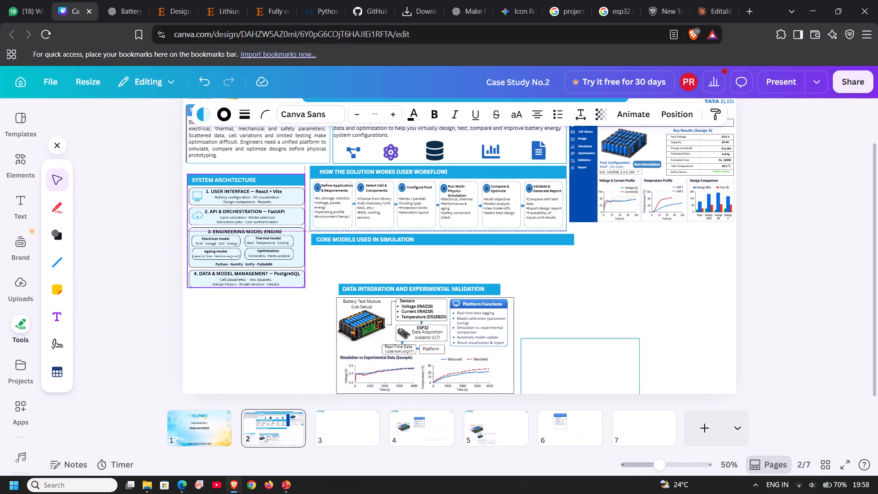
drag(264, 238, 265, 228)
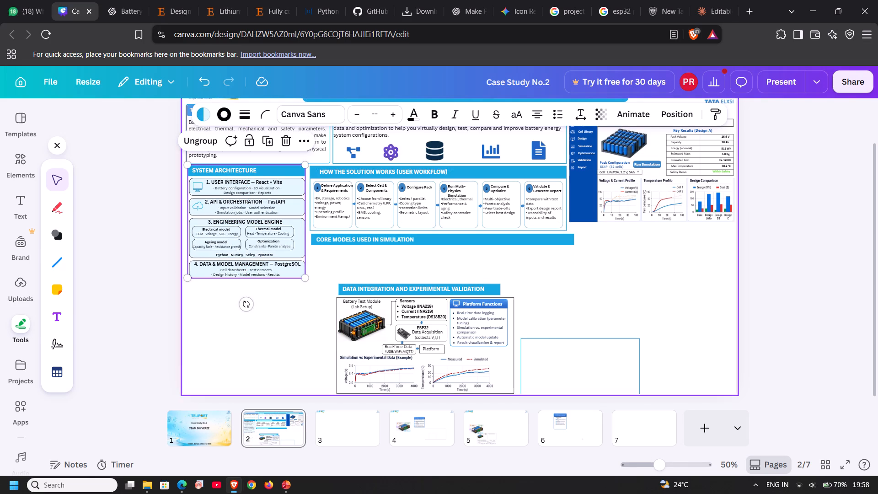
click(319, 256)
click(287, 256)
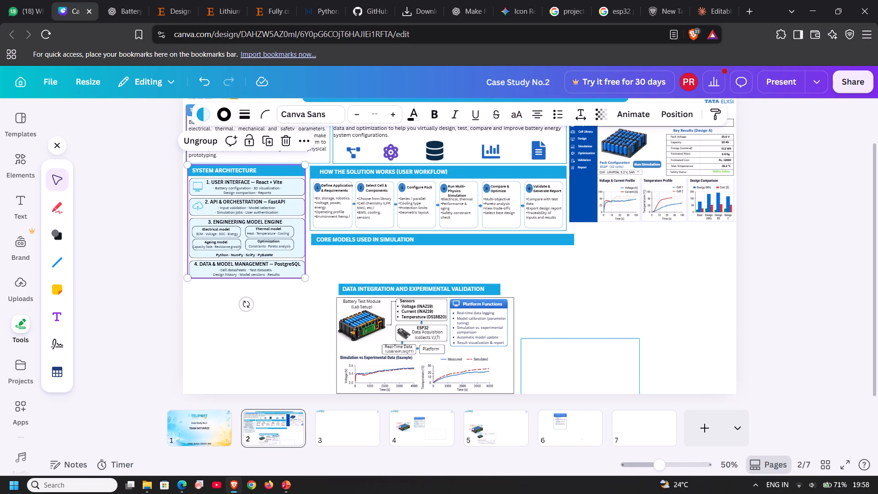
key(Down)
key(Down)
key(Down)
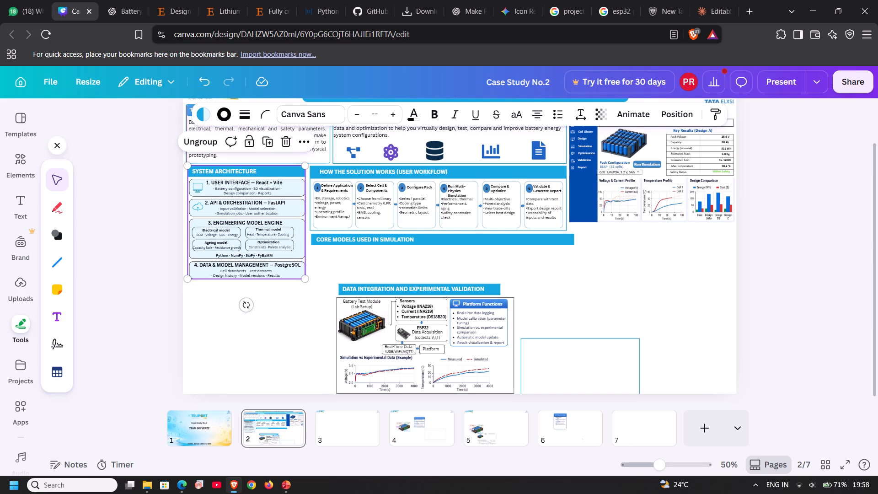
key(Down)
click(358, 255)
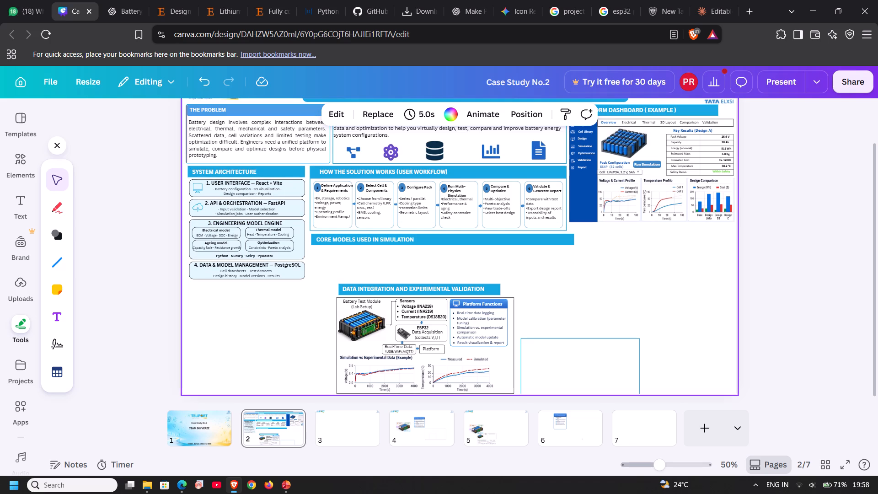
Place the data integration group beneath SYSTEM ARCHITECTURE, scale it down slightly and align their left edges with a small gap between them.
drag(385, 355, 318, 365)
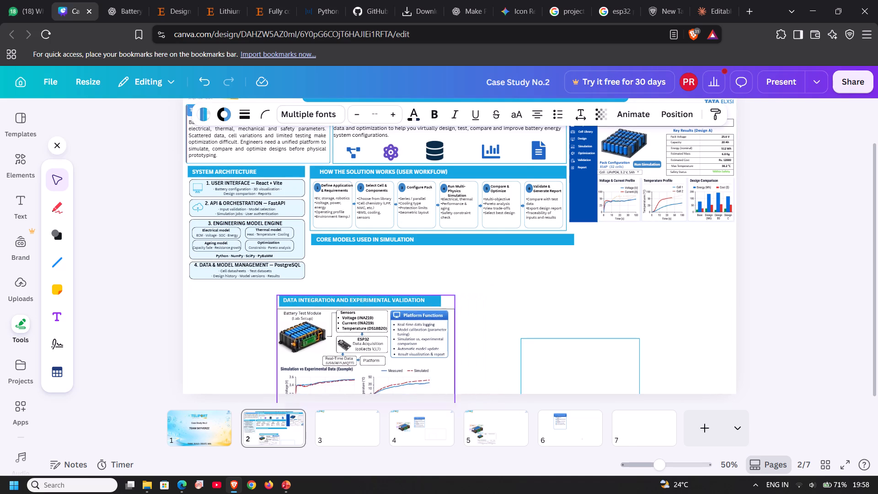
drag(318, 365, 239, 353)
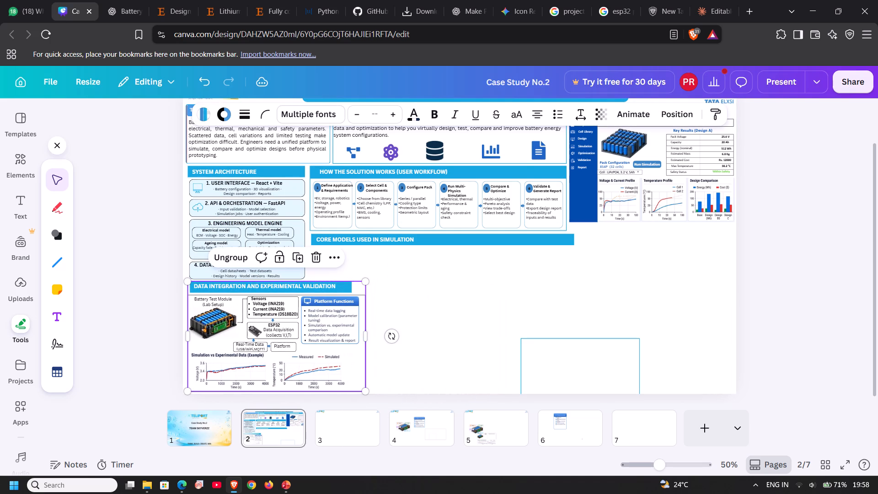
drag(365, 280, 346, 293)
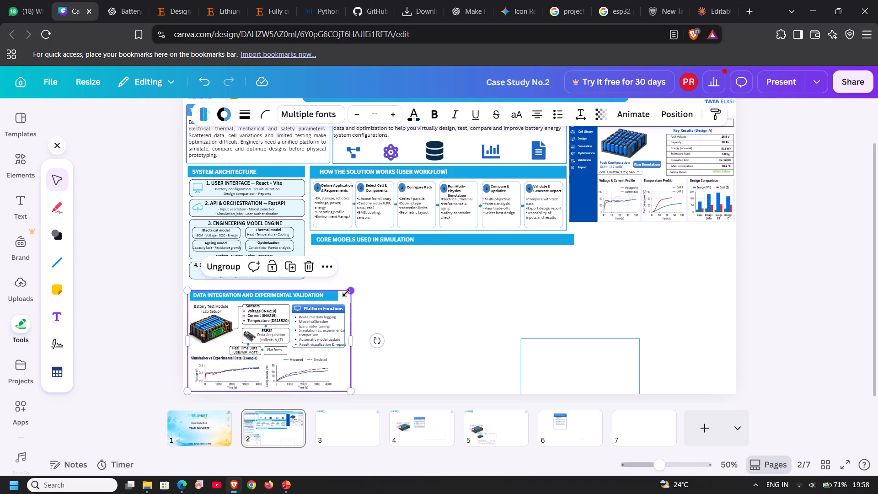
click(396, 277)
drag(316, 319, 312, 317)
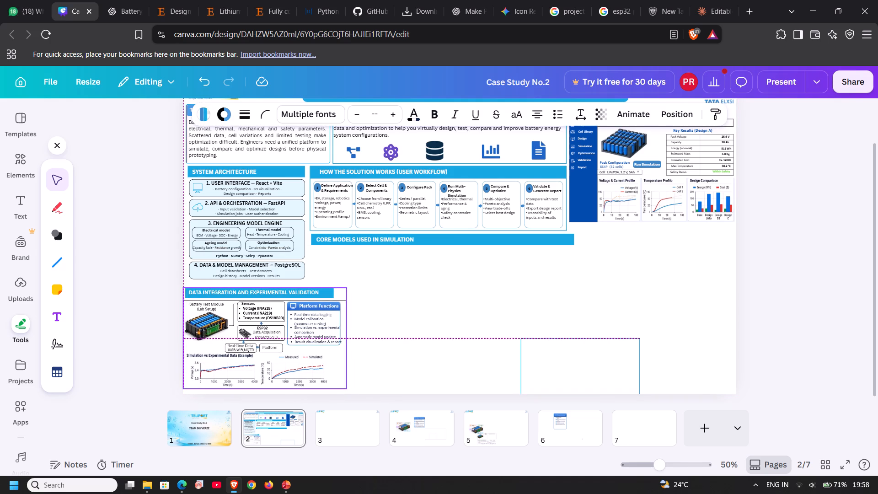
drag(312, 317, 316, 313)
click(410, 306)
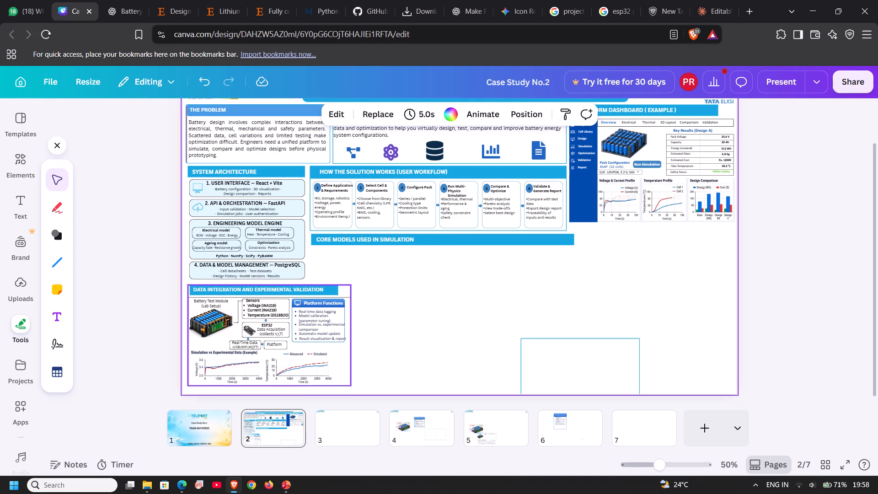
click(374, 330)
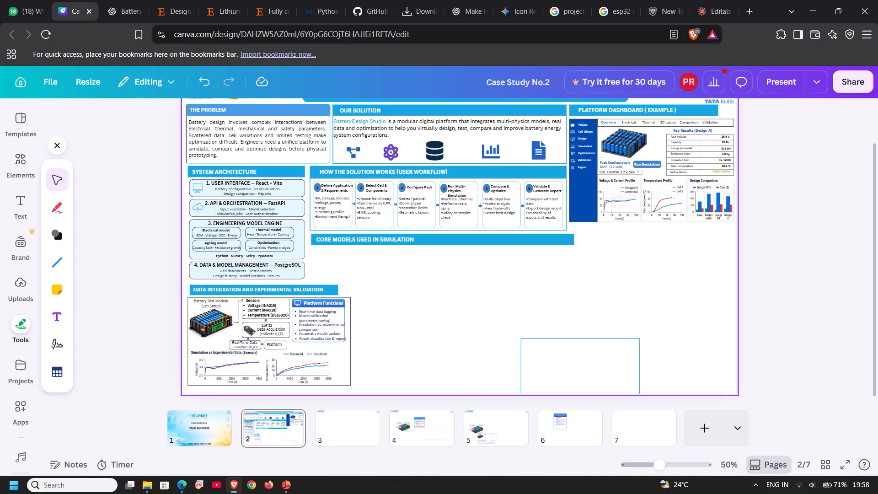
Move the empty blue-outlined rectangle just beneath the CORE MODELS USED IN SIMULATION bar, aligned with the bar's left end.
drag(547, 341, 498, 331)
drag(496, 346, 347, 263)
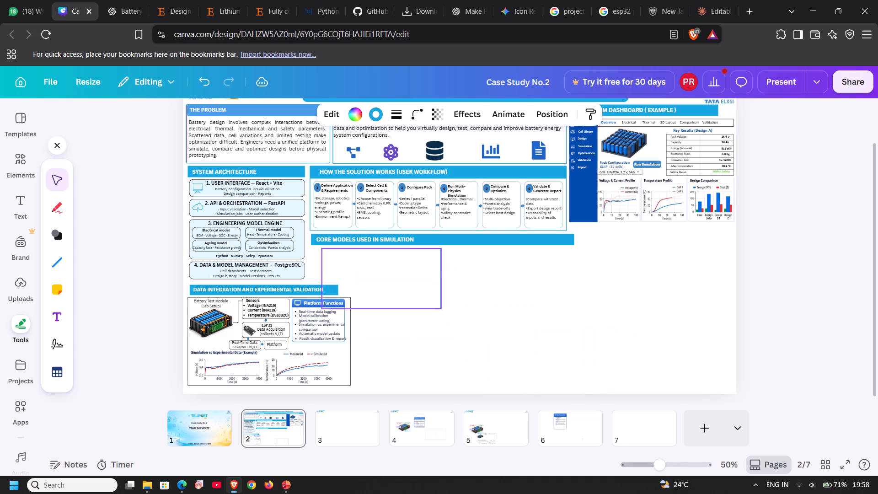
drag(347, 263, 334, 267)
click(404, 273)
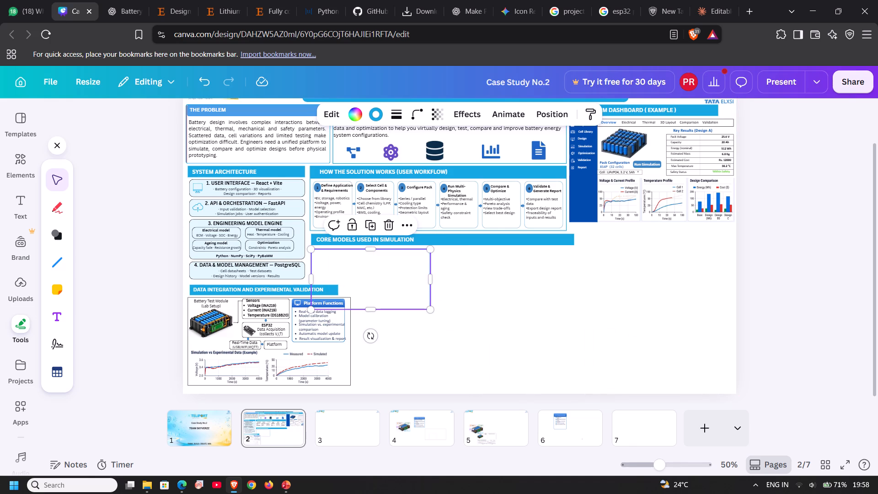
key(Up)
key(Up)
key(Up)
key(Up)
key(Up)
key(Up)
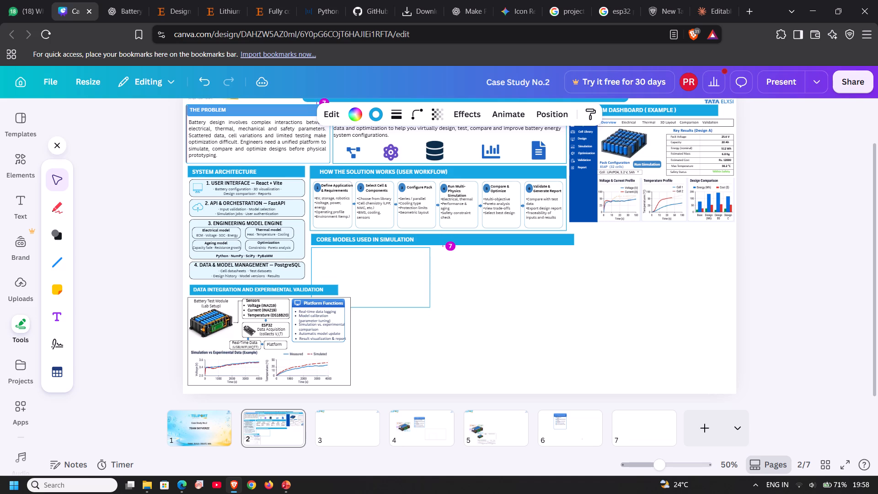
click(509, 279)
click(396, 284)
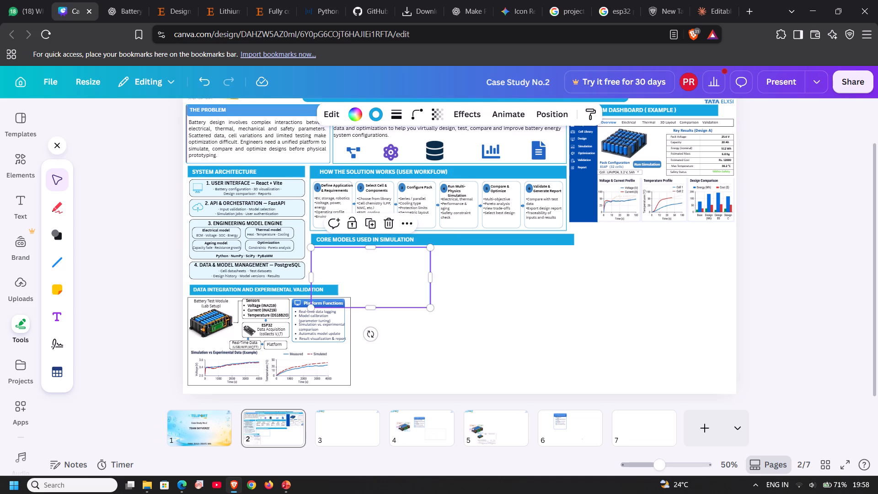
Widen the empty blue-outlined rectangle from its far side until it spans roughly the length of the CORE MODELS USED IN SIMULATION bar.
drag(433, 275, 580, 288)
click(643, 293)
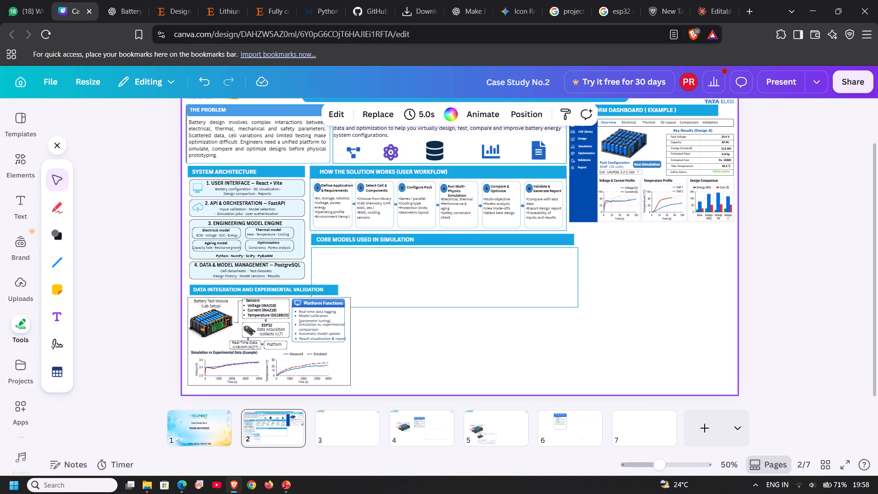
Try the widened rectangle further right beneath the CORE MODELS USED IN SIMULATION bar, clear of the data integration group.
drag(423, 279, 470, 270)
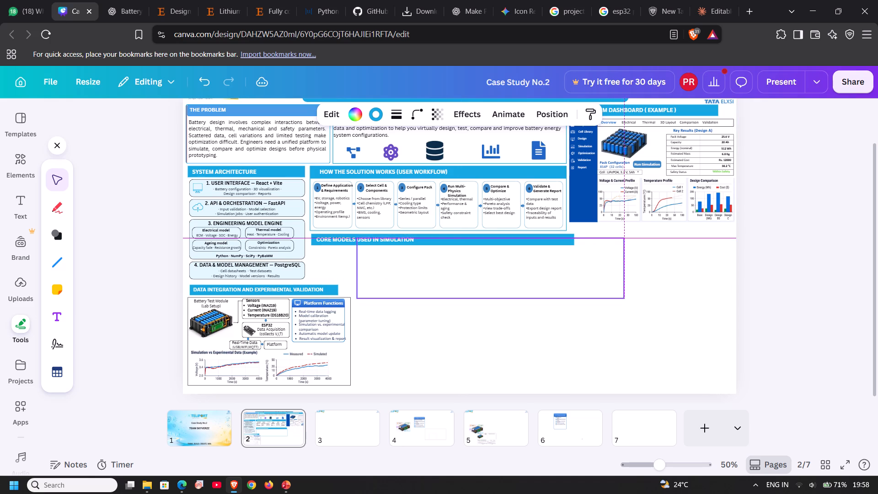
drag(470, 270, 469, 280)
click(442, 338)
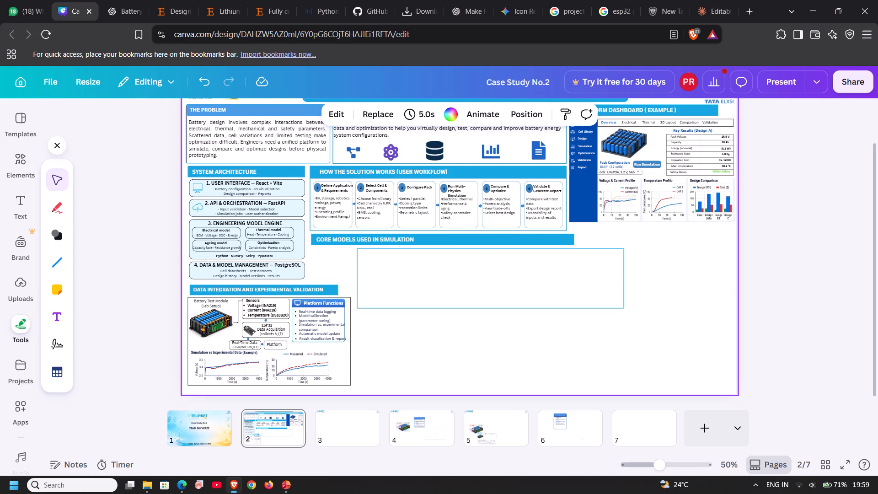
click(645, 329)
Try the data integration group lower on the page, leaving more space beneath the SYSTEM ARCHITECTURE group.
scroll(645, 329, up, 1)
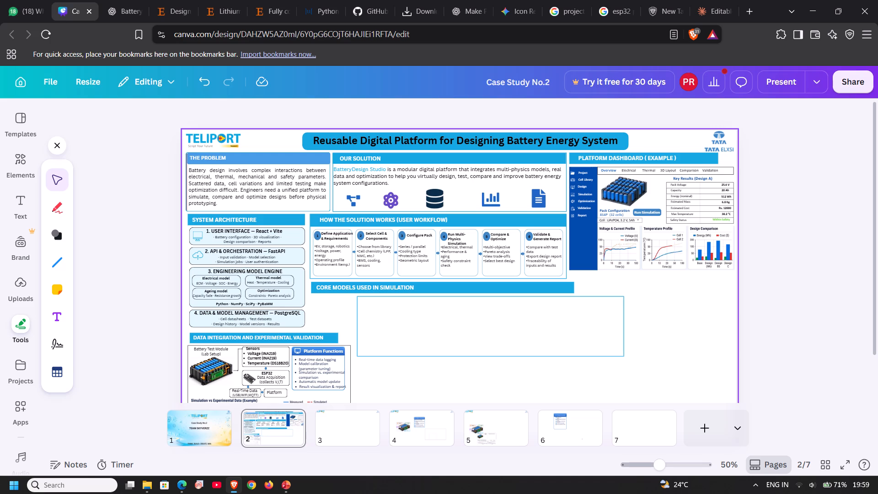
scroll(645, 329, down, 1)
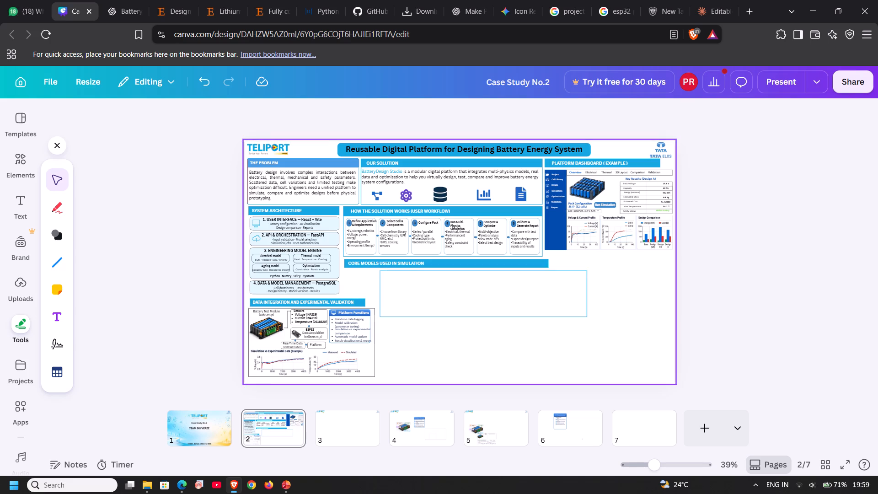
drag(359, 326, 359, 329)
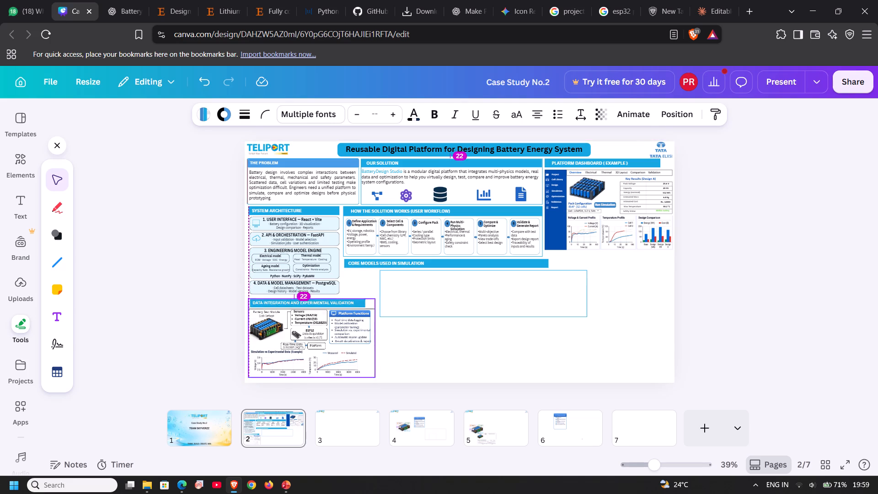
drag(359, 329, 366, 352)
Align the empty rectangle's left edge with the CORE MODELS USED IN SIMULATION bar and nudge it up, leaving a small gap beneath the bar.
drag(415, 303, 399, 303)
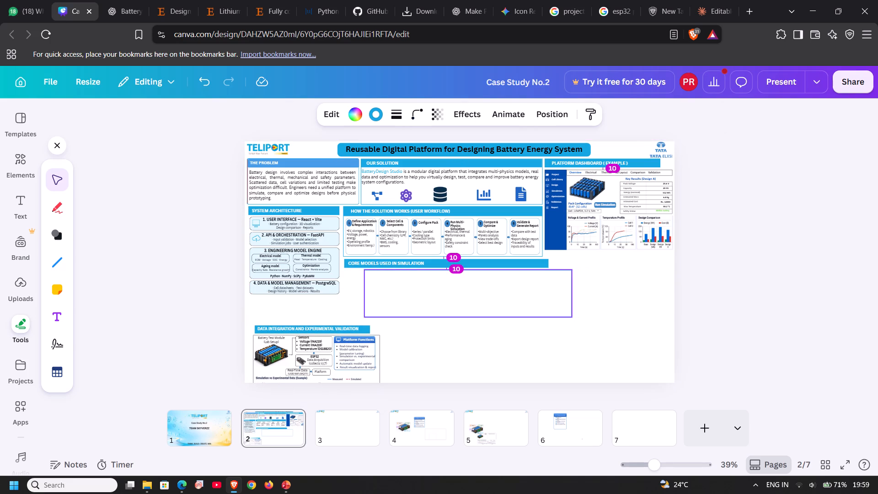
drag(399, 303, 380, 304)
click(547, 345)
click(485, 306)
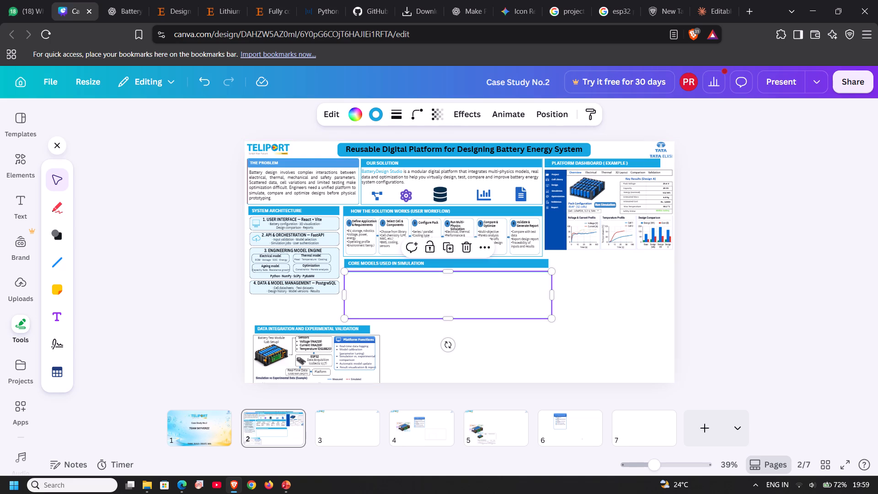
key(Up)
key(Up)
key(Up)
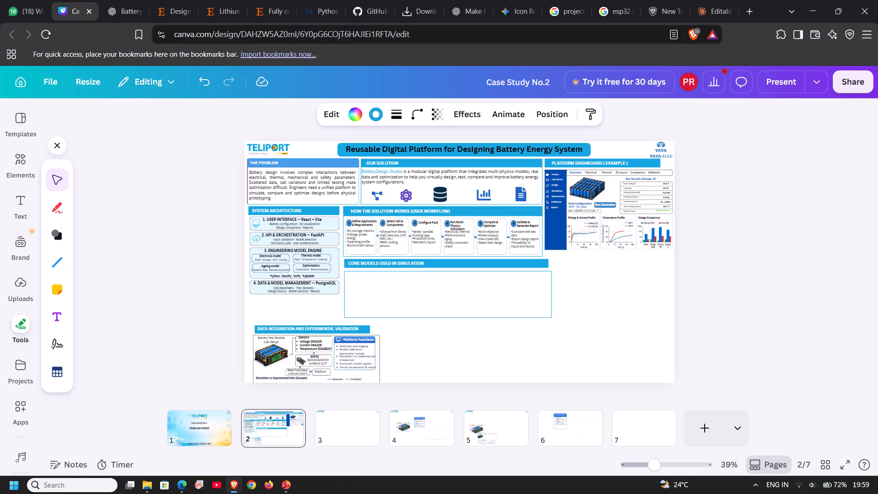
key(Up)
key(Up)
key(Up)
key(Up)
key(Up)
key(Up)
key(Up)
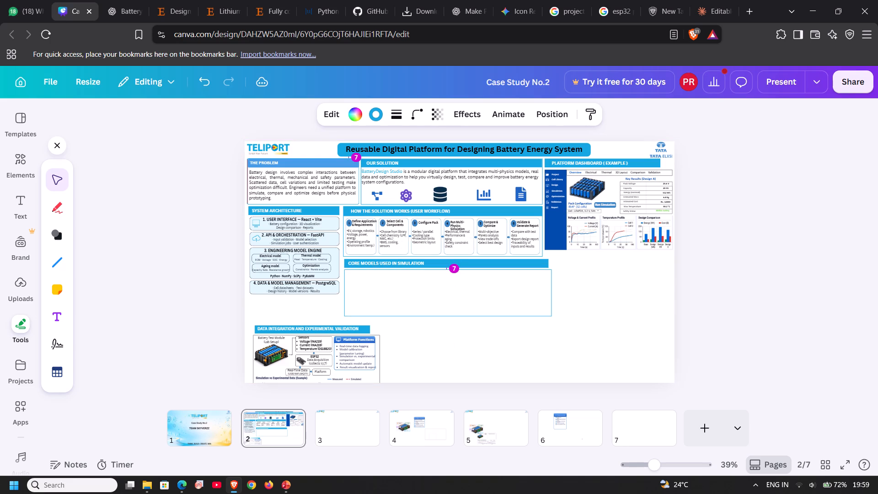
key(Up)
click(490, 342)
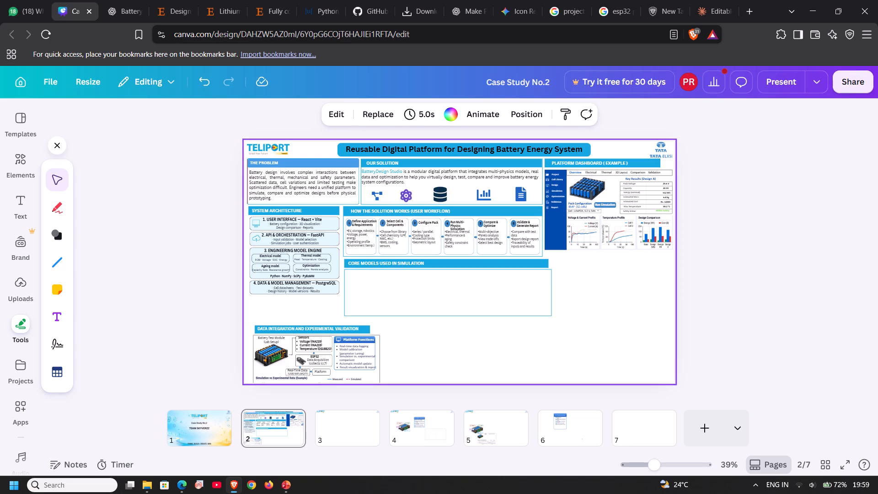
Move the data integration group to the page's bottom edge, aligning its left edge with the empty core models rectangle.
drag(364, 358, 411, 353)
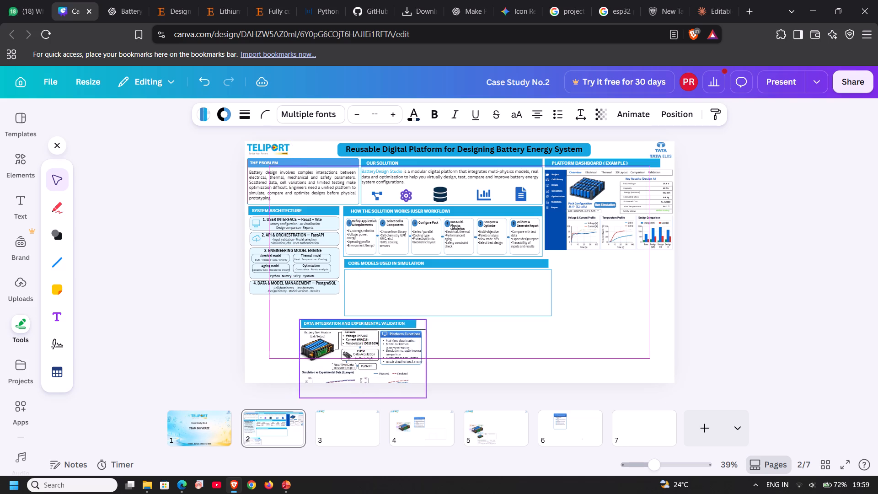
drag(411, 353, 456, 338)
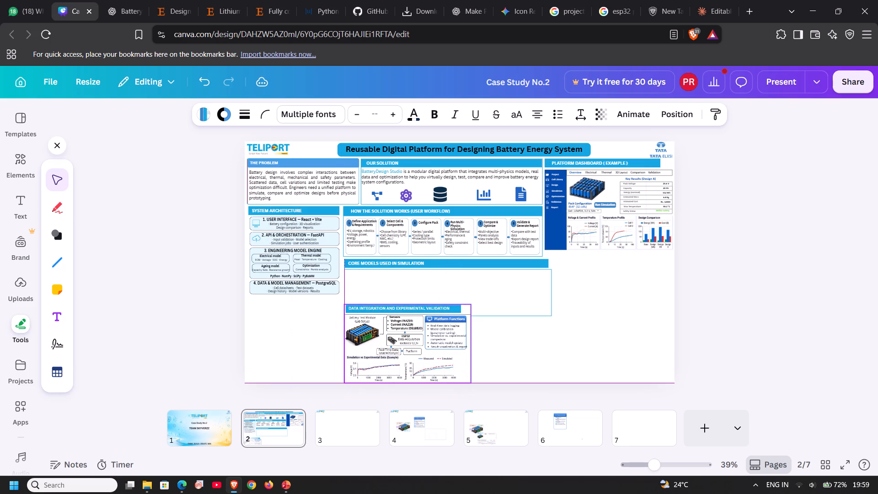
drag(456, 338, 457, 338)
click(545, 343)
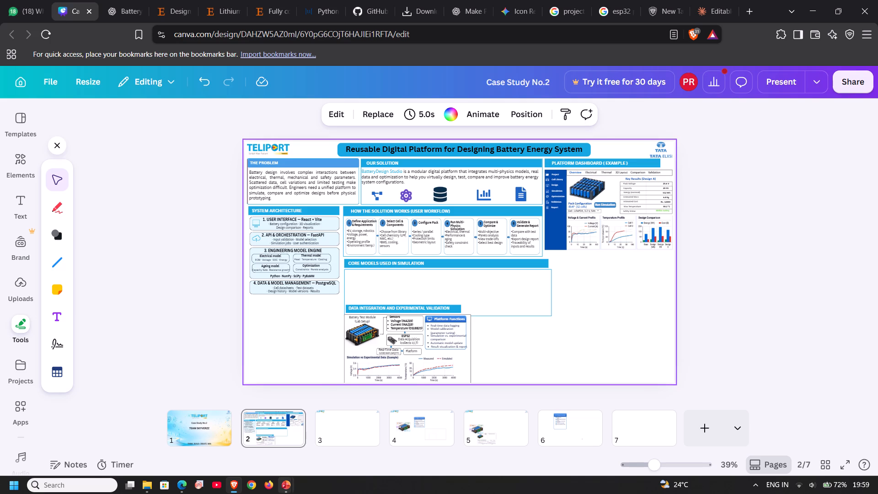
Switch to PowerPoint and examine the BatteryDesign Studio poster's section layout, including the core models row and the sections below it.
click(327, 440)
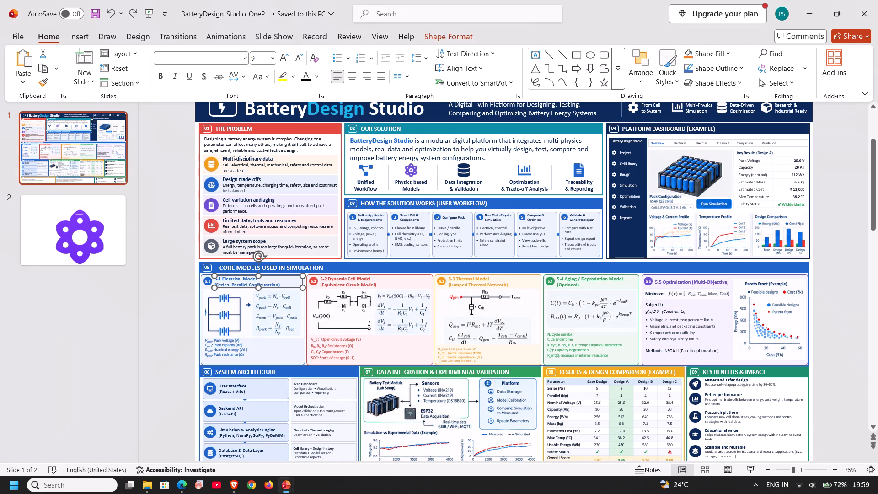
click(122, 322)
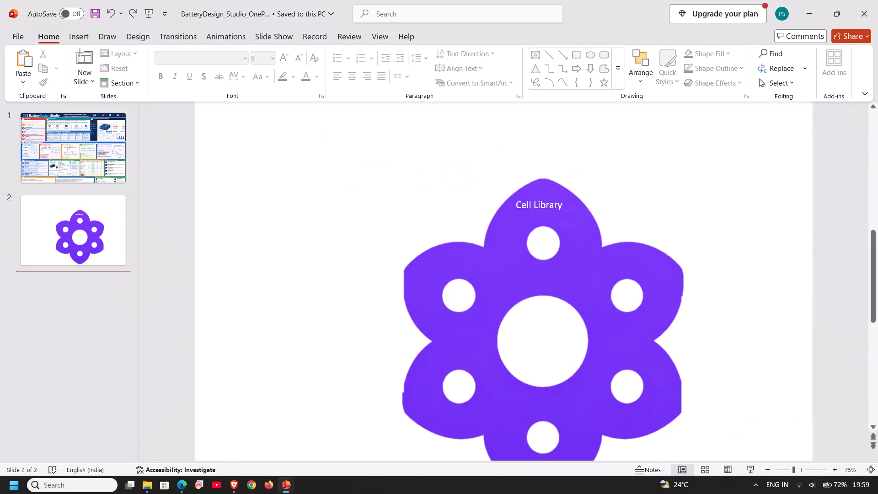
click(57, 152)
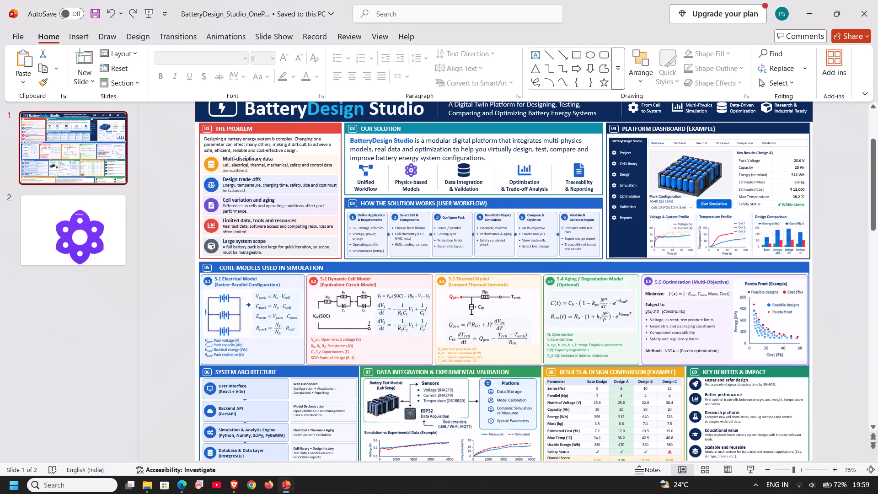
scroll(414, 332, down, 1)
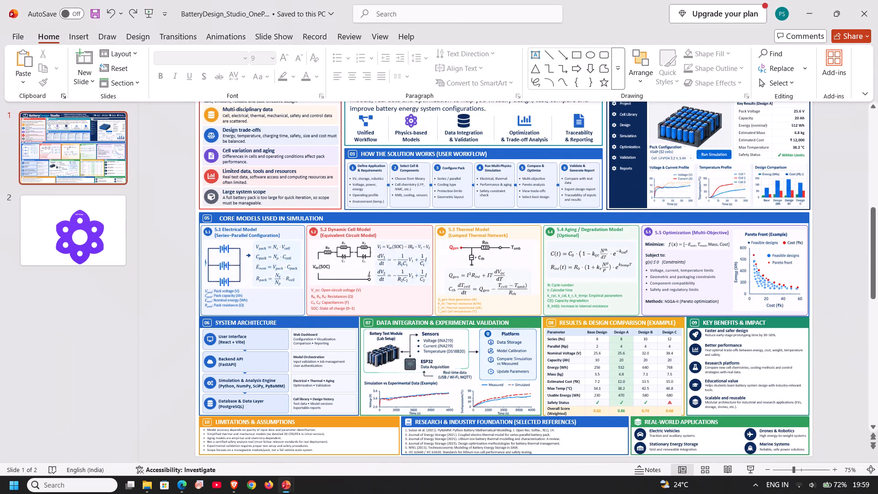
scroll(414, 332, down, 1)
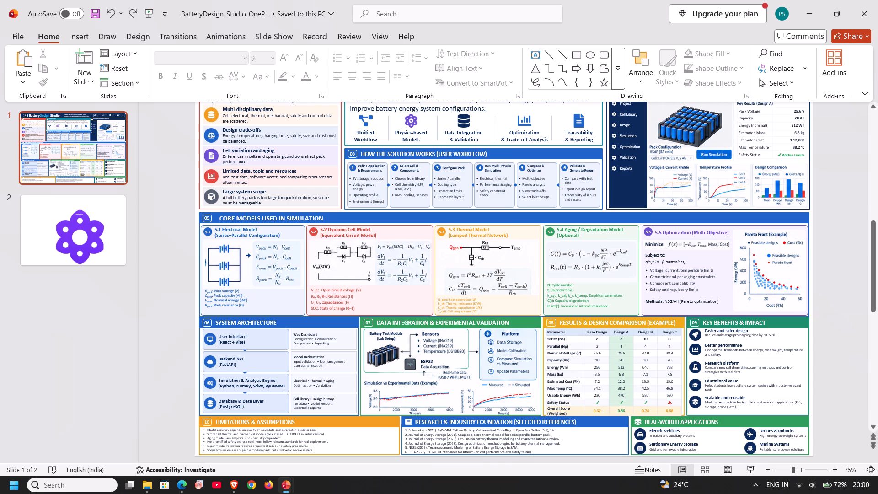
scroll(414, 332, up, 1)
scroll(497, 324, down, 1)
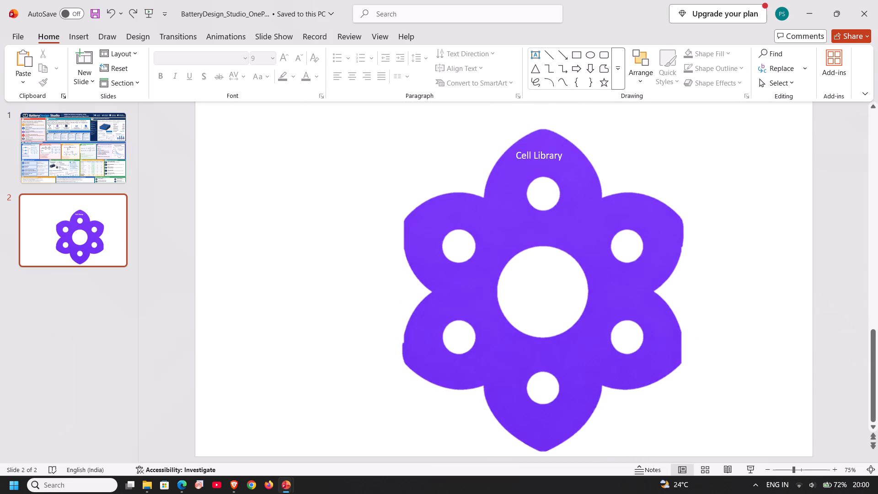
scroll(497, 324, down, 1)
click(101, 161)
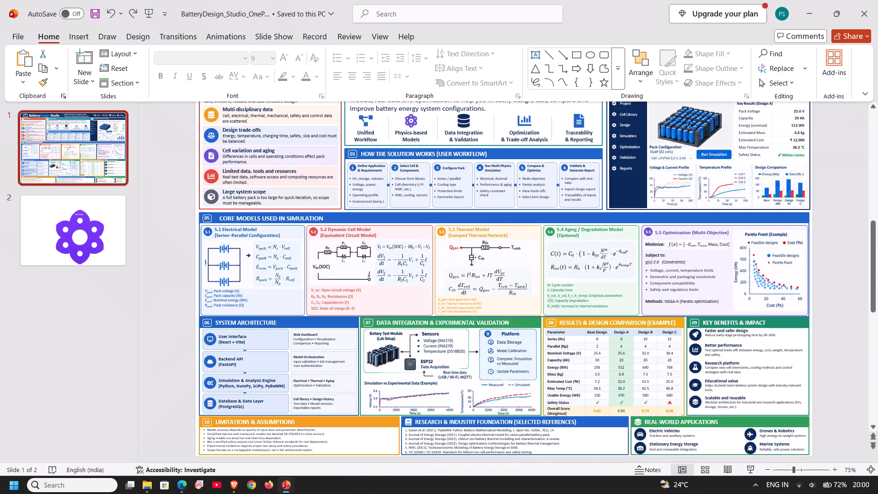
scroll(262, 359, up, 2)
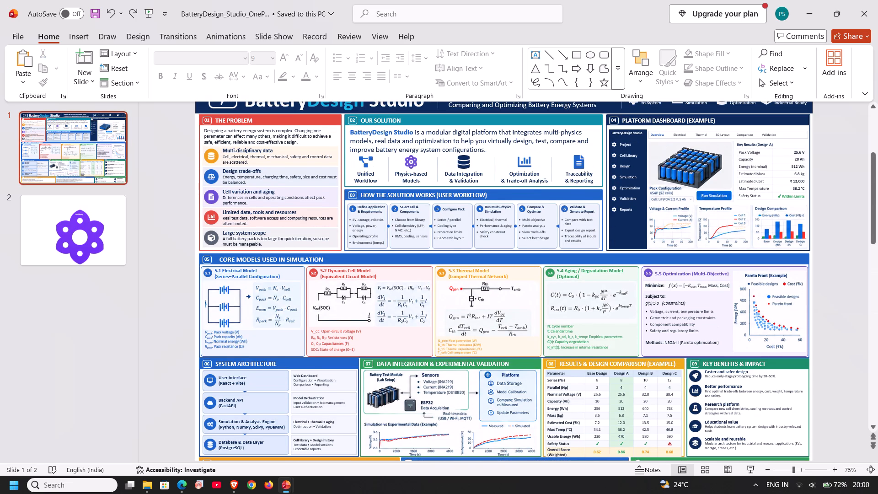
scroll(262, 359, down, 2)
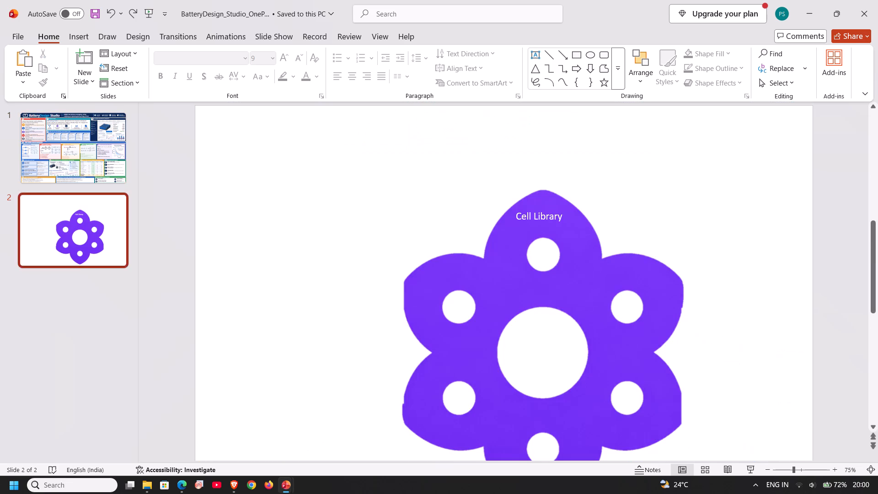
click(58, 140)
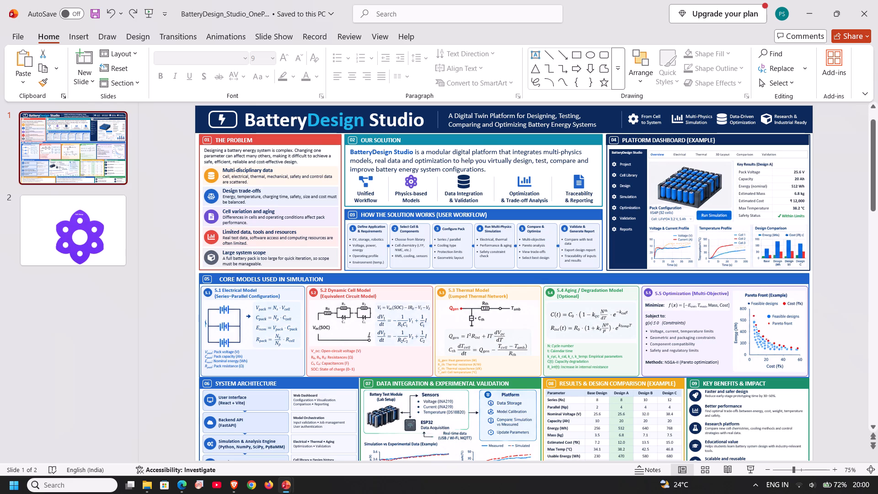
scroll(374, 295, down, 1)
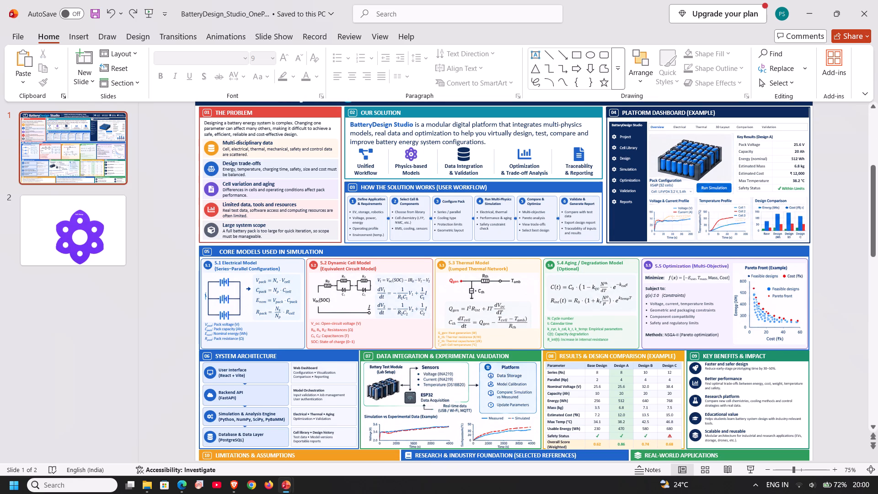
Return to the Canva page and widen the core models rectangle until its far end roughly lines up with the PLATFORM DASHBOARD heading's end.
click(234, 482)
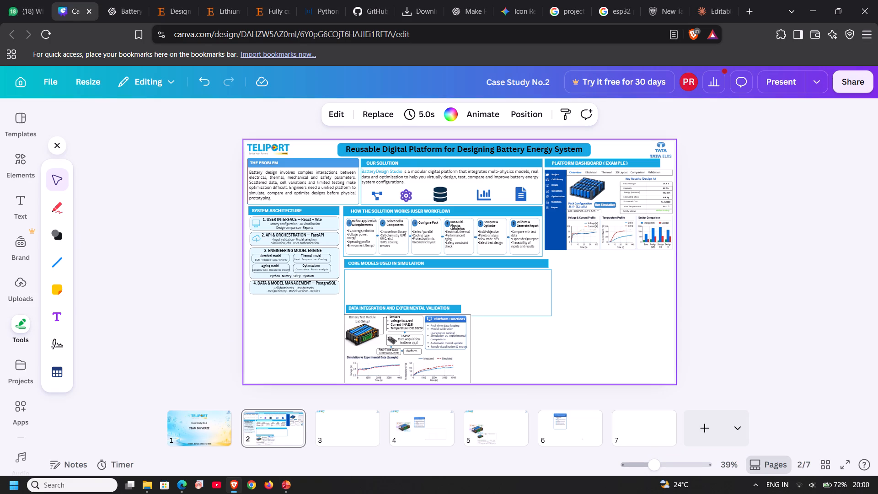
click(554, 326)
click(503, 306)
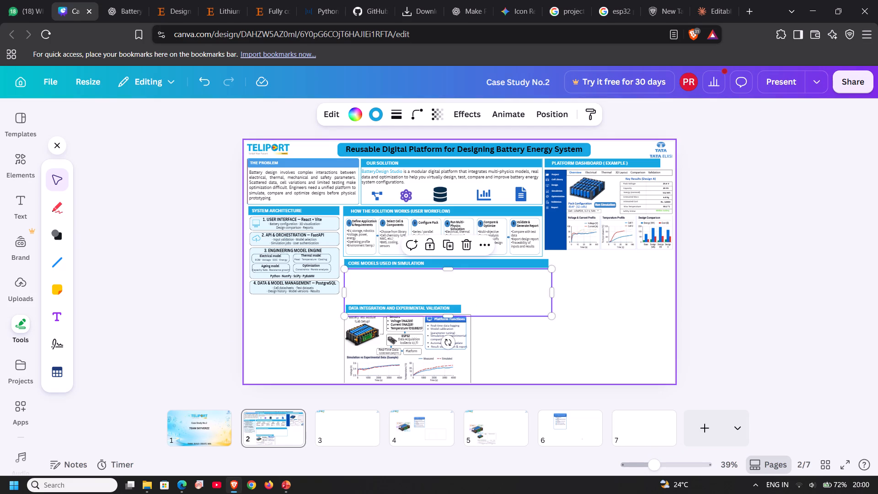
click(605, 339)
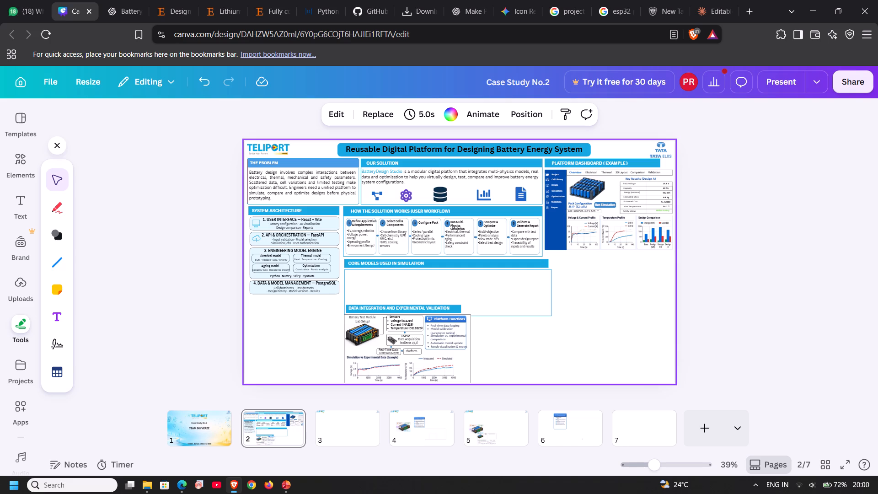
click(519, 308)
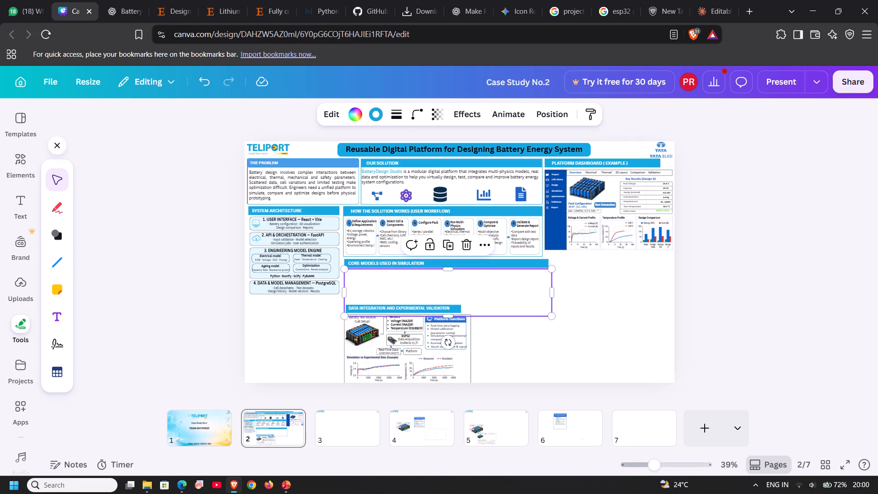
drag(556, 292, 668, 289)
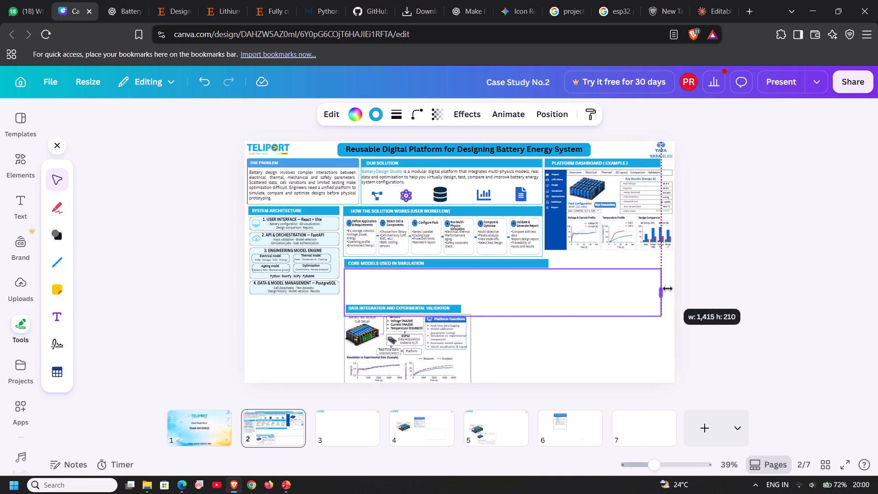
drag(668, 289, 669, 290)
click(670, 290)
Lengthen the CORE MODELS USED IN SIMULATION bar until its right end lines up with the rectangle beneath it.
click(536, 262)
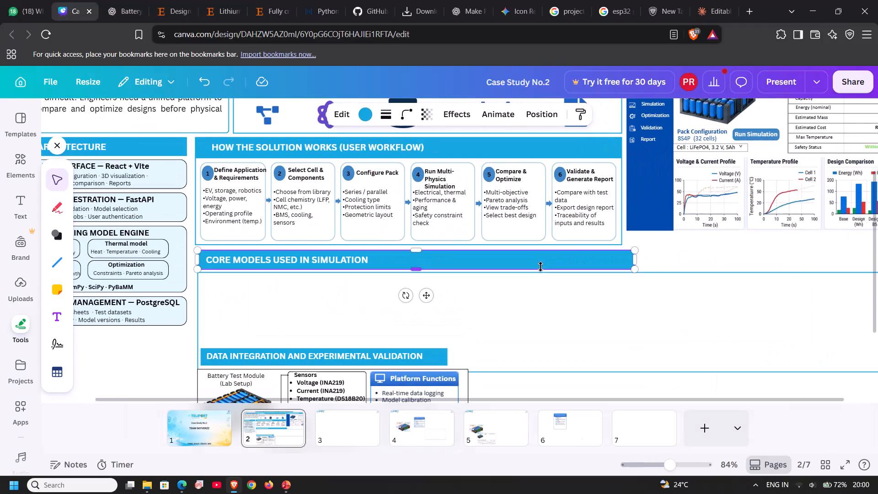
drag(633, 258, 800, 254)
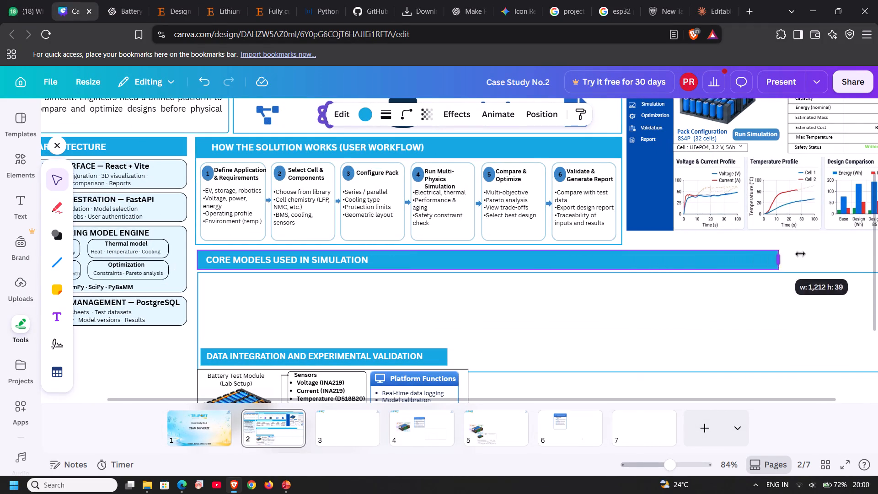
drag(800, 254, 877, 249)
scroll(625, 325, left, 2)
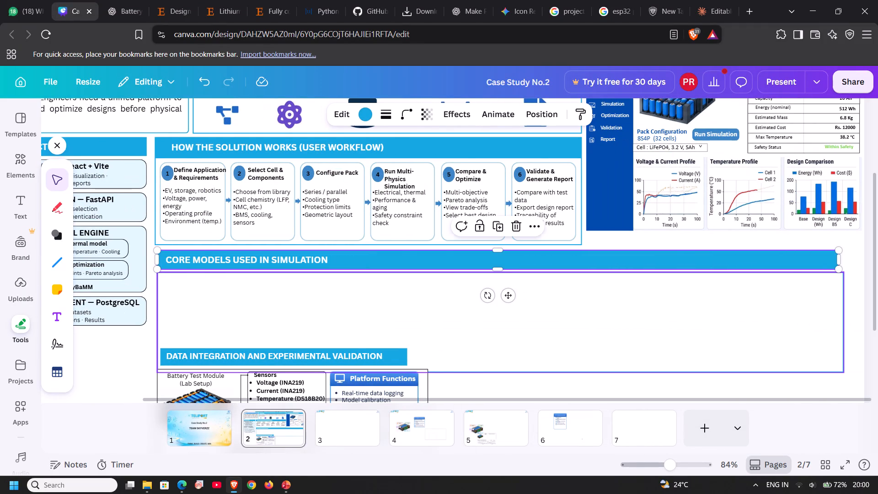
scroll(625, 325, left, 2)
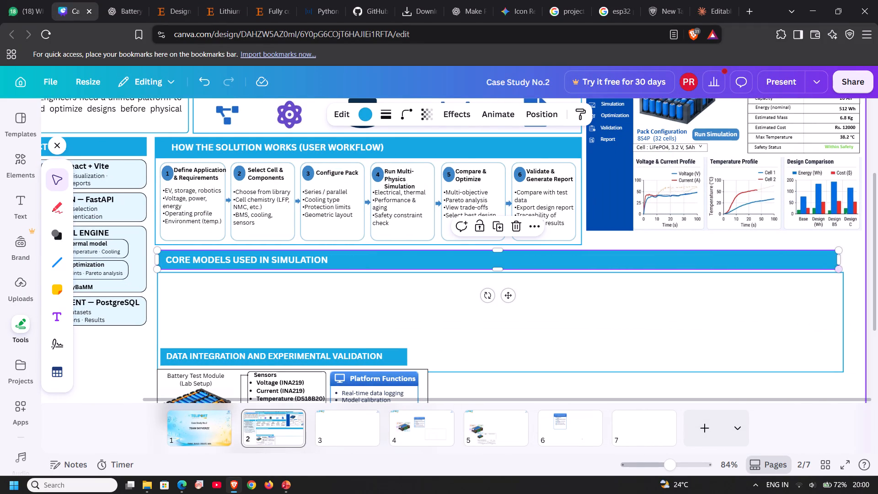
drag(840, 258, 844, 258)
click(829, 329)
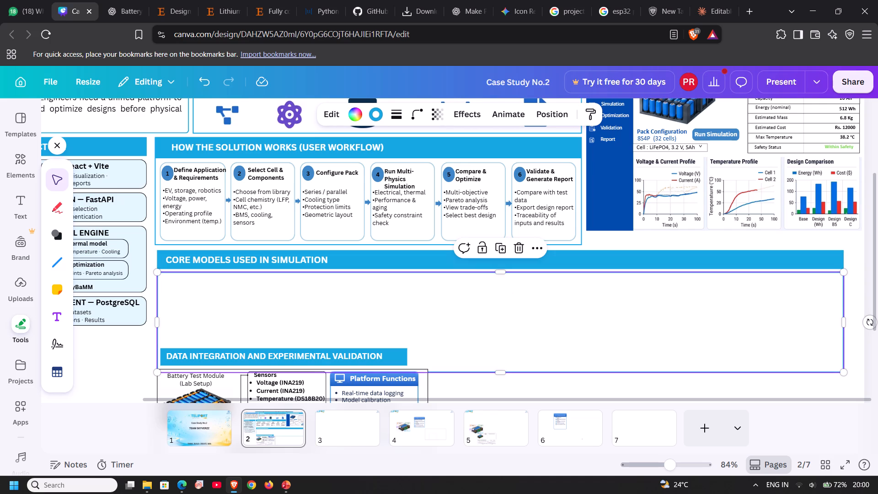
Extend the core models rectangle and its heading bar slightly so both end together near the platform dashboard's right edge.
drag(847, 317, 859, 320)
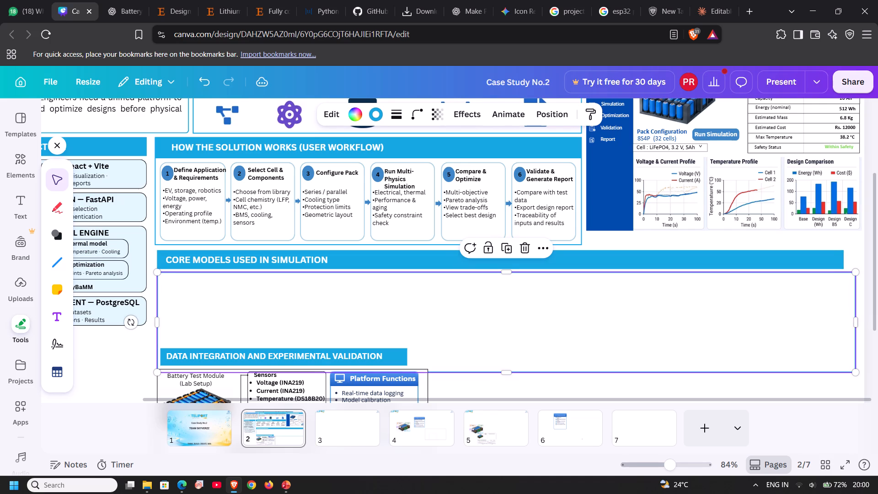
click(839, 263)
drag(843, 260, 855, 263)
click(706, 240)
scroll(706, 240, down, 1)
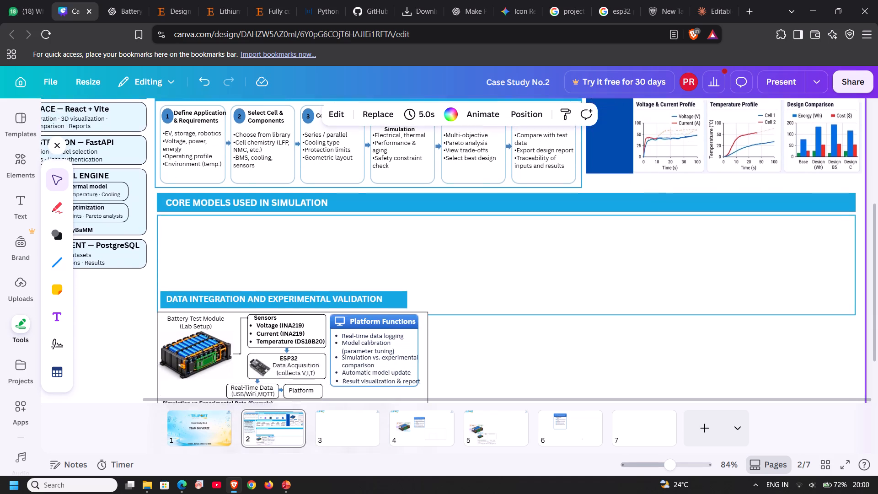
scroll(706, 240, up, 1)
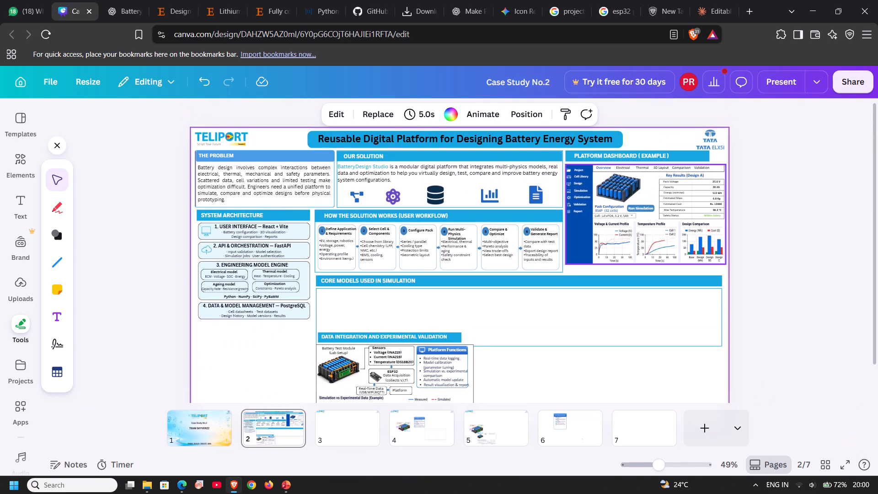
click(584, 352)
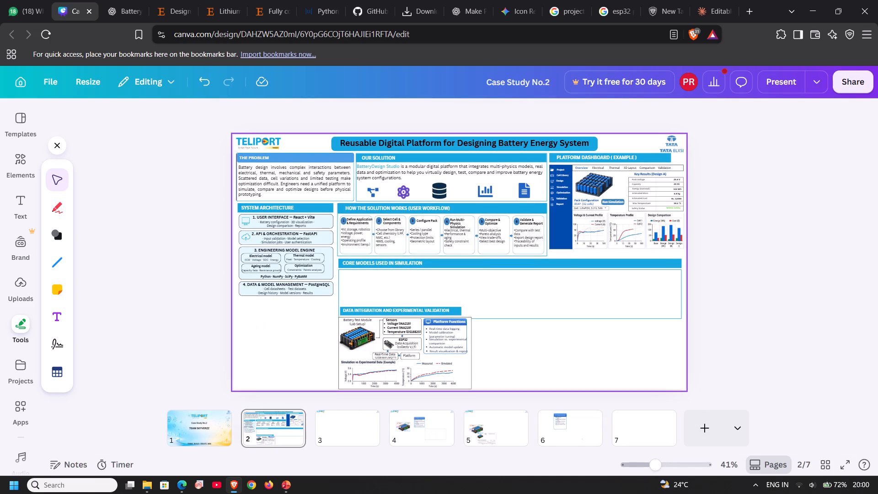
Move the data integration and validation group below the System Architecture section, into the page's bottom-left corner.
click(454, 360)
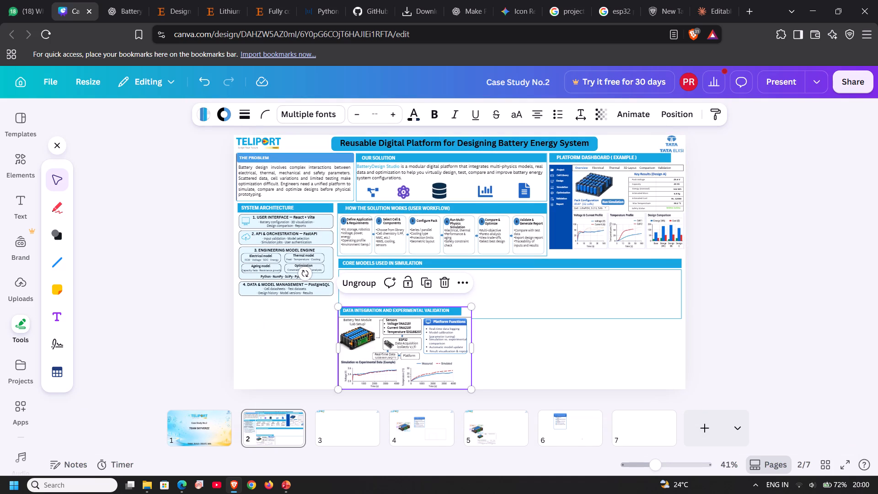
drag(427, 354, 327, 349)
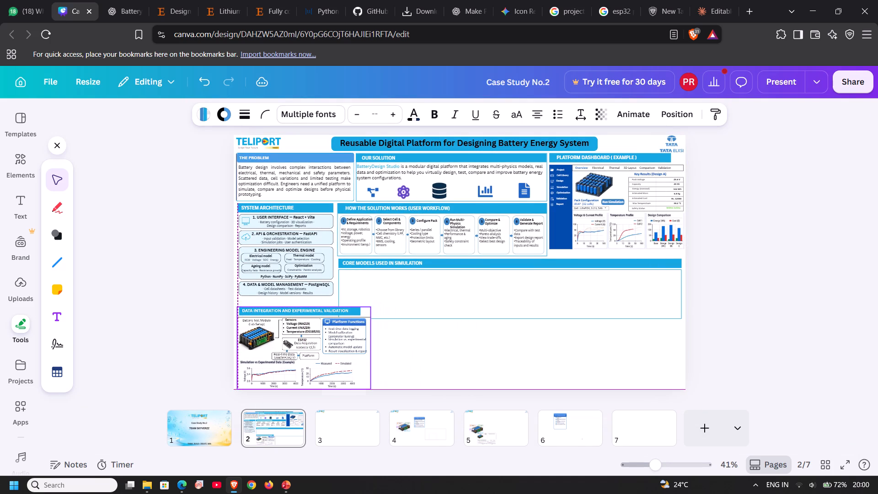
drag(327, 349, 326, 349)
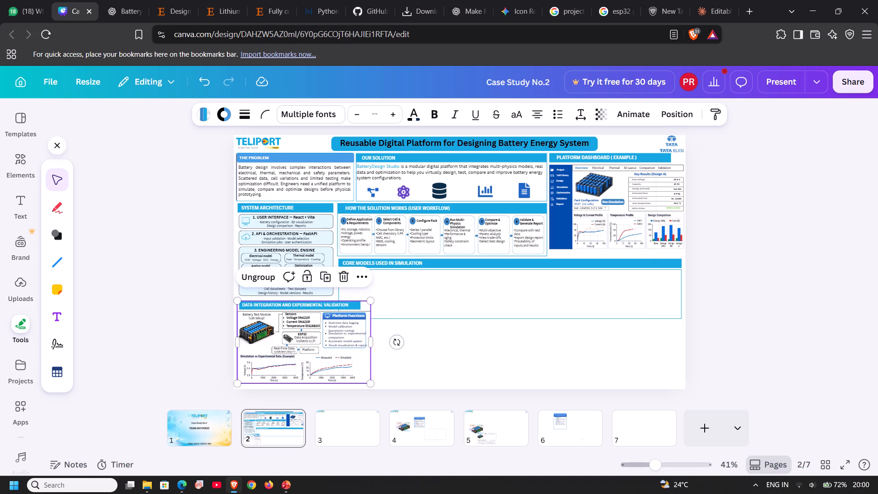
key(Down)
key(Down)
key(Down)
key(Down)
key(Down)
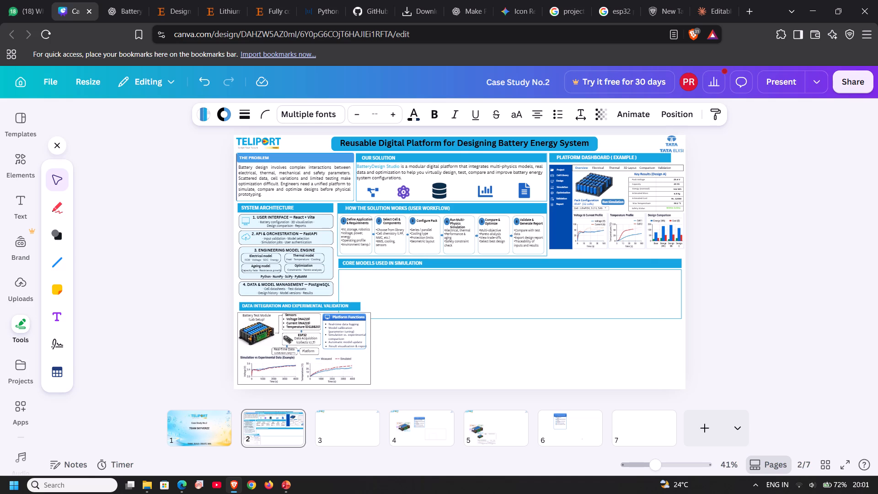
key(Down)
key(Down)
key(Down)
key(Down)
key(Down)
key(Down)
key(Down)
key(Down)
key(Down)
key(Left)
key(Left)
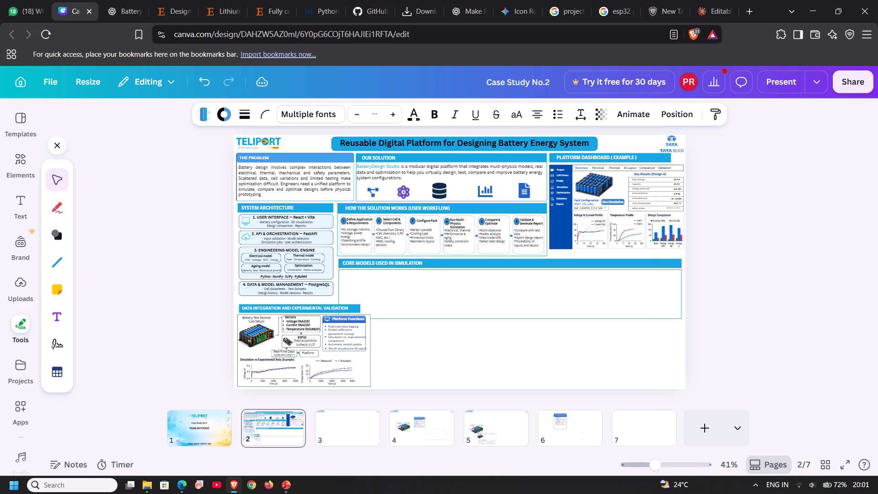
key(Left)
key(Left)
key(Down)
key(Down)
key(Down)
key(Down)
key(Down)
key(Down)
key(Down)
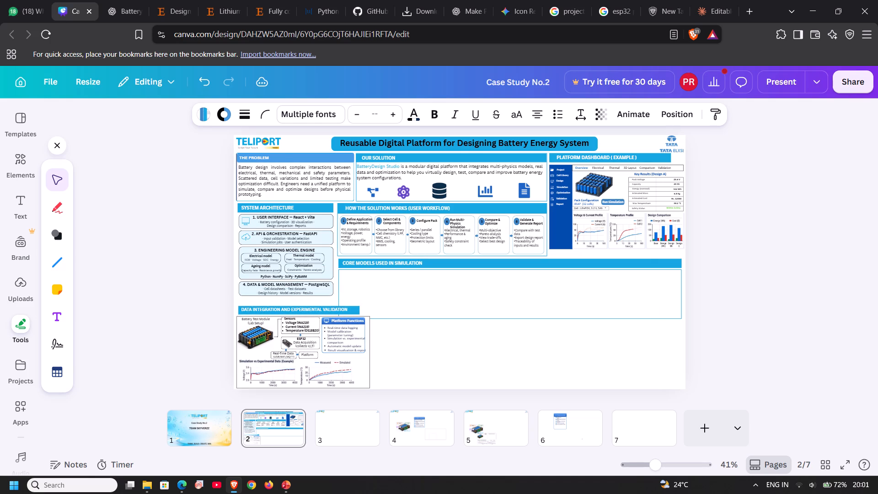
key(Down)
key(Down)
key(Down)
key(Left)
key(Down)
key(Left)
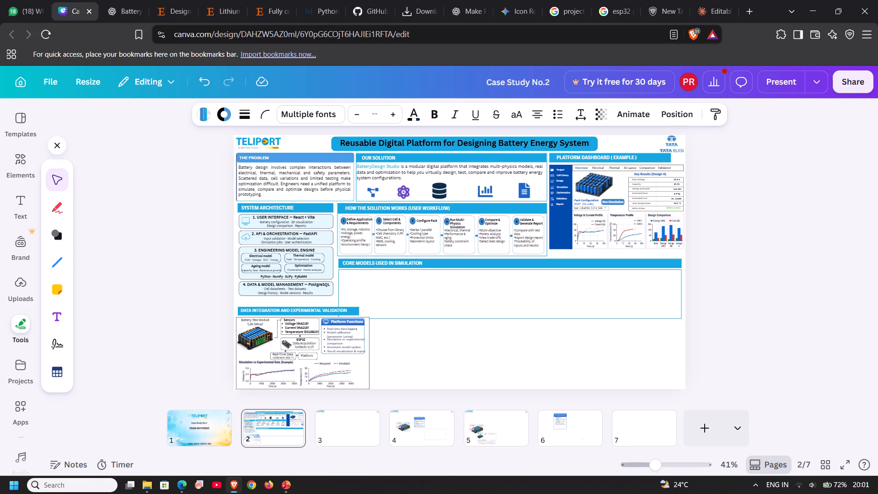
click(401, 333)
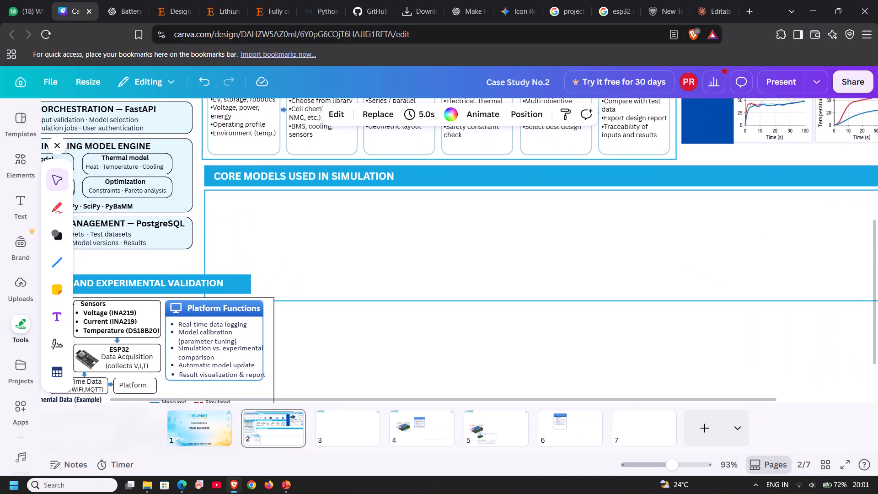
Bring the empty core models rectangle to the front of the layer order.
click(348, 296)
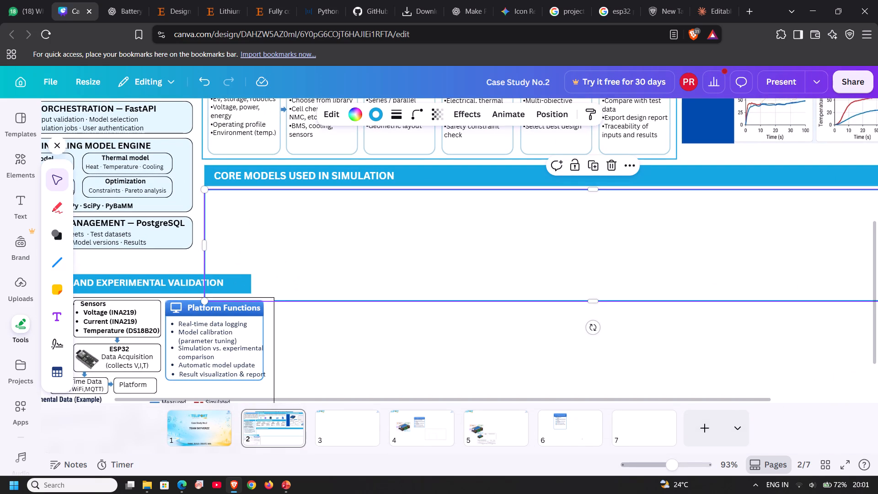
right_click(348, 297)
click(411, 265)
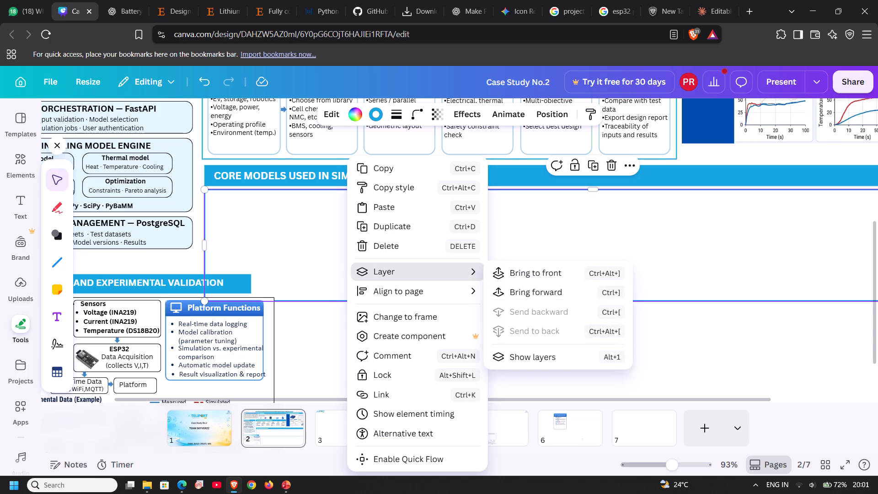
click(445, 270)
click(498, 273)
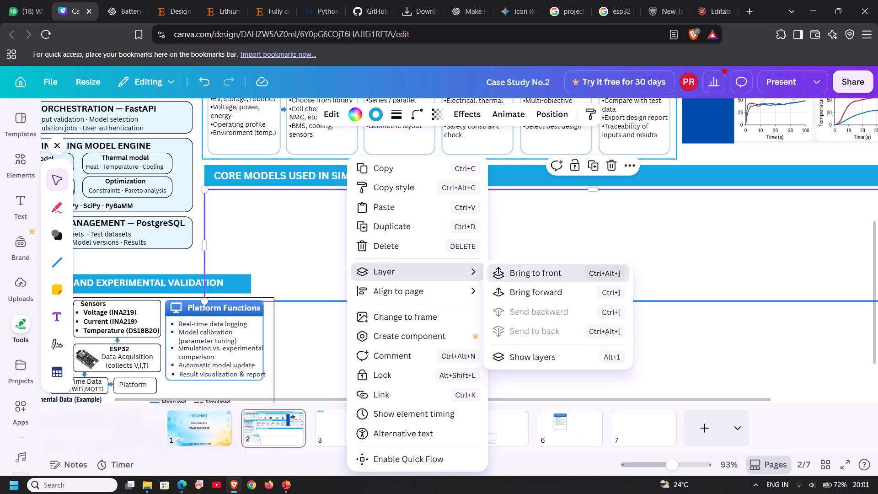
click(299, 333)
click(324, 326)
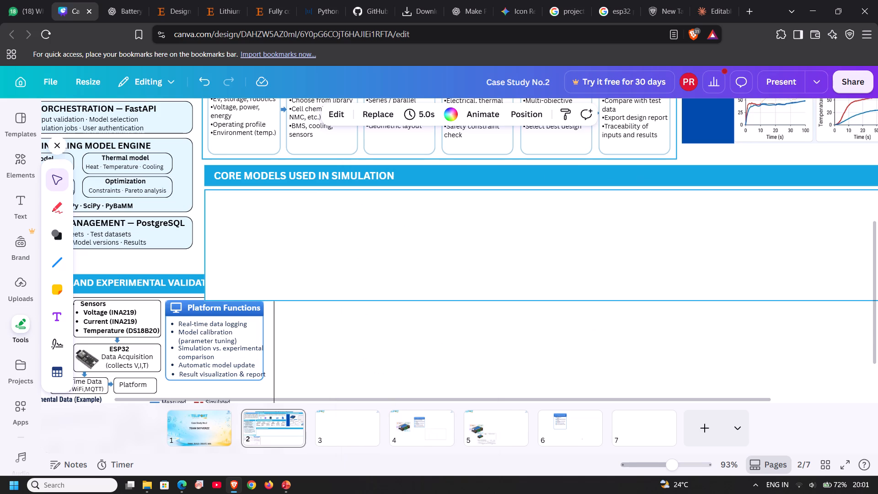
Shift the DATA INTEGRATION AND EXPERIMENTAL VALIDATION heading text left within its group, close to the page's left edge.
click(187, 280)
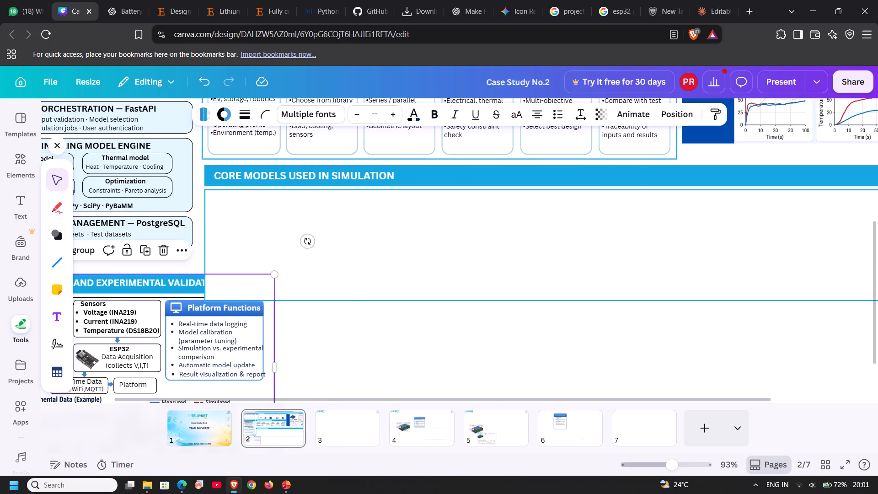
scroll(187, 280, right, 9)
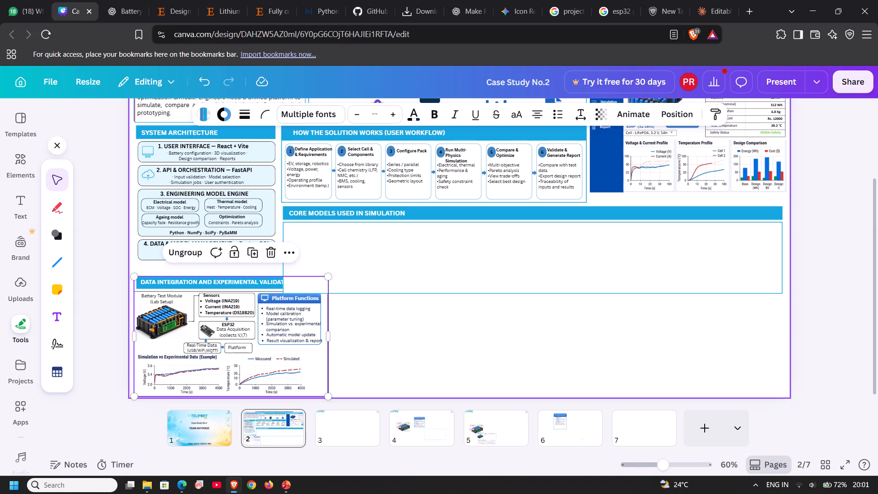
click(489, 345)
click(214, 285)
click(214, 285)
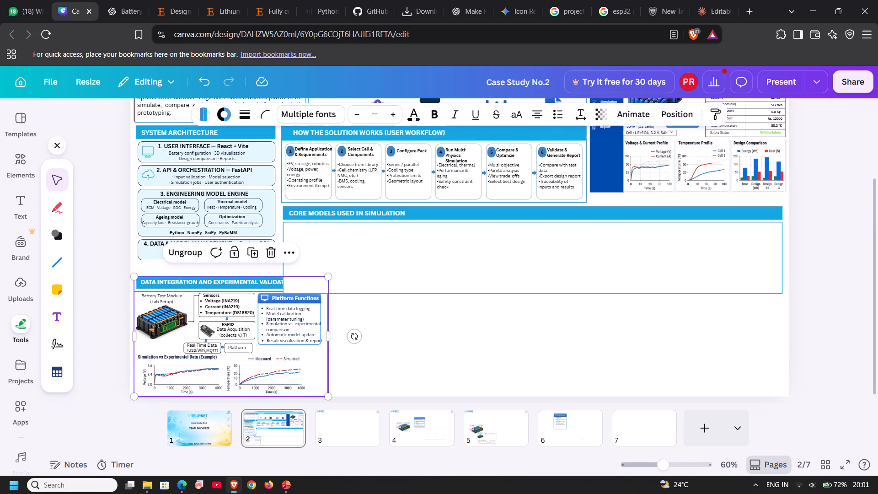
key(Left)
key(Left)
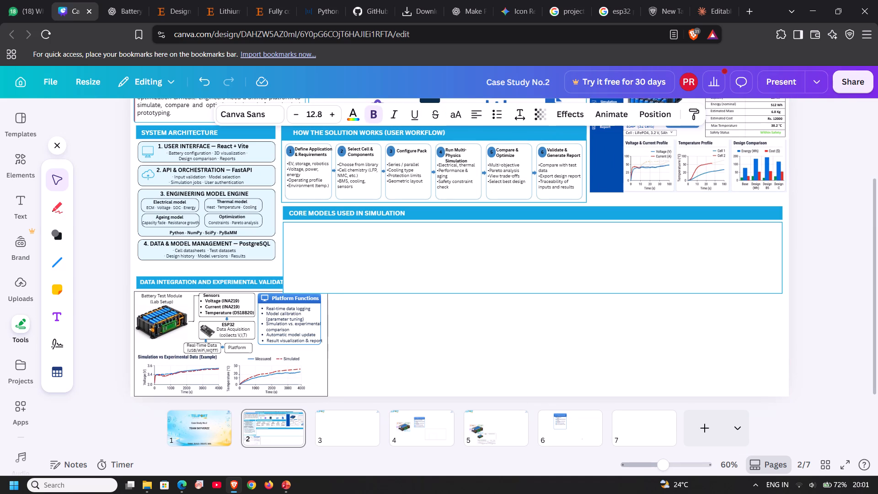
key(Left)
key(Left)
key(Left)
key(Left)
key(Left)
key(Left)
key(Left)
key(Left)
key(Left)
key(Left)
key(Left)
key(Left)
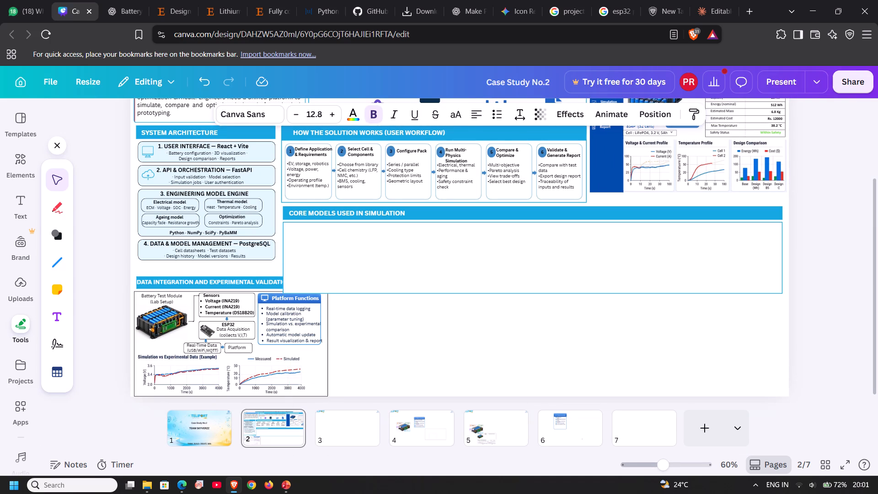
key(Left)
key(Left)
key(Left)
key(Left)
key(Left)
key(Left)
key(Left)
key(Left)
key(Left)
key(Left)
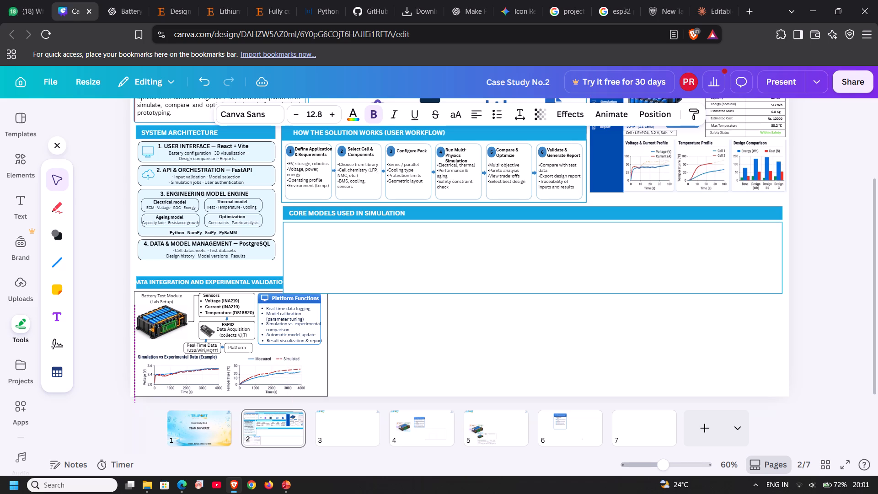
Shift the blue bar behind the data integration heading left until it reaches the page's left edge.
click(182, 288)
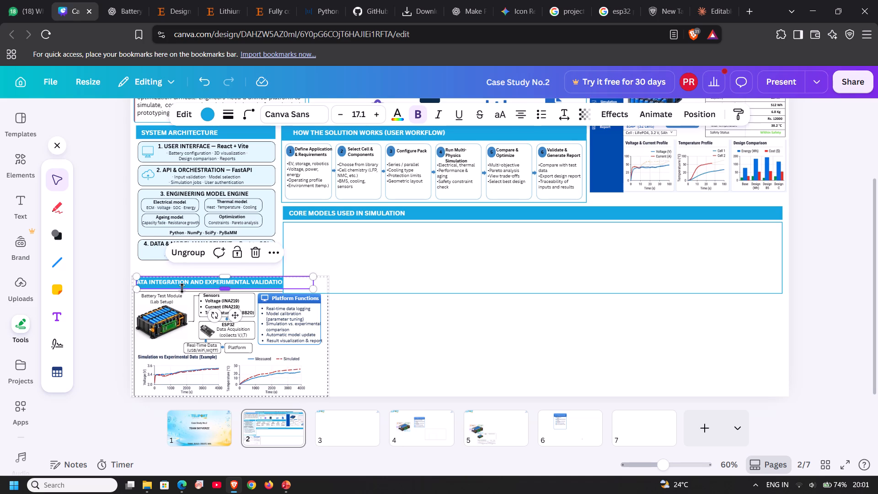
key(Left)
key(Left)
key(Left)
key(Left)
key(Left)
key(Left)
key(Left)
key(Left)
key(Left)
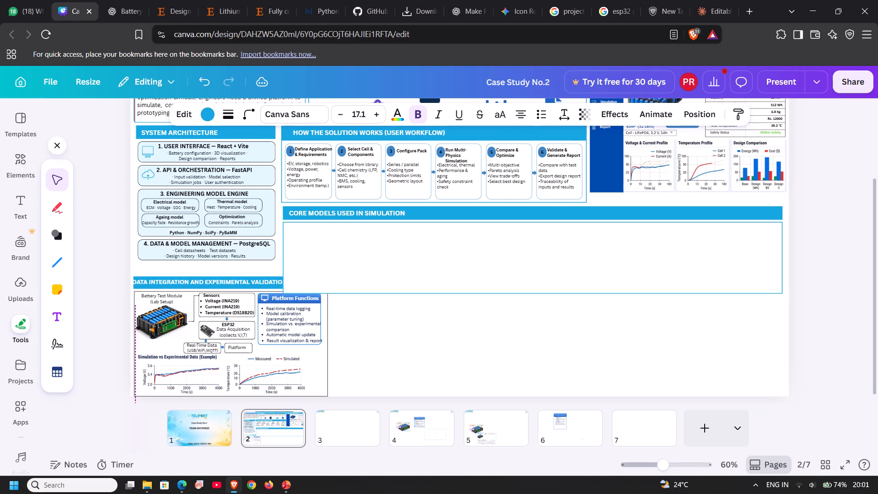
key(Left)
key(Left)
key(Left)
key(Left)
key(Left)
key(Left)
key(Left)
key(Left)
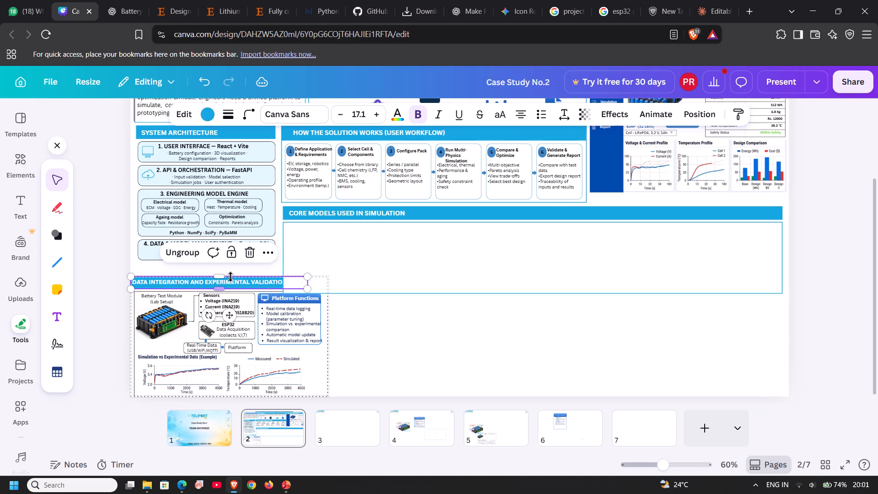
click(384, 325)
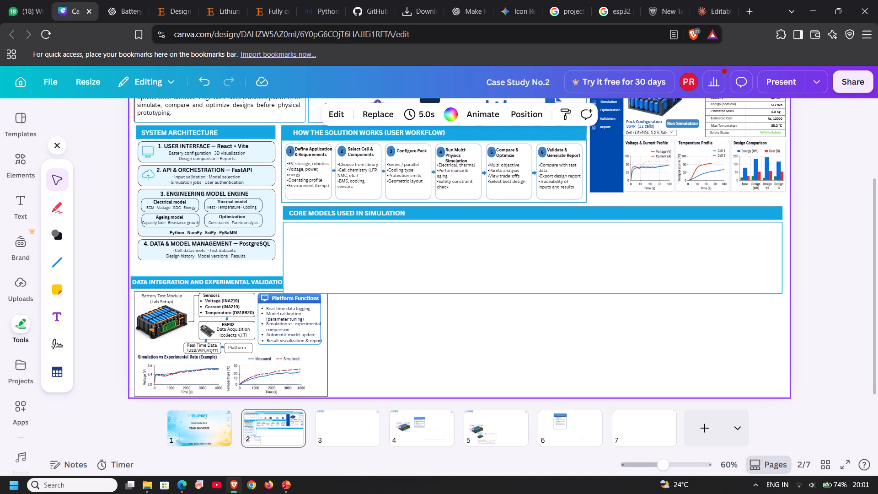
Abbreviate EXPERIMENTAL to EXP. in the data integration heading and narrow its text box to fit the shorter text.
click(230, 281)
click(230, 281)
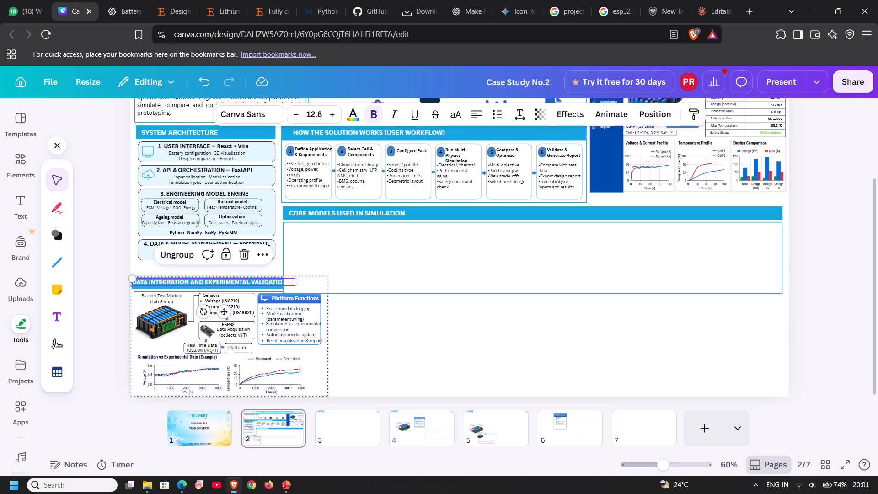
click(230, 281)
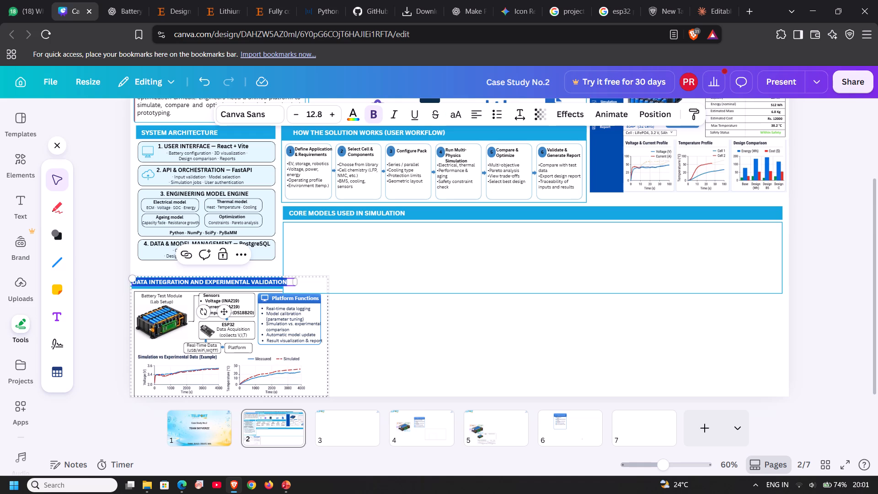
click(230, 281)
key(Right)
key(Right)
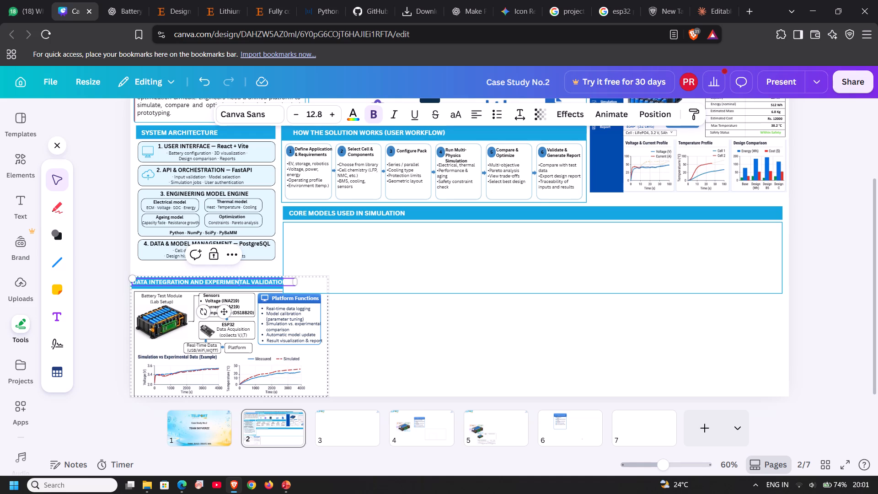
key(Right)
key(Right)
key(Right)
key(BackSpace)
key(BackSpace)
key(BackSpace)
key(BackSpace)
key(BackSpace)
key(BackSpace)
key(BackSpace)
key(BackSpace)
key(BackSpace)
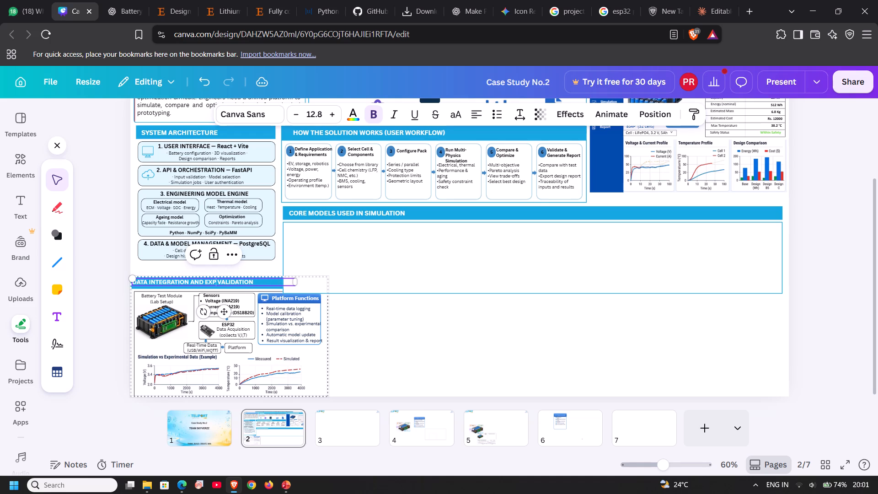
key(period)
drag(298, 282, 263, 280)
Replace AND with & so the heading reads DATA INTEGRATION & EXP. VALIDATION.
click(202, 285)
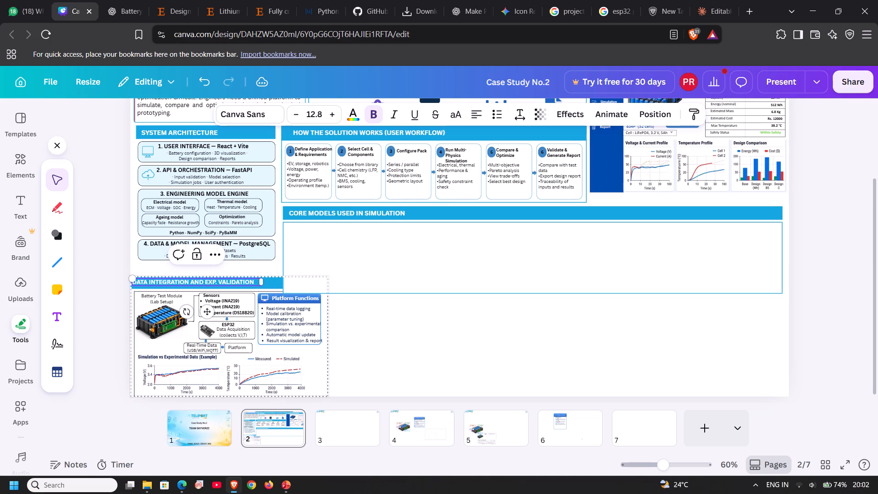
key(BackSpace)
key(BackSpace)
key(BackSpace)
key(BackSpace)
key(space)
key(shift+ampersand)
key(Right)
key(Right)
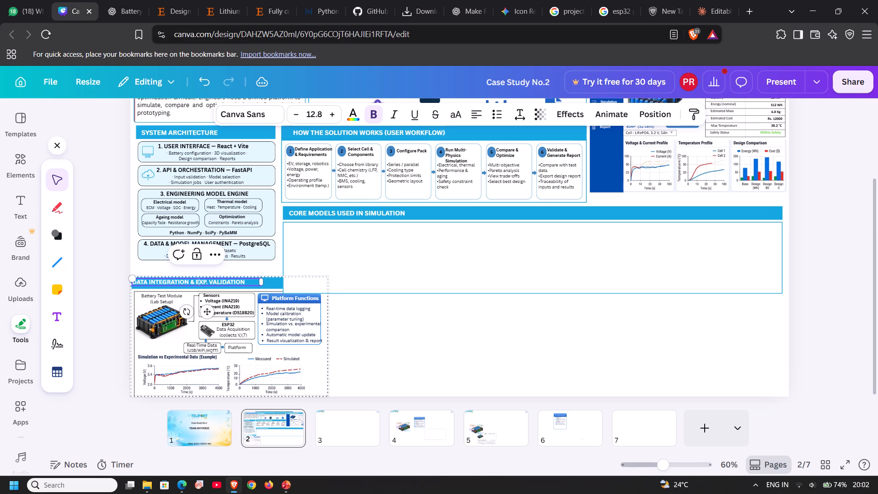
Replace the abbreviation EXP. with the full word EXPERIMENTAL in the data integration heading.
key(Right)
key(Right)
key(Right)
key(BackSpace)
text(erimenta)
key(BackSpace)
key(BackSpace)
key(BackSpace)
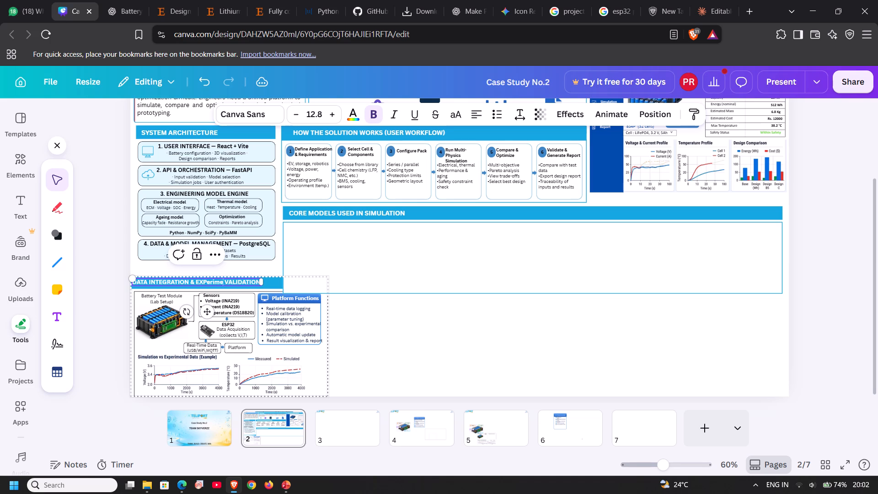
key(BackSpace)
key(BackSpace)
key(BackSpace)
key(BackSpace)
key(BackSpace)
text(ERIMENTAL)
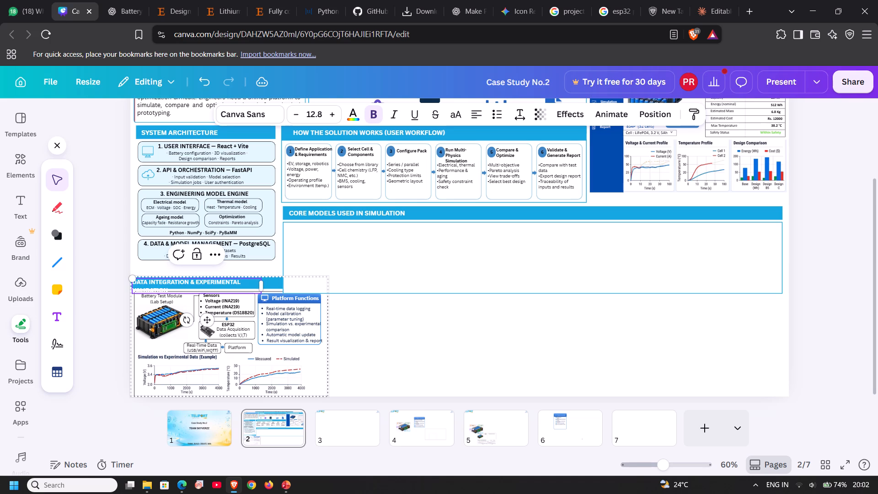
Widen the data integration heading's text box to about 434 so the full heading fits on one line.
drag(259, 287, 265, 288)
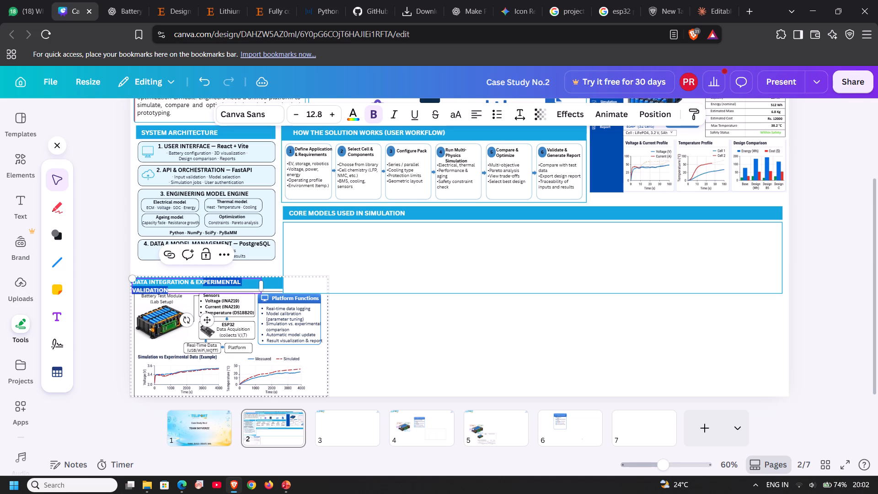
click(268, 280)
click(269, 285)
click(396, 314)
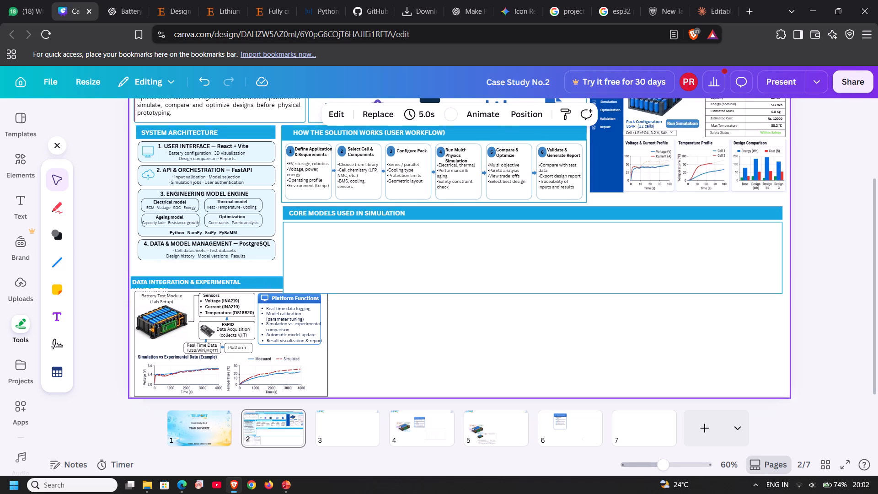
click(235, 280)
click(235, 280)
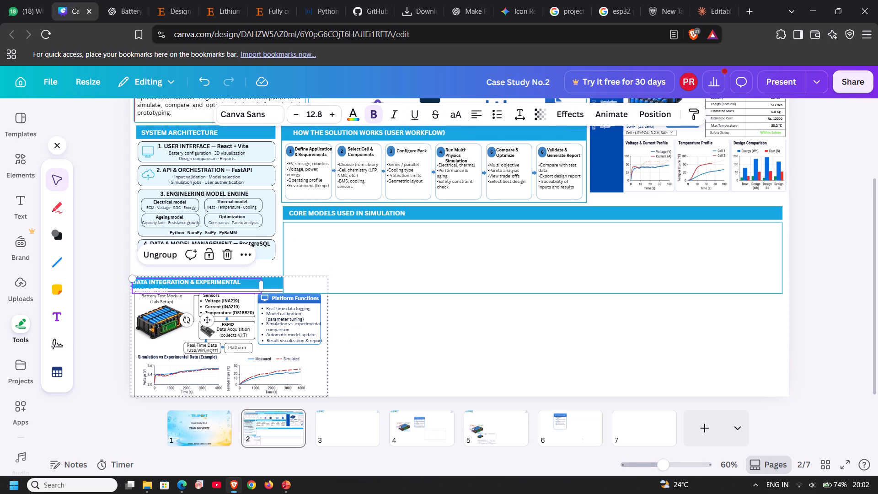
drag(262, 285, 281, 285)
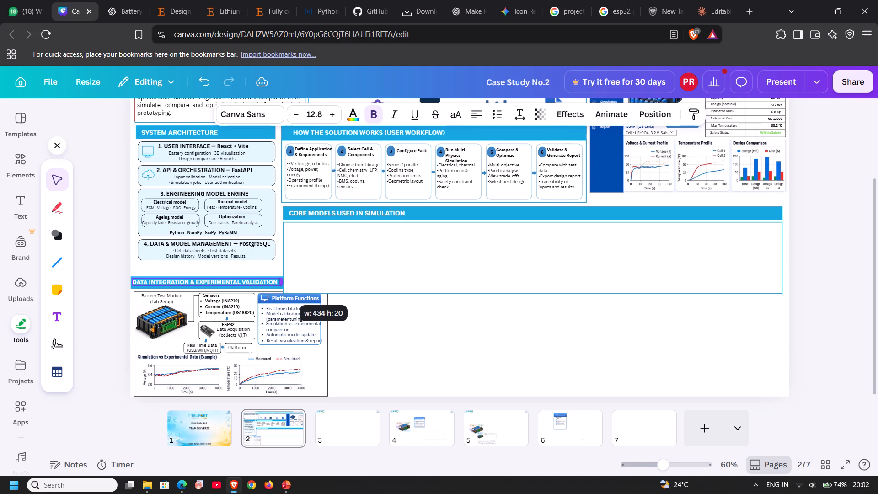
drag(281, 285, 282, 285)
click(393, 312)
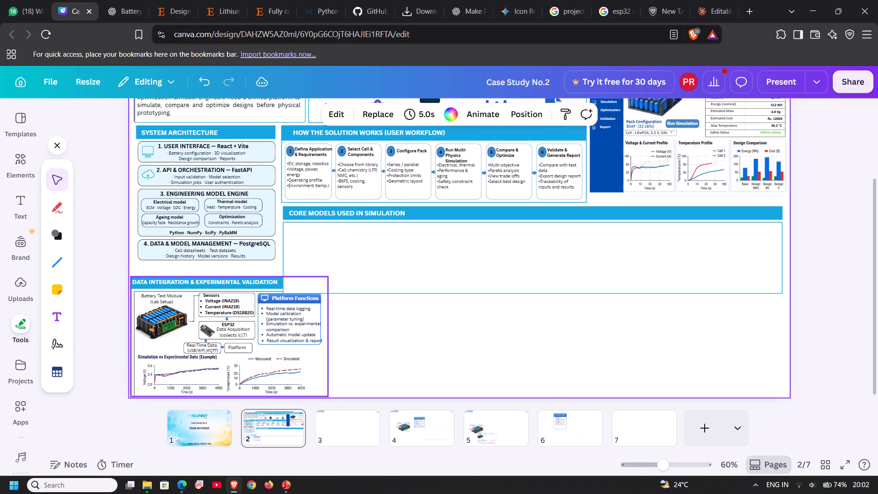
Nudge the DATA INTEGRATION & EXPERIMENTAL VALIDATION heading text slightly right within its blue bar.
double_click(276, 281)
key(Right)
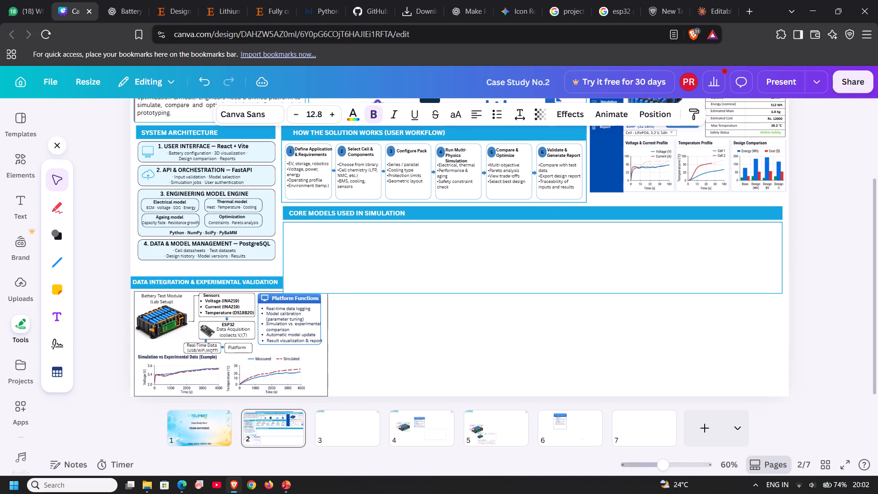
key(Right)
key(Right)
key(Right)
key(Right)
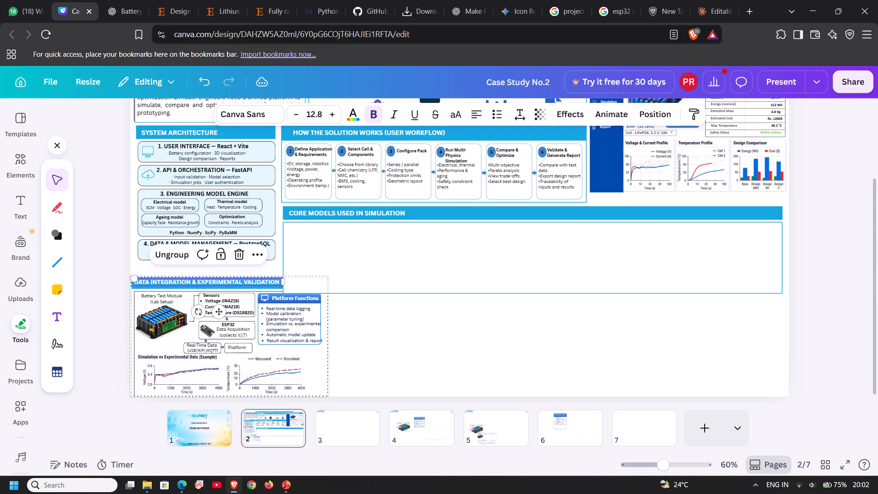
click(392, 335)
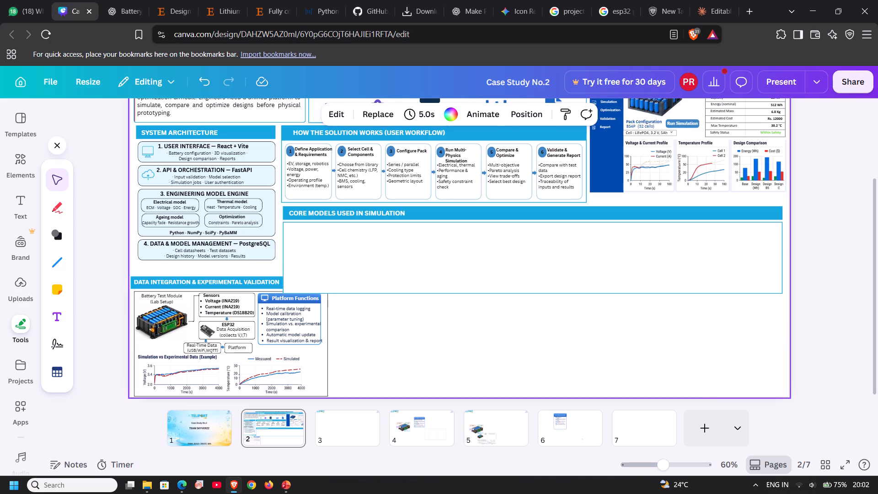
Preview page 2 in full-screen presentation view and return to editing.
click(848, 465)
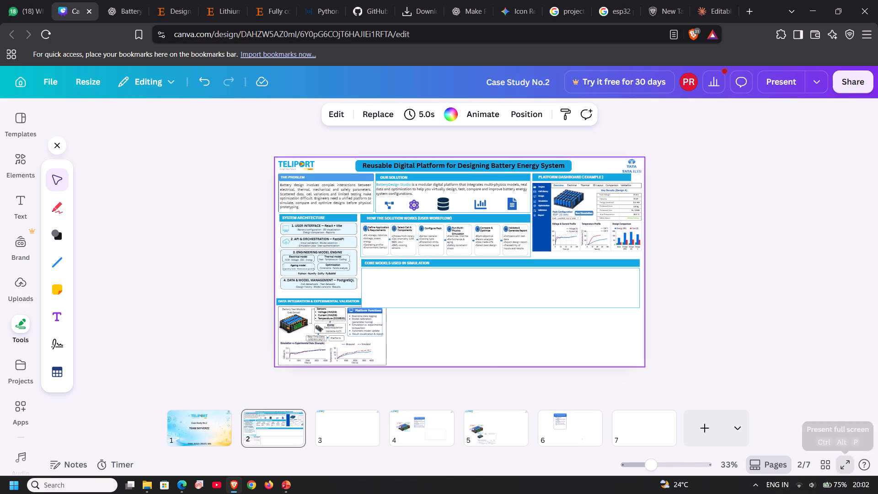
scroll(372, 399, down, 1)
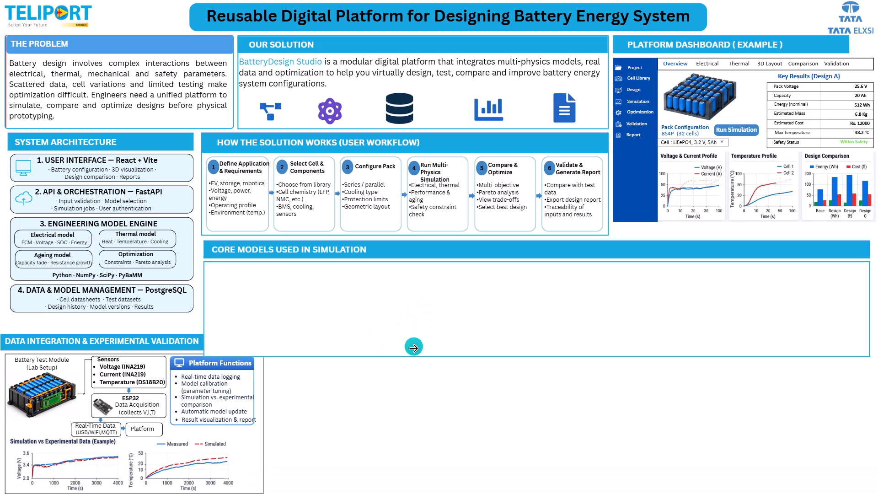
key(Escape)
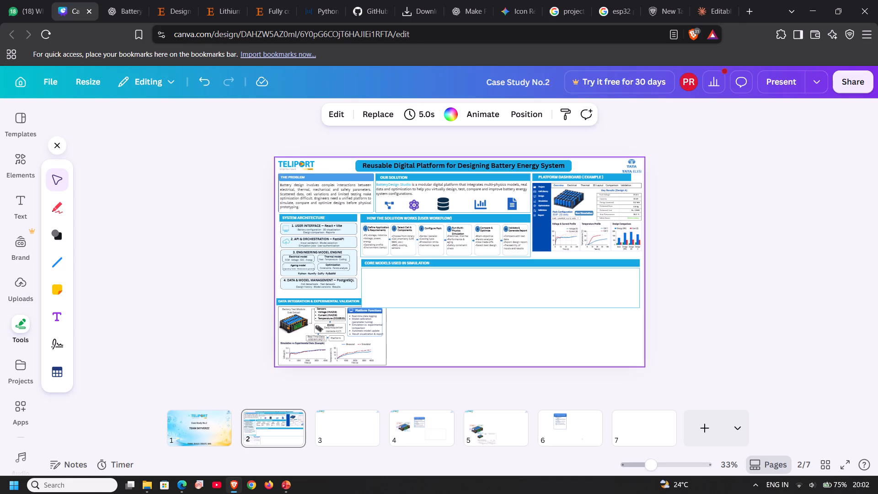
Nudge the Core Models heading bar and the empty outlined box beneath it slightly upward.
click(477, 263)
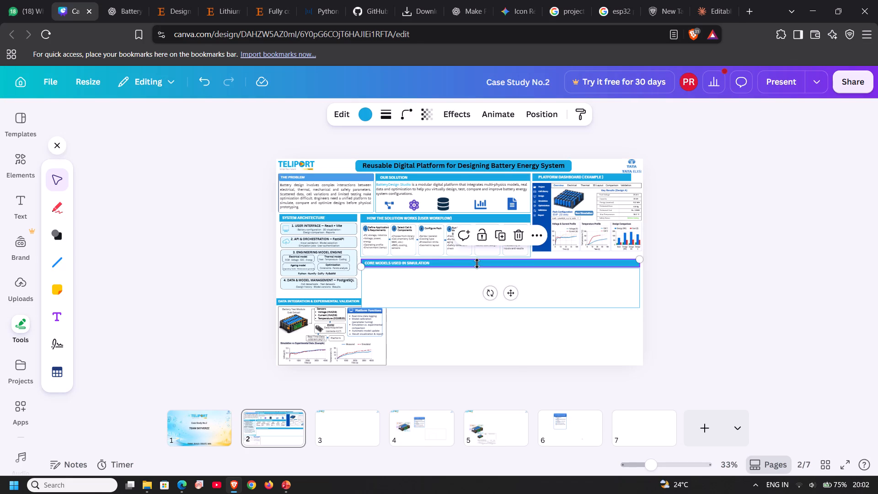
key(Up)
click(479, 295)
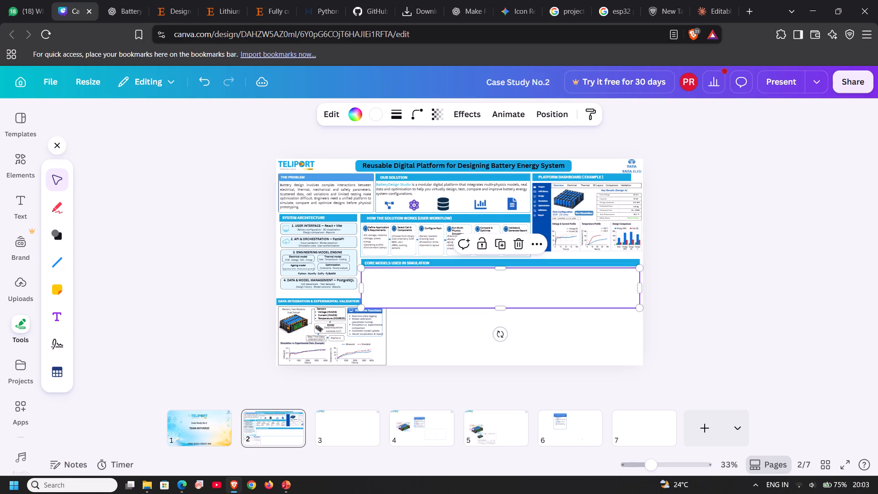
key(Up)
click(501, 337)
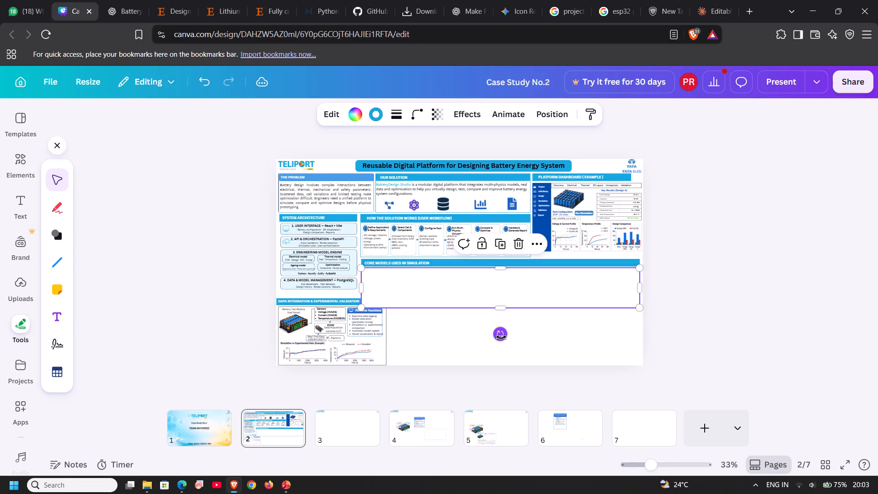
scroll(493, 443, right, 1)
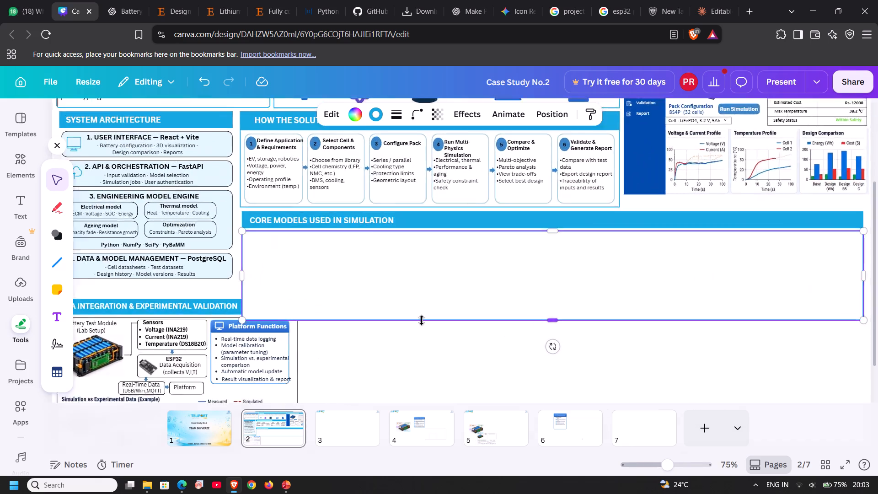
scroll(422, 320, right, 1)
click(439, 322)
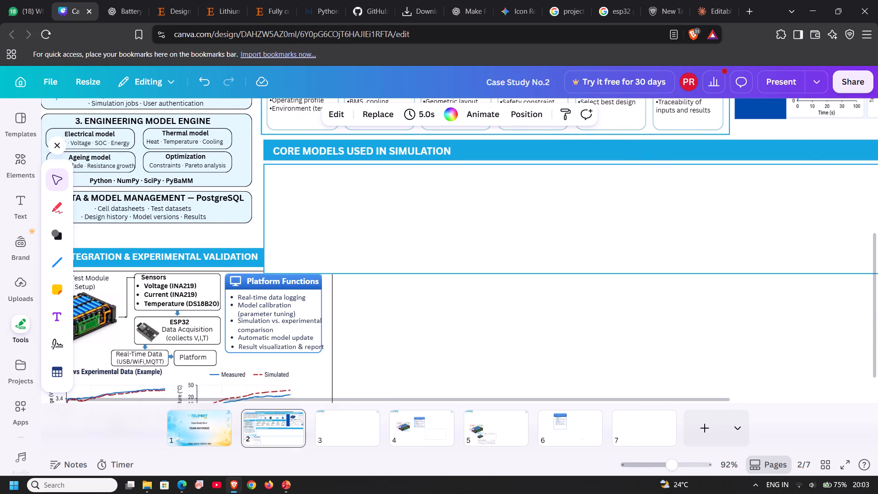
click(422, 231)
key(Up)
key(Up)
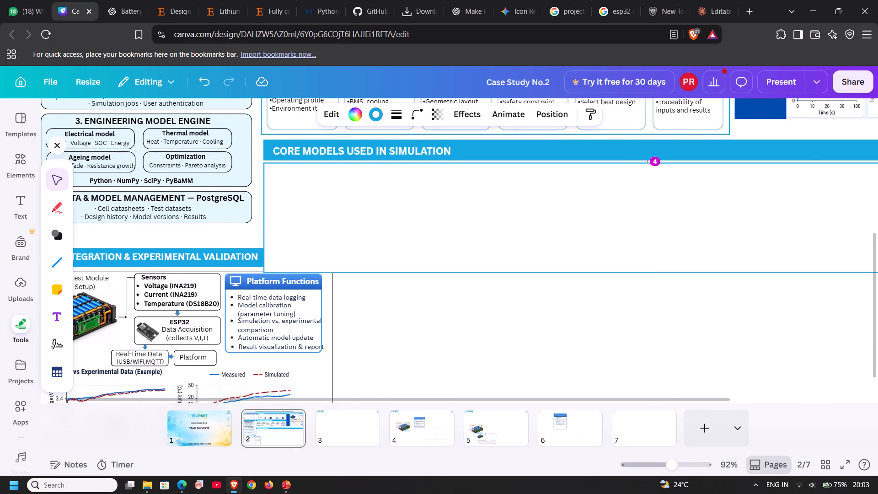
click(417, 335)
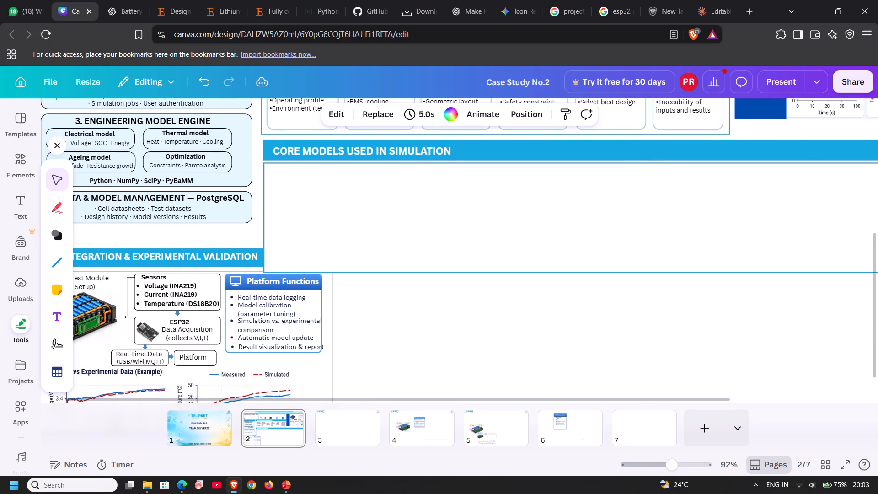
Widen the Platform Functions card's outline slightly to the right so it encloses the bullet text.
click(311, 328)
click(311, 328)
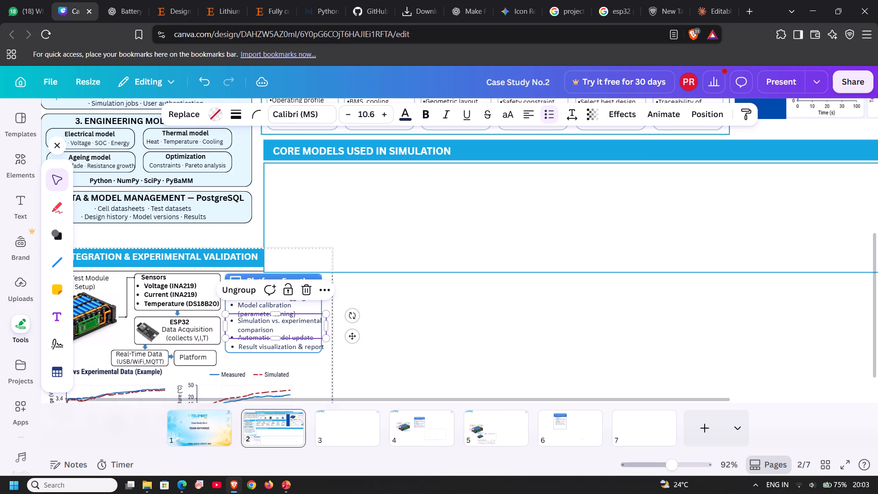
click(402, 303)
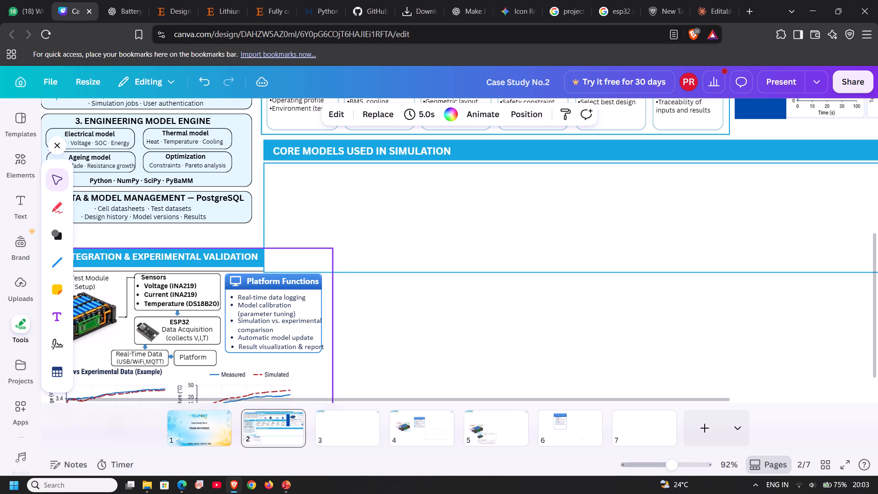
click(314, 304)
click(311, 303)
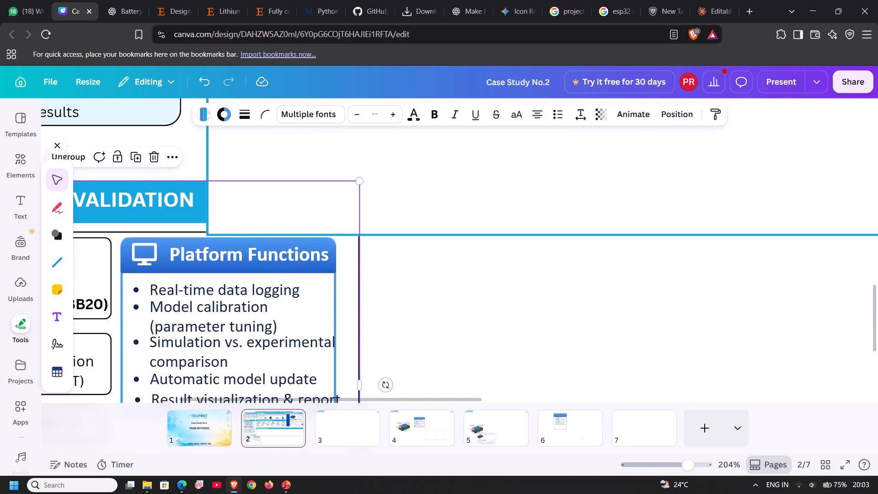
click(334, 278)
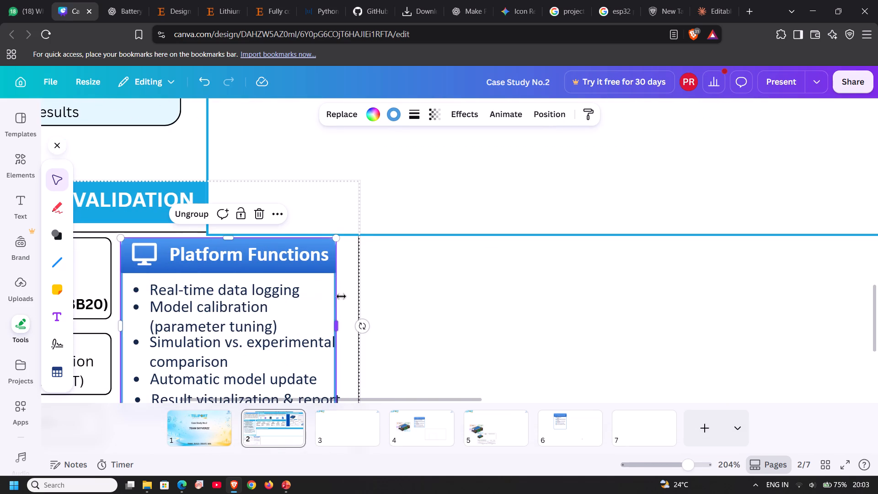
drag(335, 324, 341, 326)
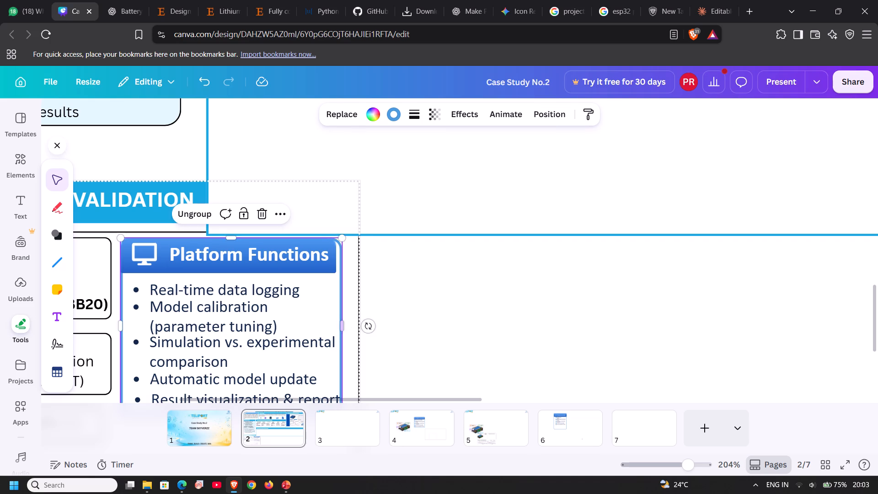
click(435, 298)
scroll(435, 298, down, 1)
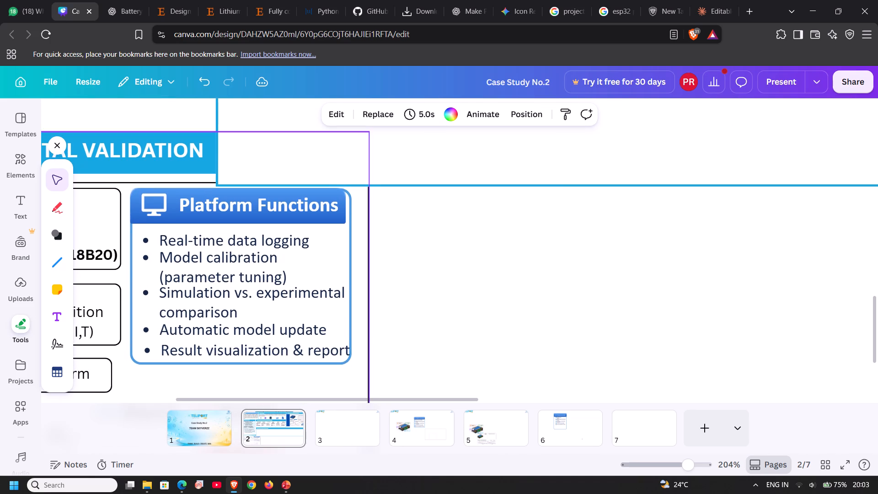
Extend the blue Platform Functions header bar to the right until it matches the widened card outline.
click(335, 219)
click(335, 219)
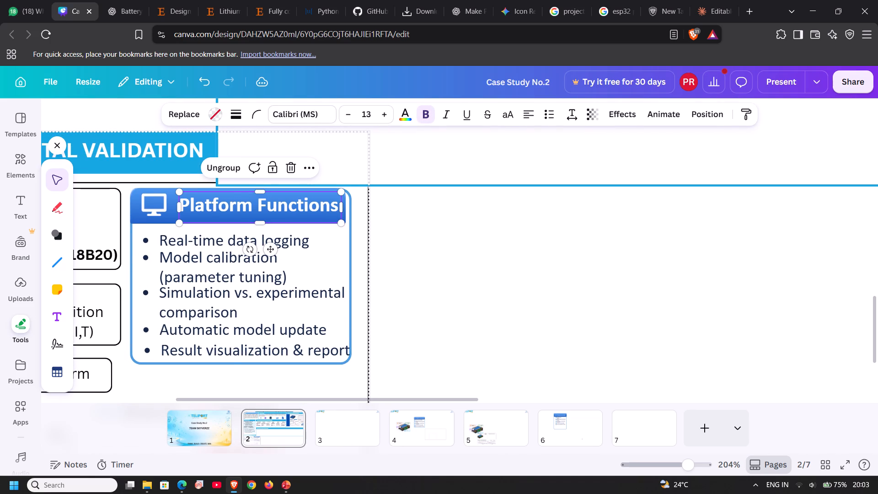
click(347, 217)
click(345, 217)
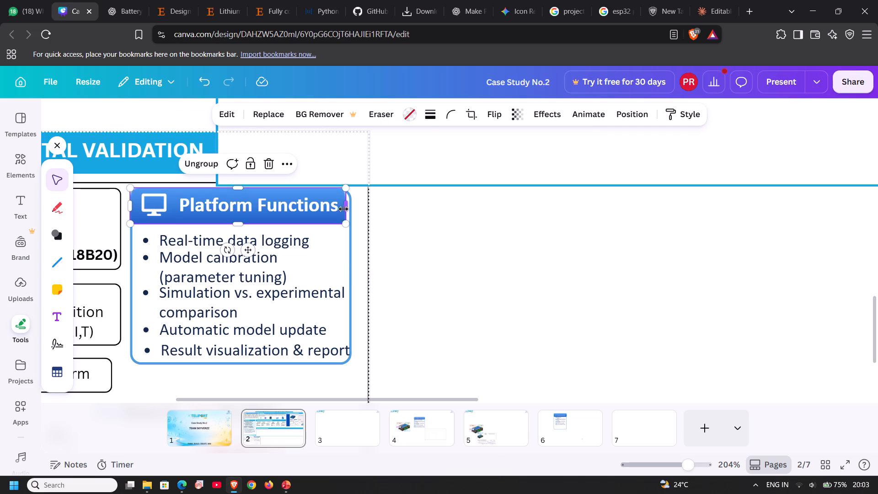
click(344, 206)
click(391, 210)
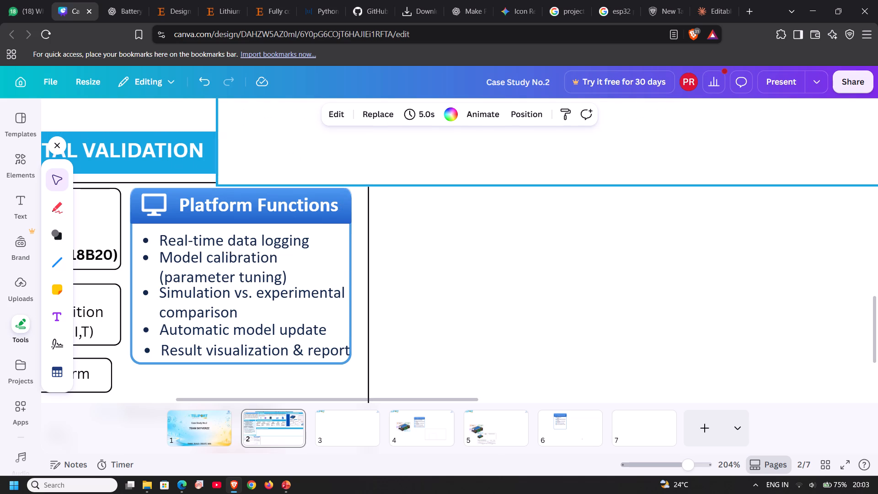
Shift the whole grouped data integration section slightly left.
scroll(426, 253, right, 1)
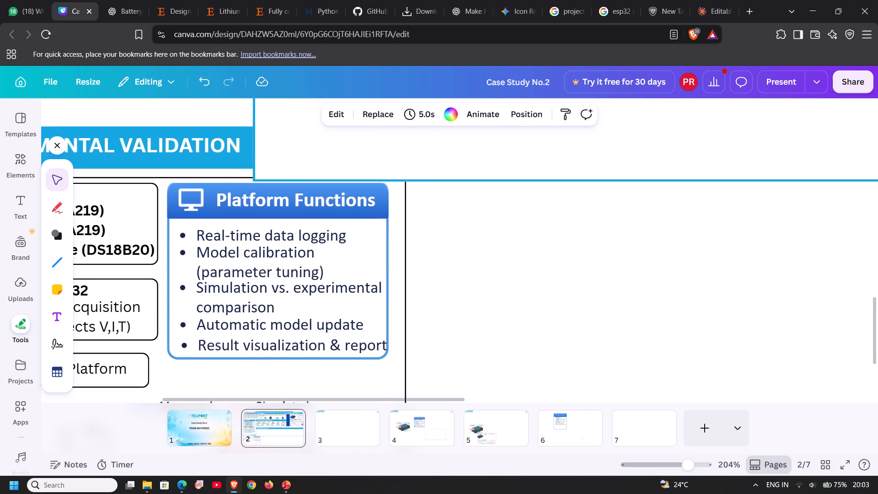
scroll(425, 253, right, 1)
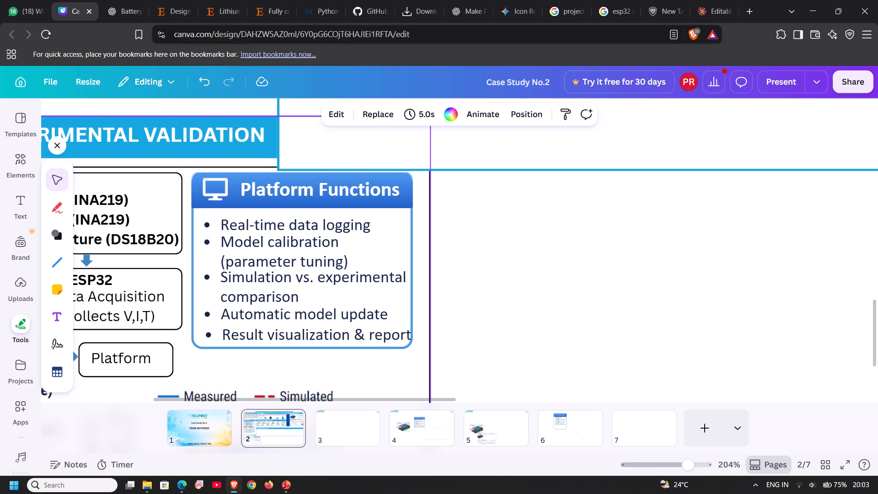
click(453, 308)
click(408, 358)
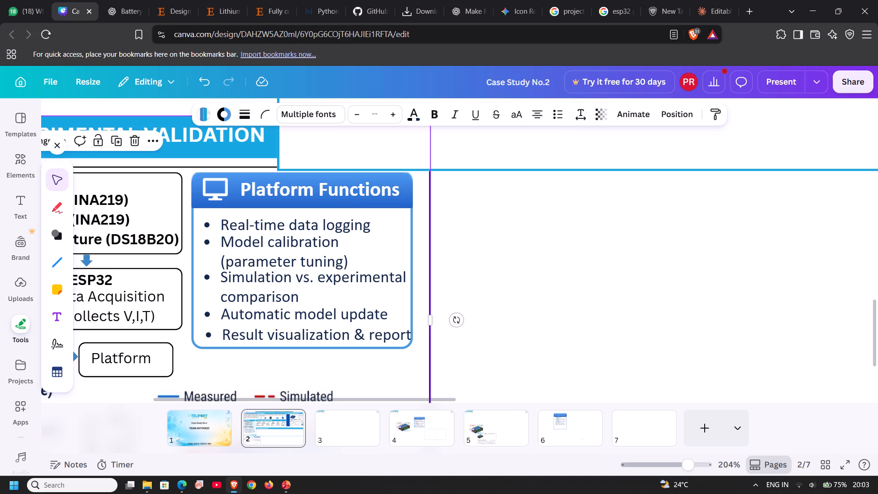
drag(416, 349, 410, 349)
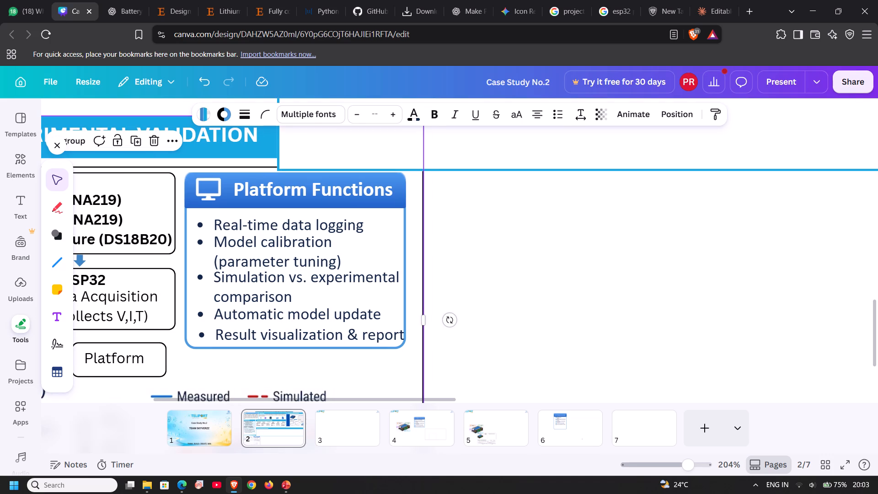
scroll(489, 308, right, 1)
click(554, 264)
Ungroup the data integration section into its separate elements.
scroll(554, 264, right, 1)
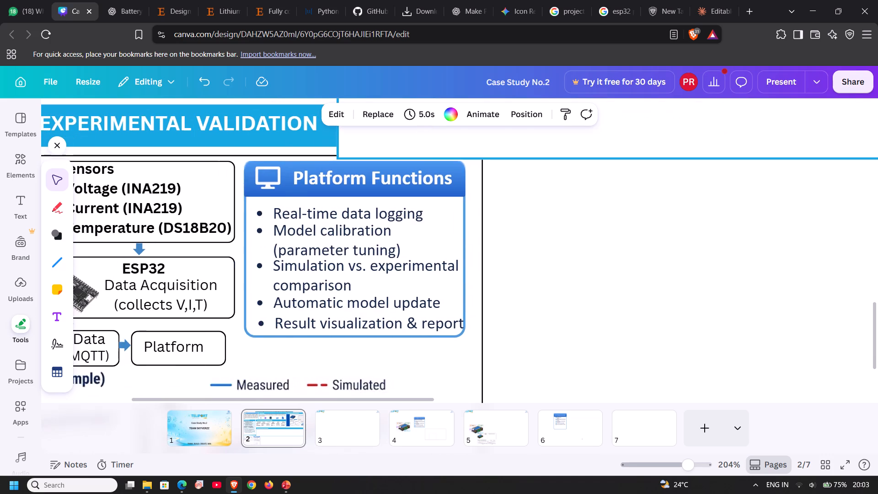
scroll(554, 264, right, 1)
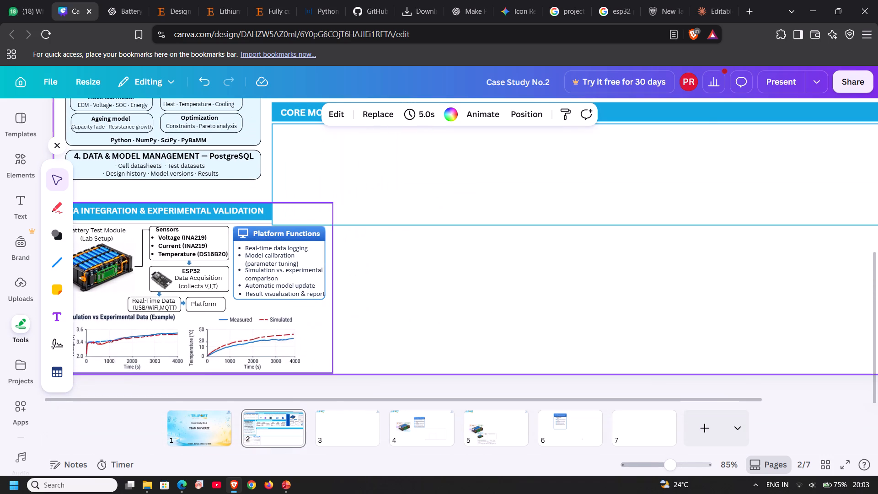
click(313, 336)
click(138, 198)
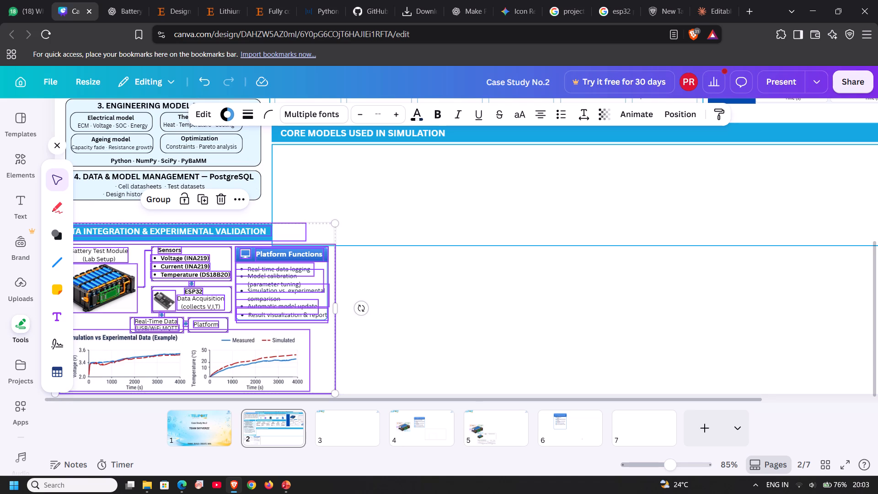
click(401, 309)
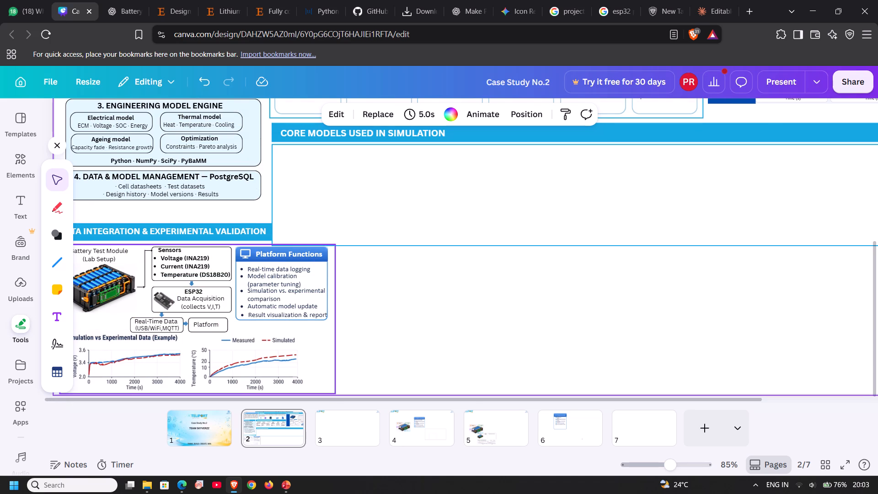
Move the section's black outlined rectangle to the right, clear of the diagram, Platform Functions card and graphs.
drag(323, 322, 574, 322)
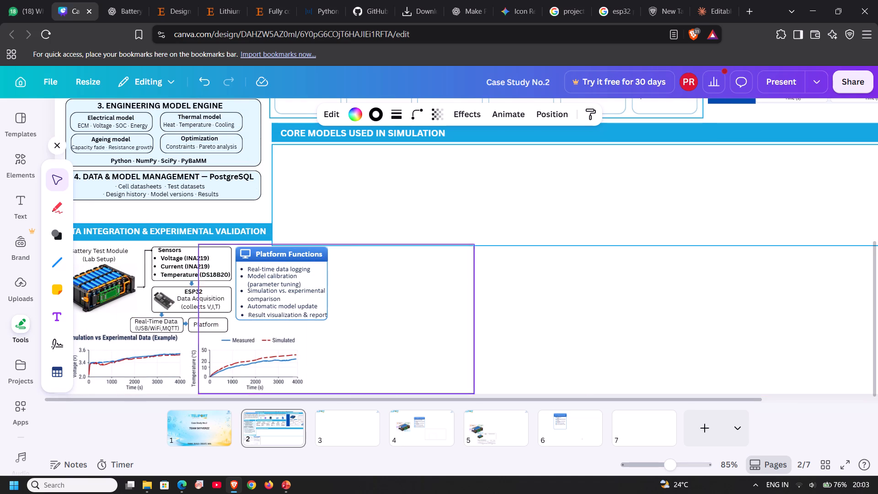
drag(574, 322, 764, 313)
Group all the elements of the Platform Functions card and nudge the card slightly down.
drag(321, 327, 293, 312)
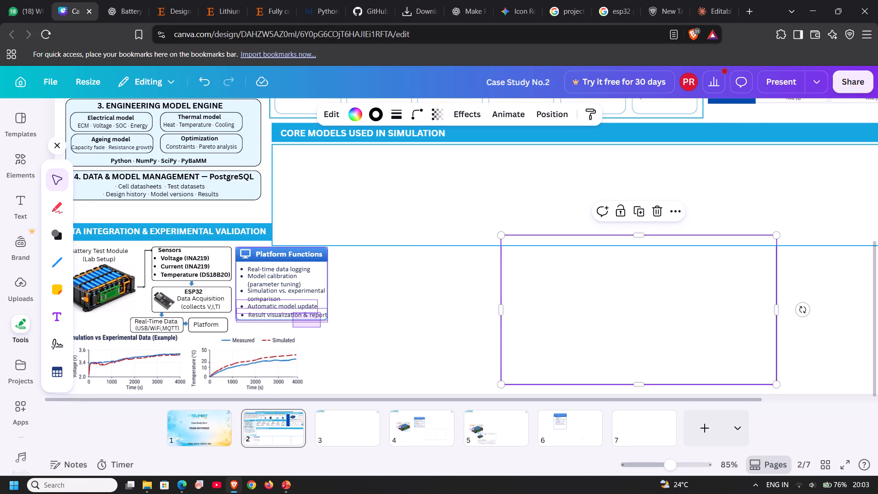
drag(293, 312, 245, 258)
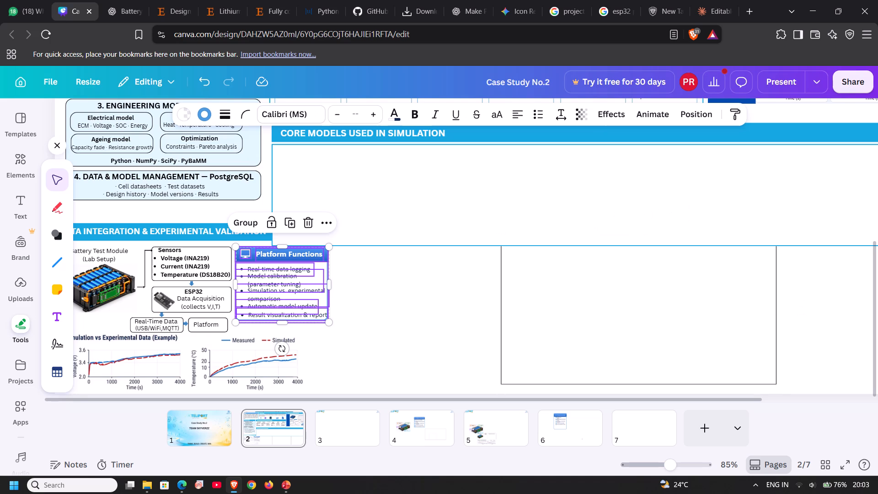
key(ctrl+g)
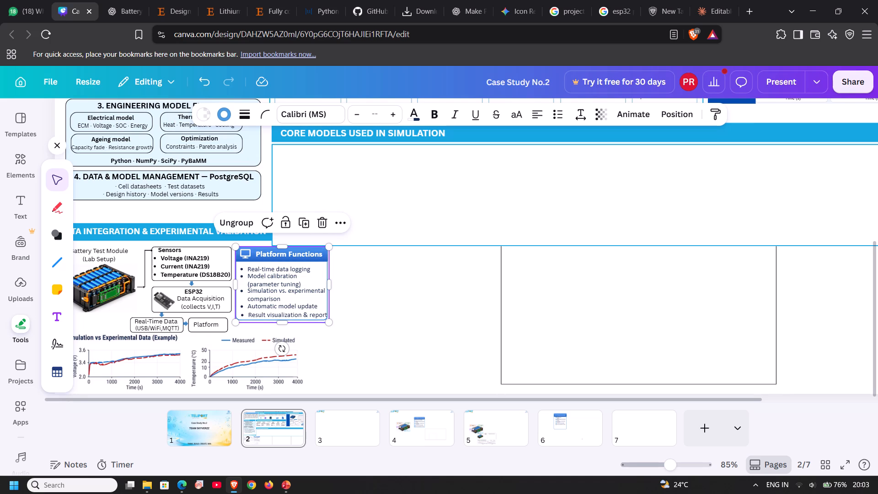
key(Down)
key(Down)
key(Down)
key(Down)
key(Down)
key(Down)
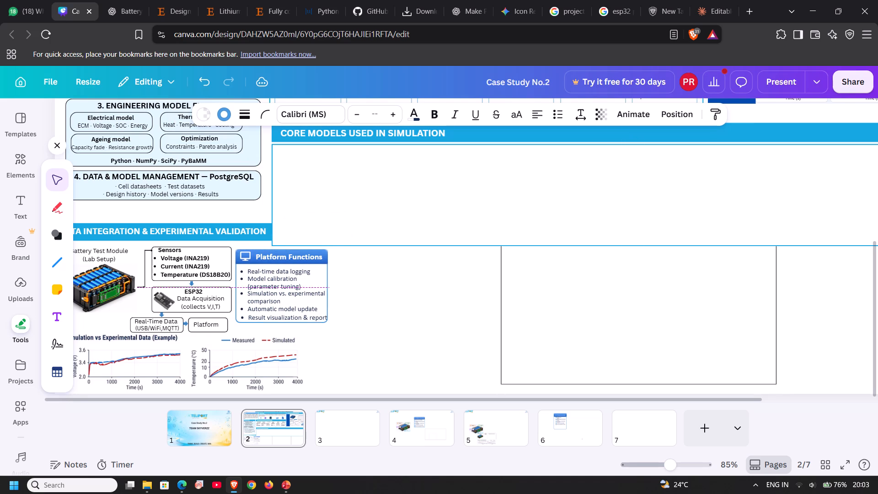
key(Down)
key(Down)
key(Down)
key(Down)
key(Down)
key(Down)
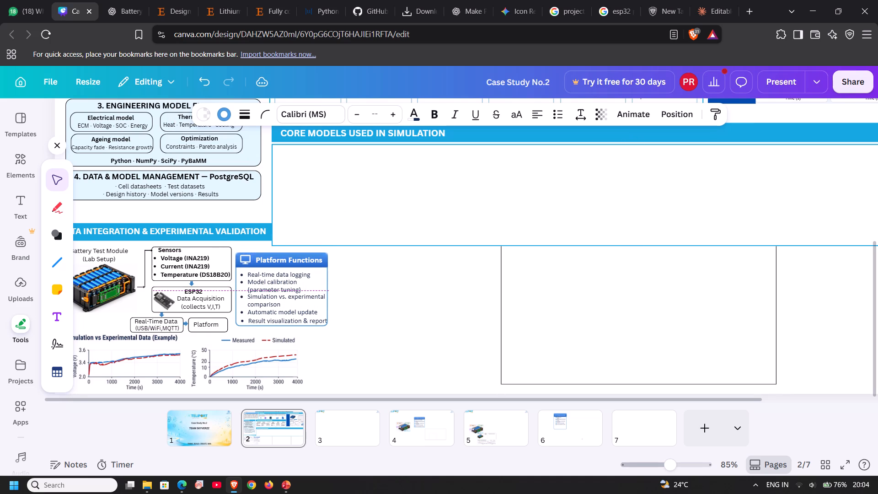
click(360, 262)
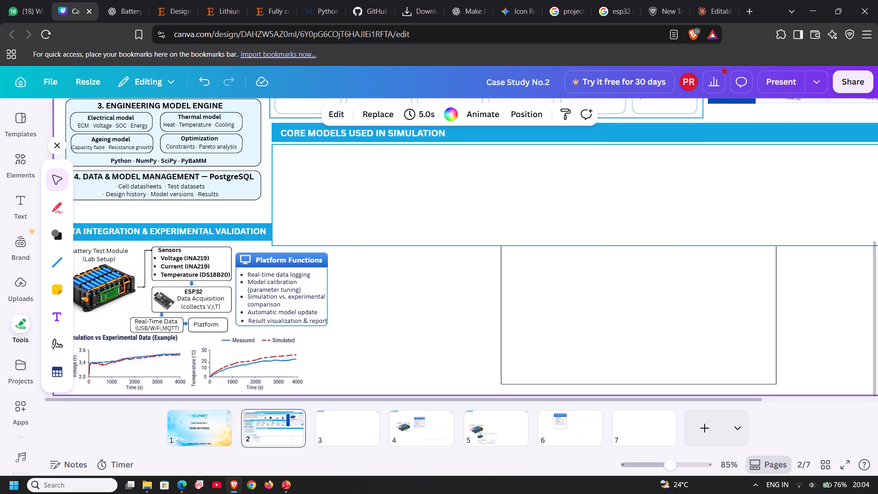
Shorten the Data Integration & Experimental Validation heading bar to about 444 wide, ending at the Core Models box's left edge.
click(268, 236)
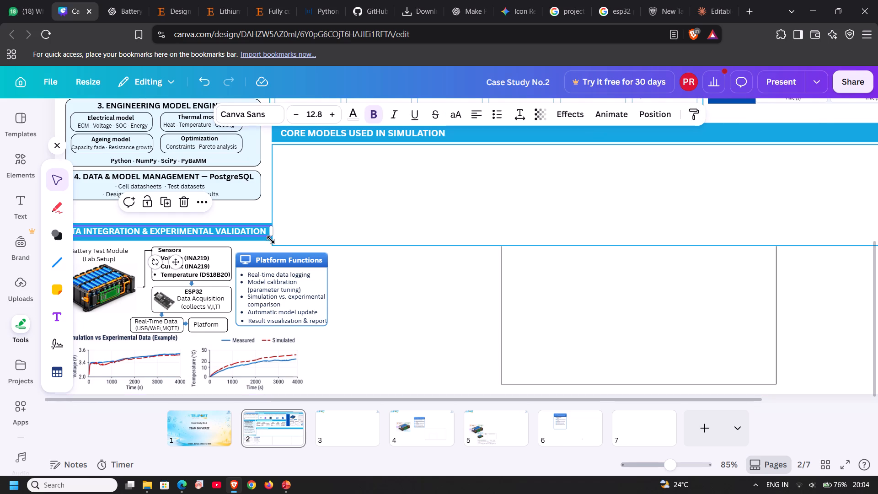
click(266, 241)
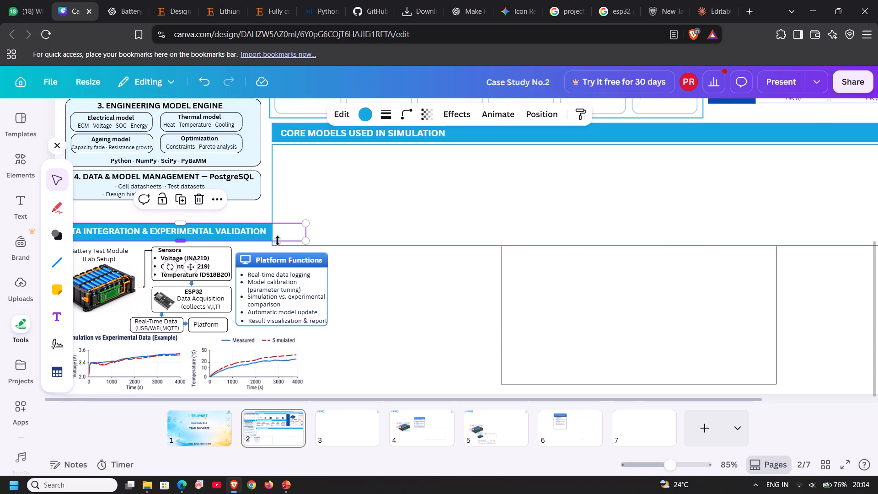
drag(306, 231, 269, 230)
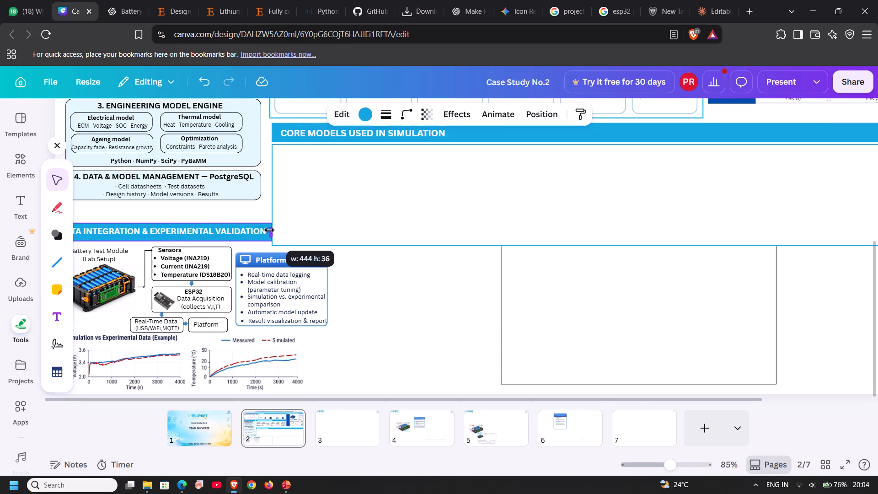
drag(269, 230, 271, 231)
click(346, 264)
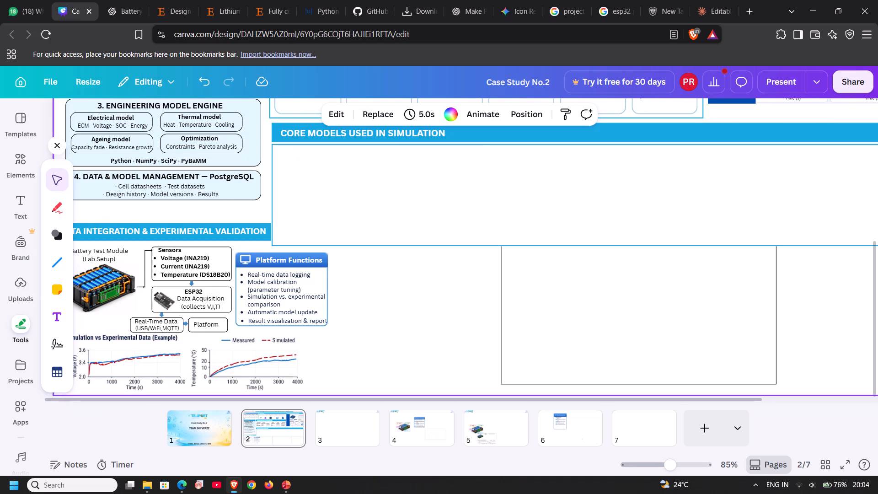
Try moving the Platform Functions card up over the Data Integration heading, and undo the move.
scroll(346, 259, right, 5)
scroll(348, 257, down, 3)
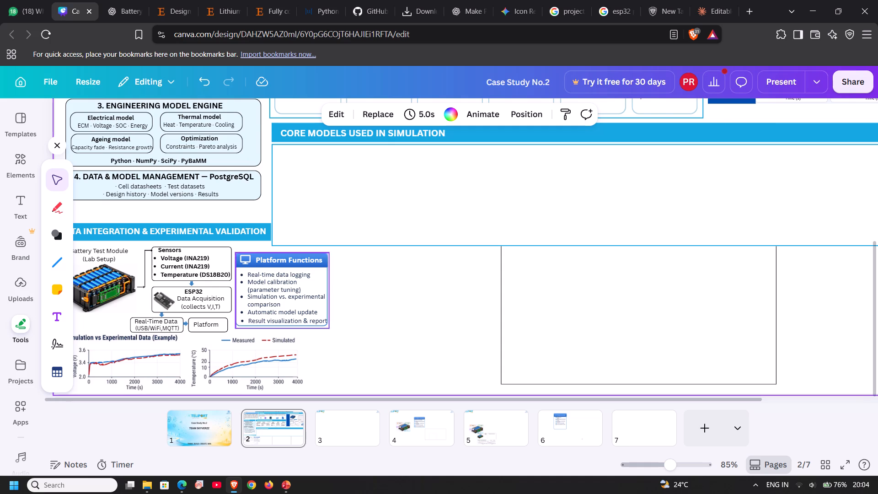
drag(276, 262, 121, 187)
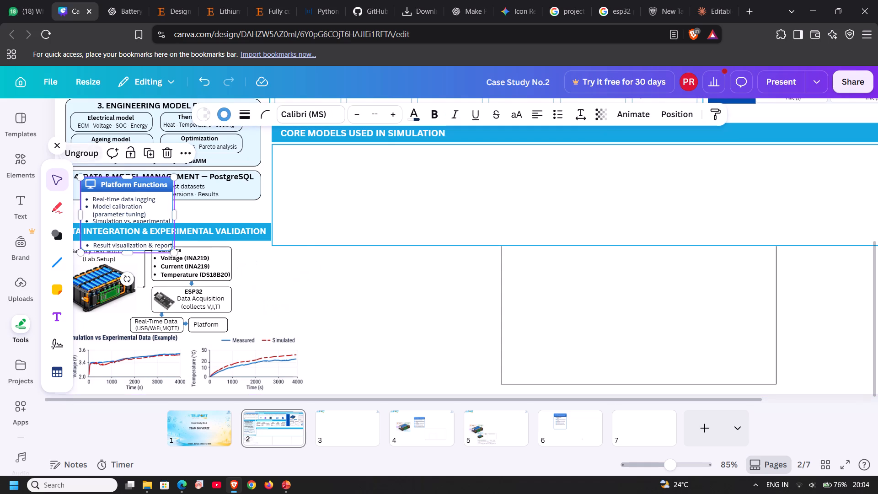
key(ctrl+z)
Close the floating drawing tools and trim both ends of the Data Integration heading bar to about 429 wide.
click(58, 150)
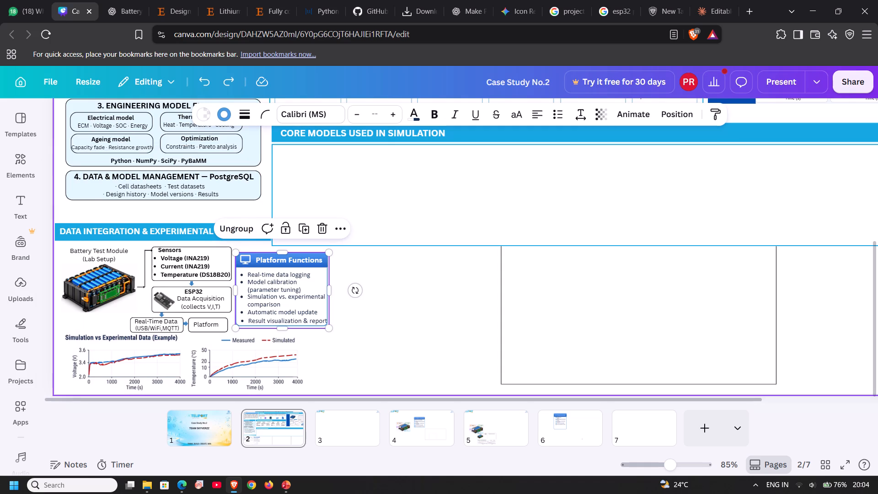
click(138, 204)
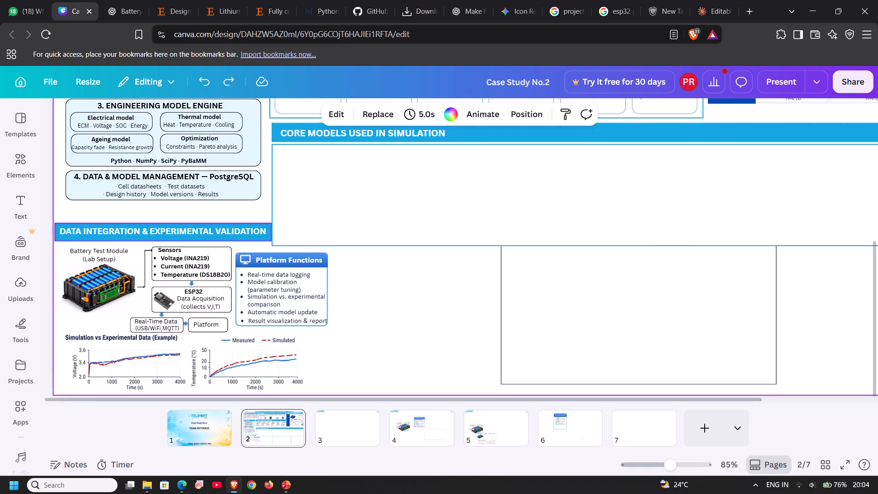
click(265, 239)
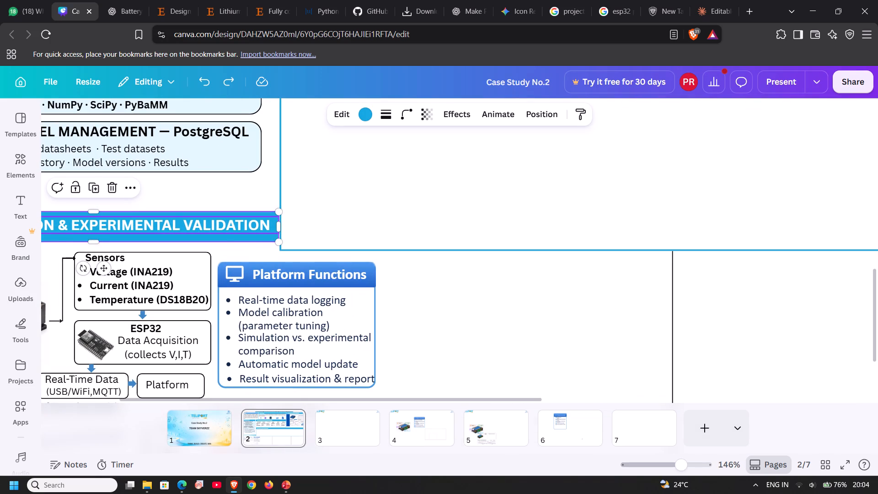
click(281, 226)
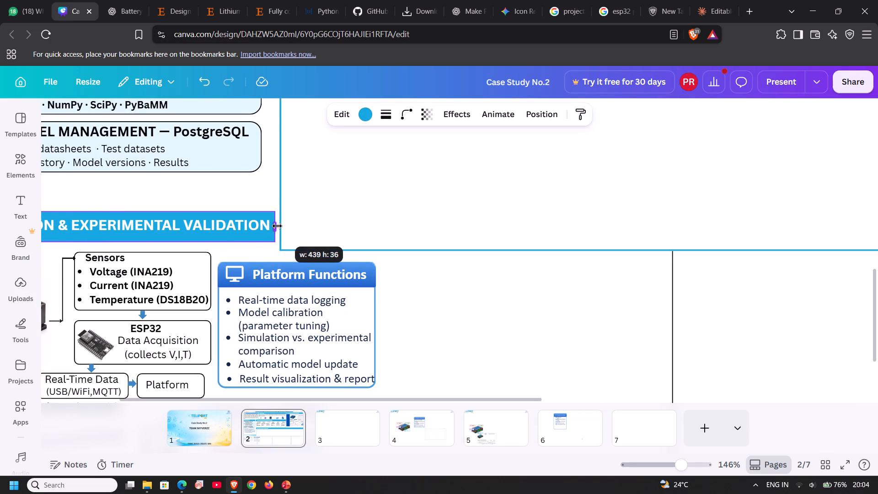
scroll(441, 291, right, 6)
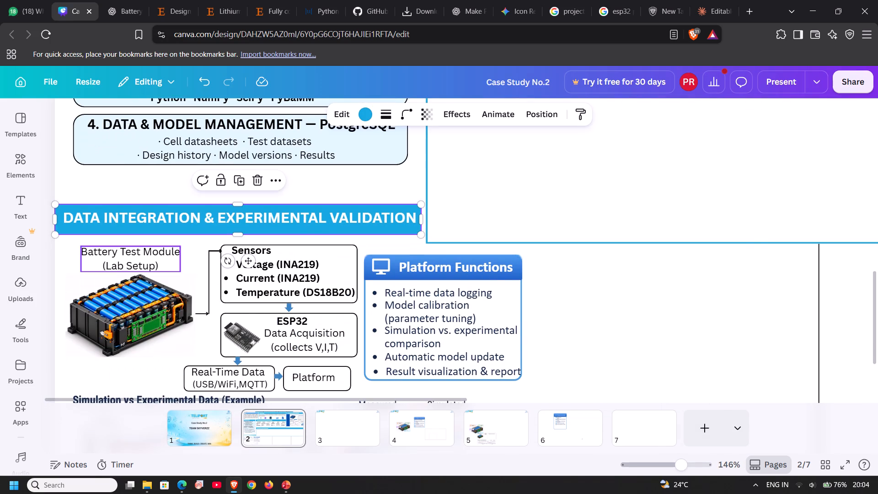
drag(55, 219, 57, 219)
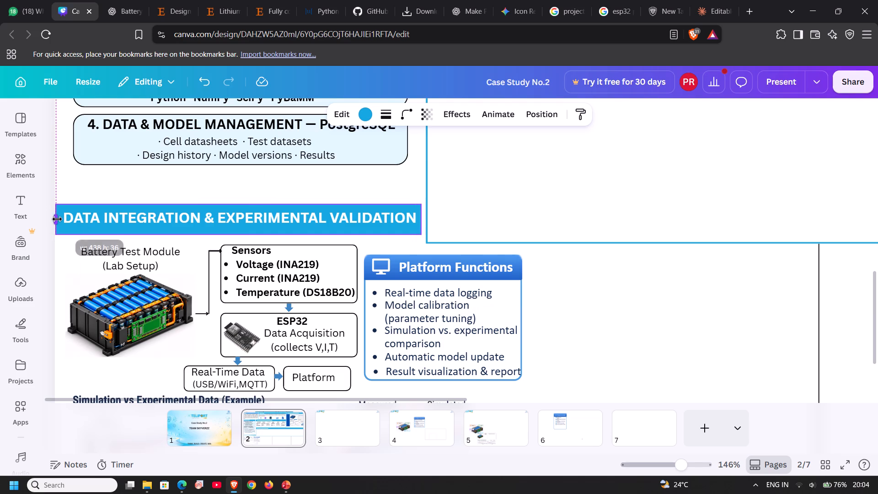
drag(57, 219, 58, 223)
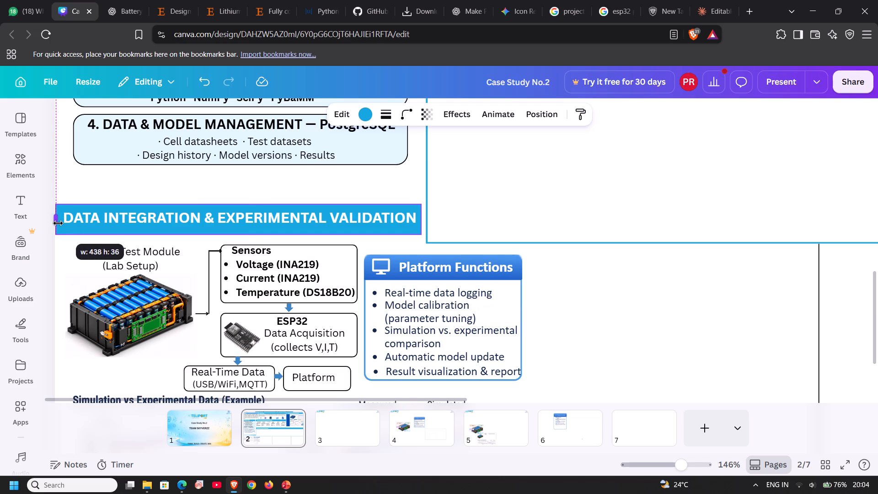
drag(58, 223, 60, 225)
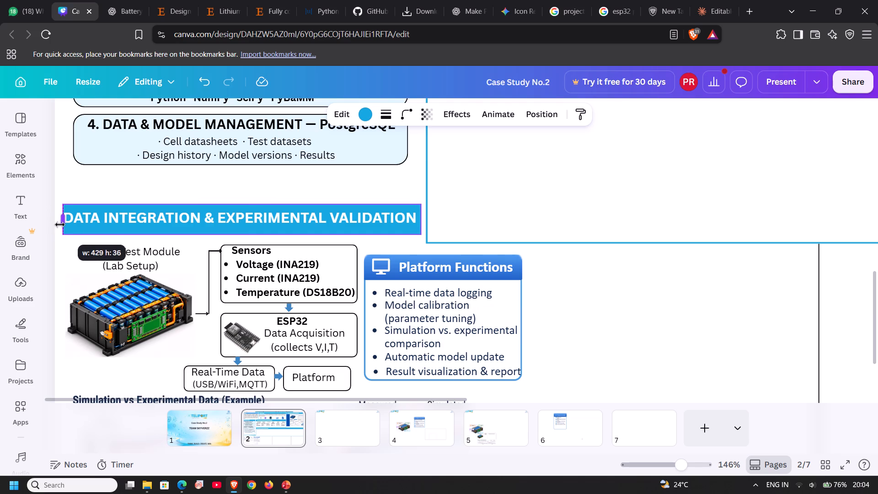
drag(60, 225, 59, 225)
click(106, 188)
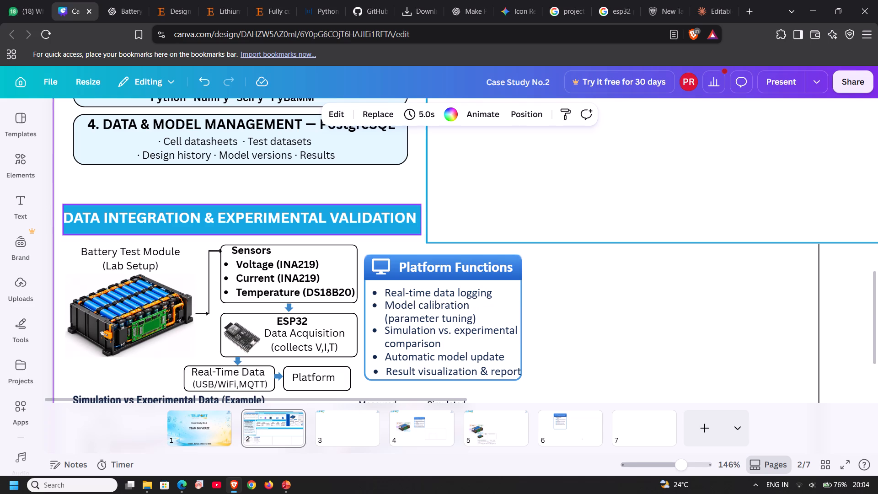
Nudge the Data Integration & Experimental Validation heading text slightly right to center it within the blue bar.
click(135, 219)
key(Right)
key(Right)
key(Right)
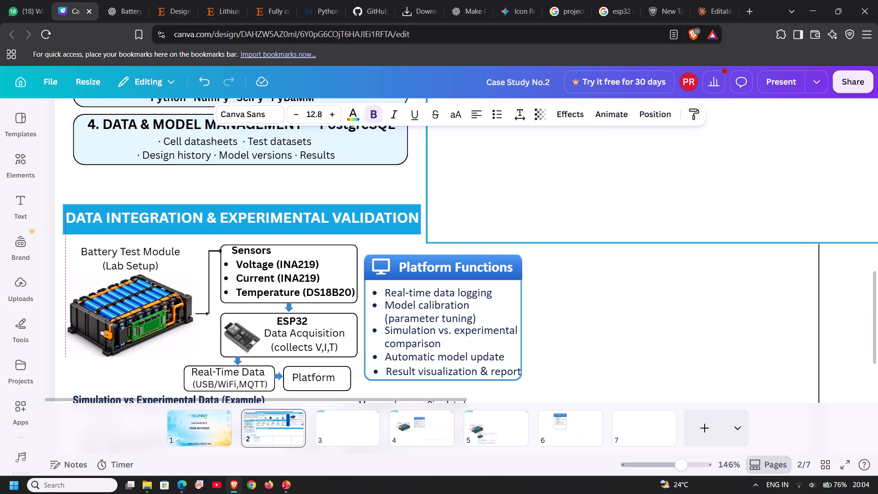
key(Left)
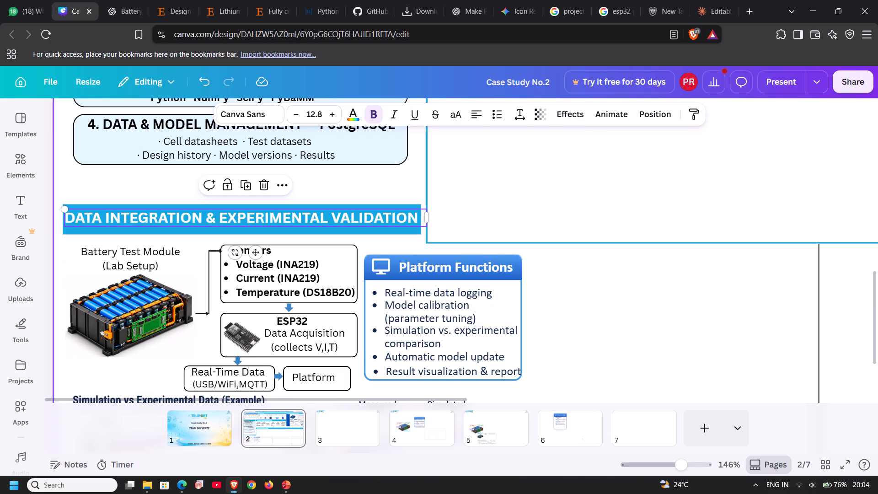
click(330, 185)
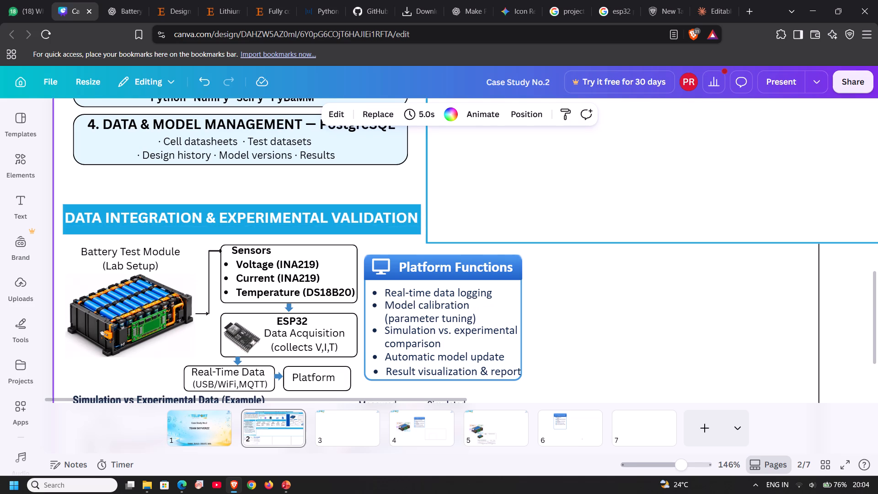
Group the Data Integration & Experimental Validation bar with its text and nudge the group four steps left.
drag(83, 197, 106, 222)
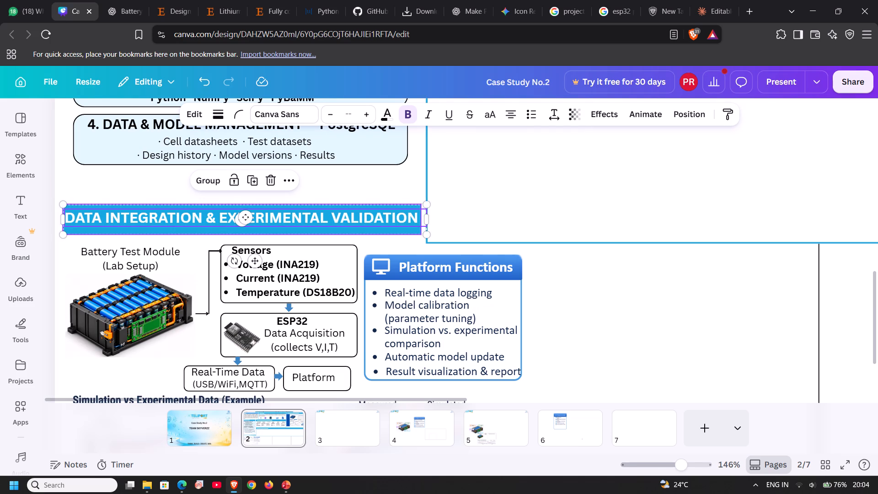
key(ctrl+g)
key(Left)
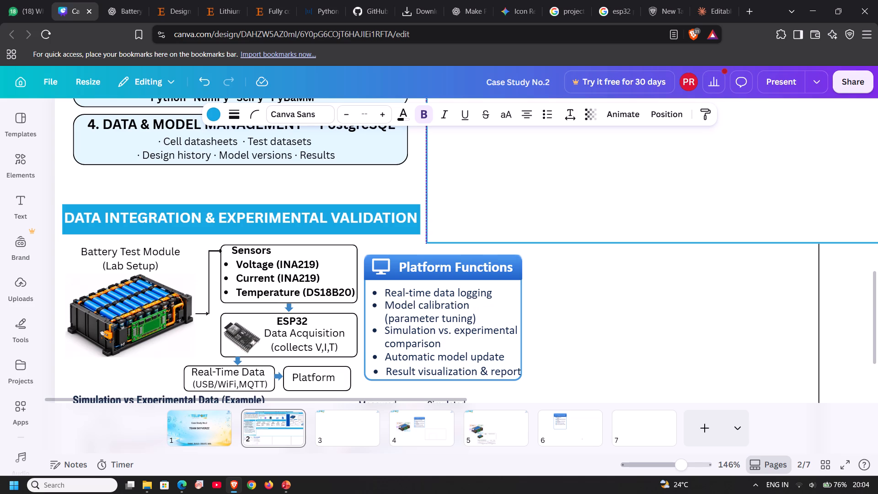
key(Left)
key(Left)
key(Left)
click(603, 300)
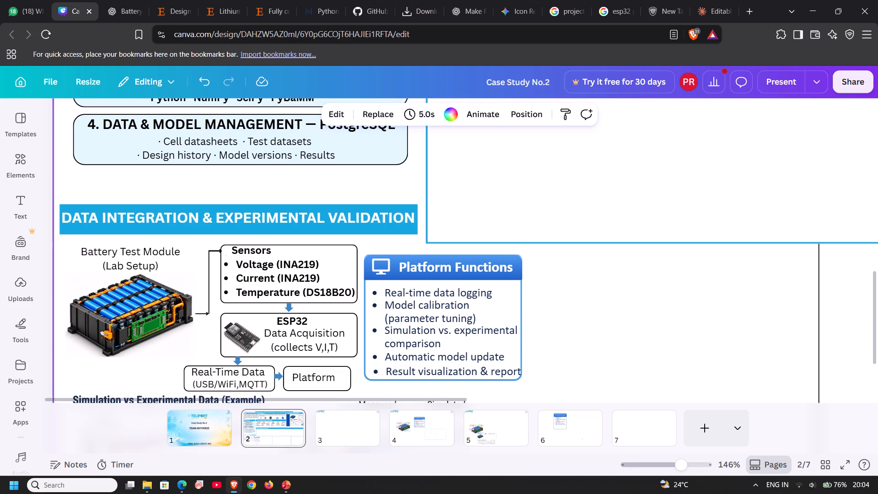
Move the empty black rectangle outline around the data integration content, just below the heading and aligned with the bar's left end.
scroll(604, 301, right, 3)
drag(528, 297, 527, 297)
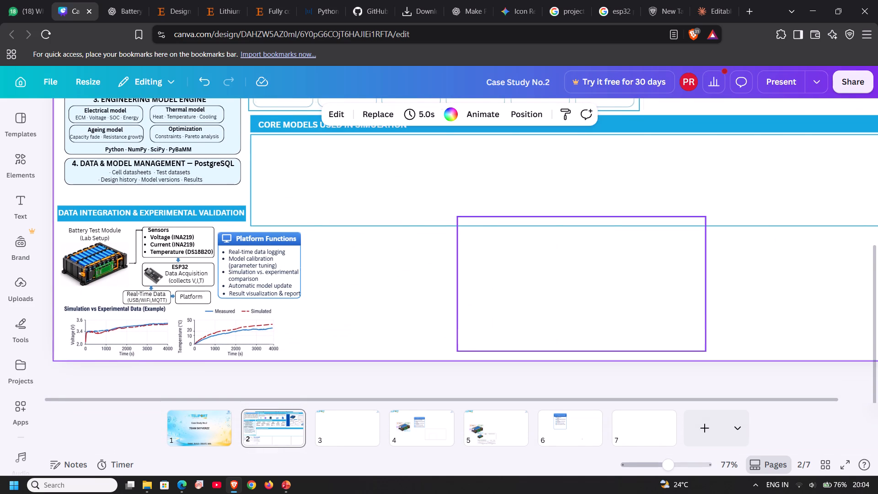
drag(527, 297, 123, 279)
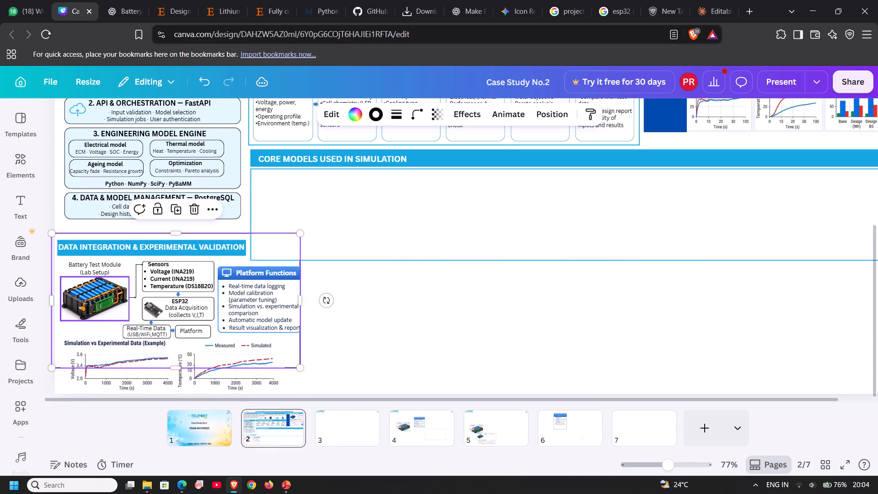
click(396, 317)
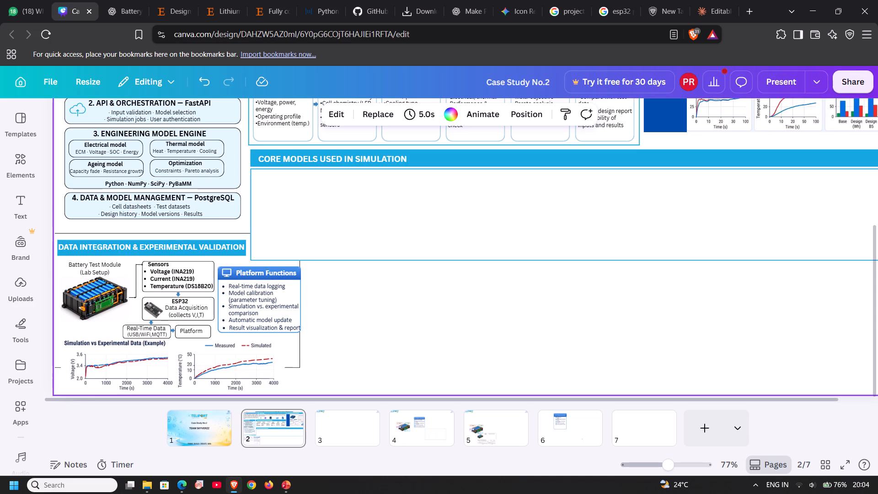
drag(294, 348, 296, 355)
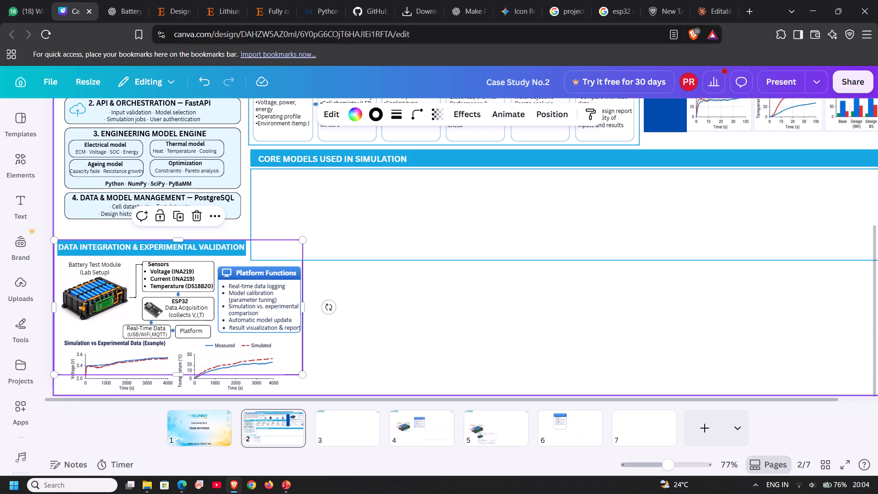
scroll(382, 339, down, 1)
click(392, 332)
drag(290, 345, 294, 360)
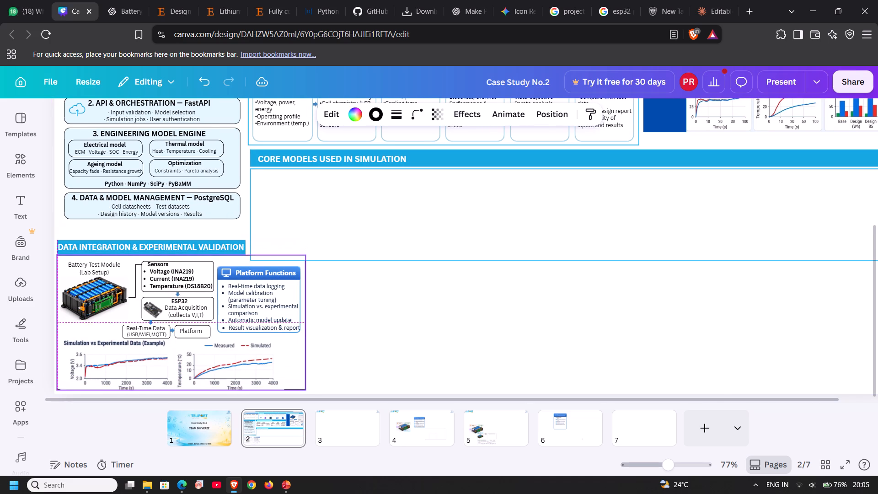
drag(294, 360, 294, 365)
click(391, 344)
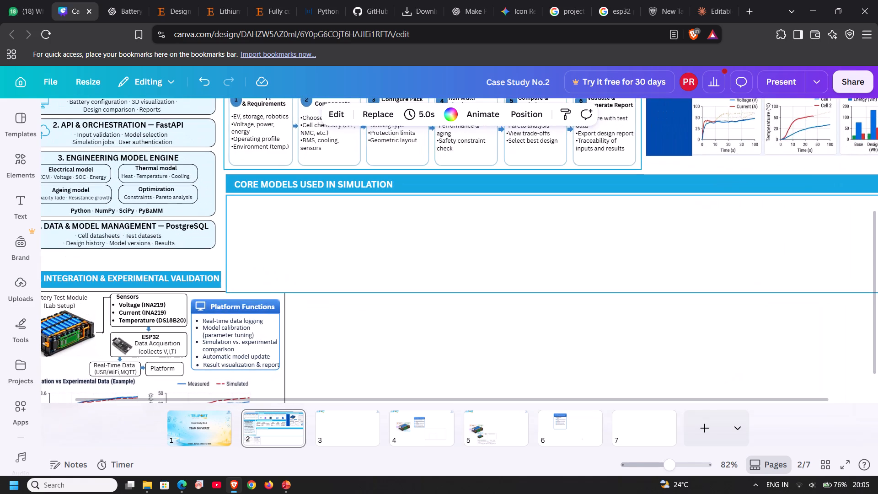
Stretch the grouped Data Integration heading at both ends, bringing its right end to the Core Models box and its left end slightly outward.
scroll(413, 336, right, 6)
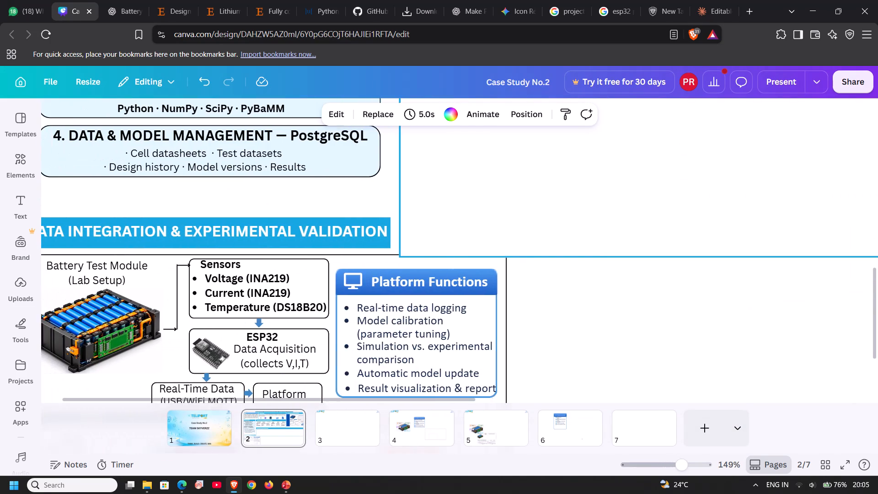
scroll(413, 336, right, 2)
scroll(325, 275, right, 3)
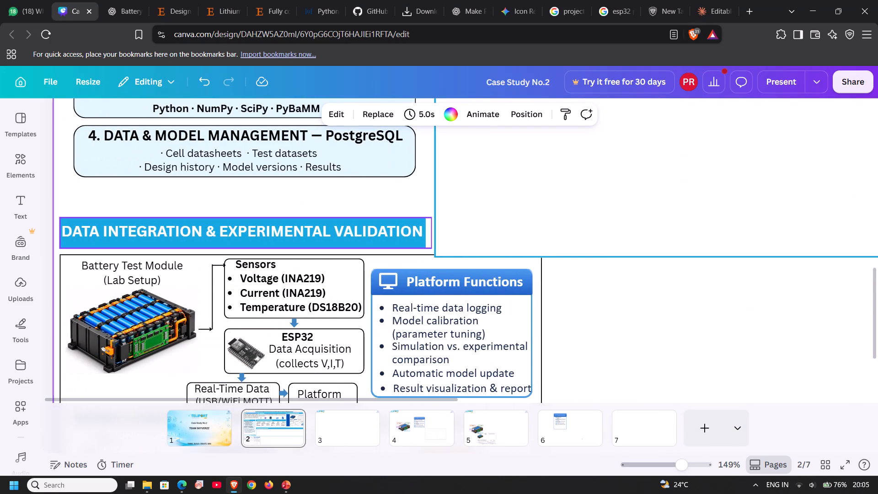
click(399, 240)
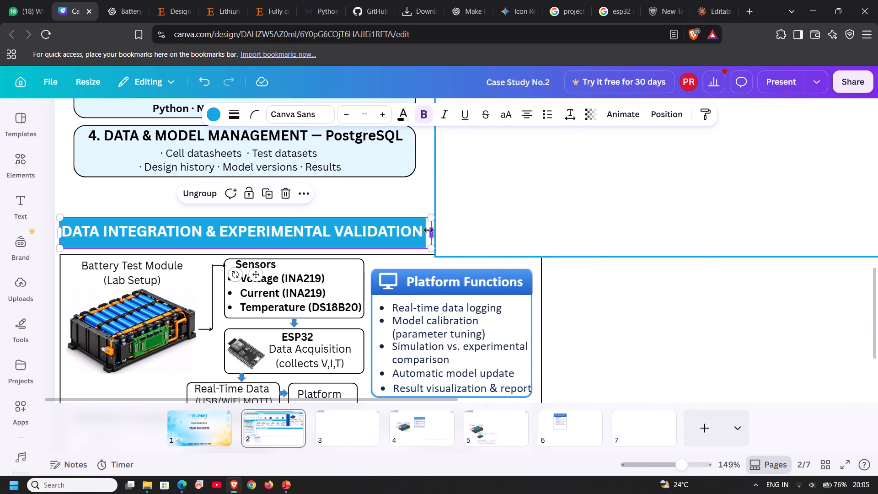
drag(432, 231, 438, 233)
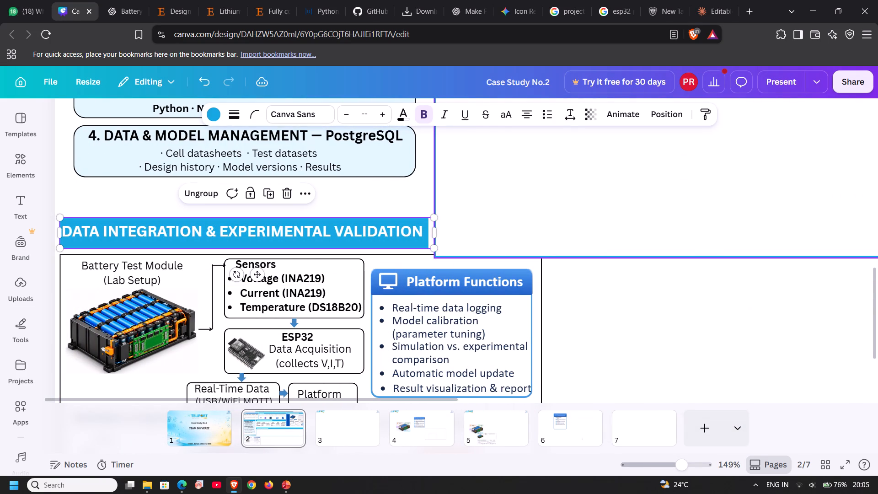
click(409, 197)
scroll(409, 196, right, 4)
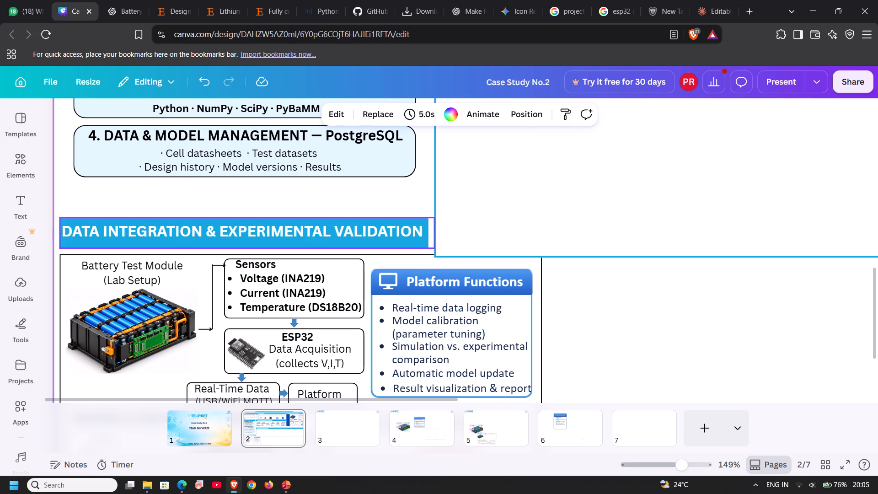
click(67, 240)
click(60, 232)
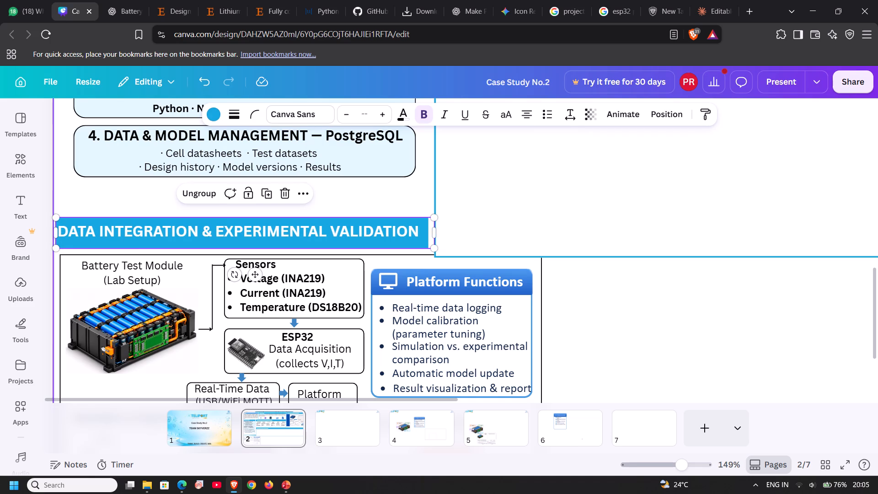
click(418, 202)
Nudge the Data Integration heading group a net three steps right and trim its right end back to the Core Models box's left edge.
click(413, 220)
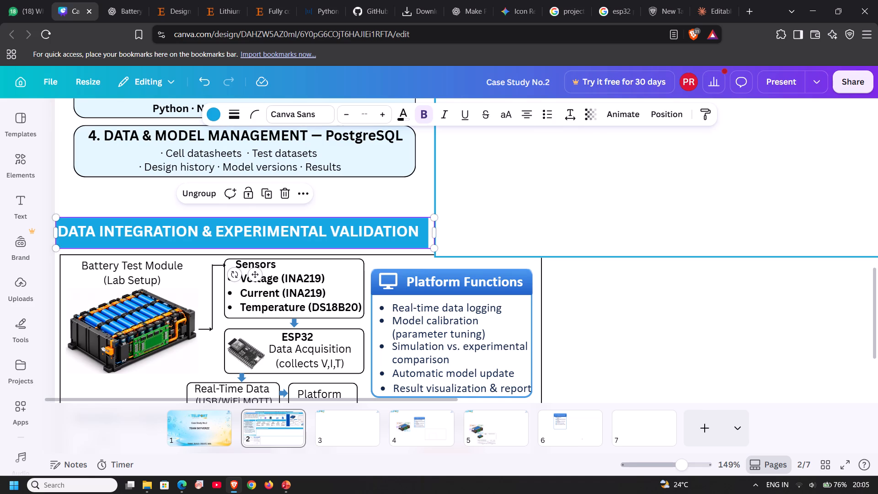
key(Right)
key(Right)
key(Right)
key(Right)
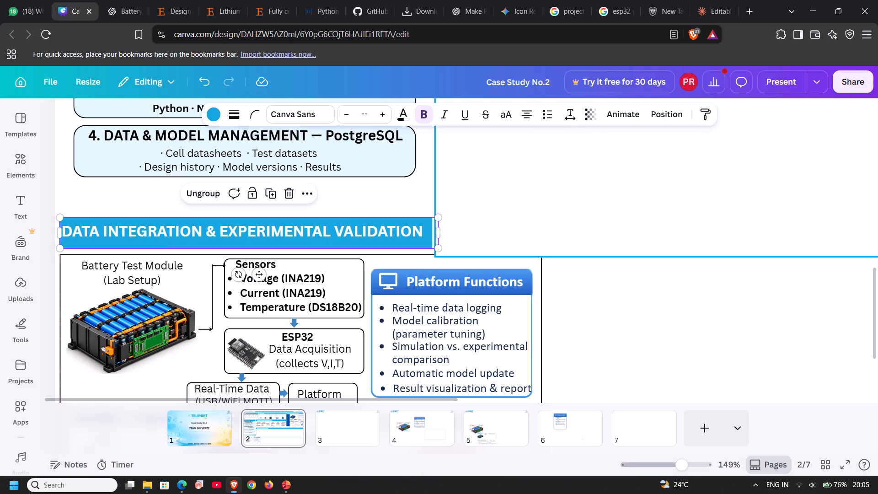
key(Left)
click(669, 320)
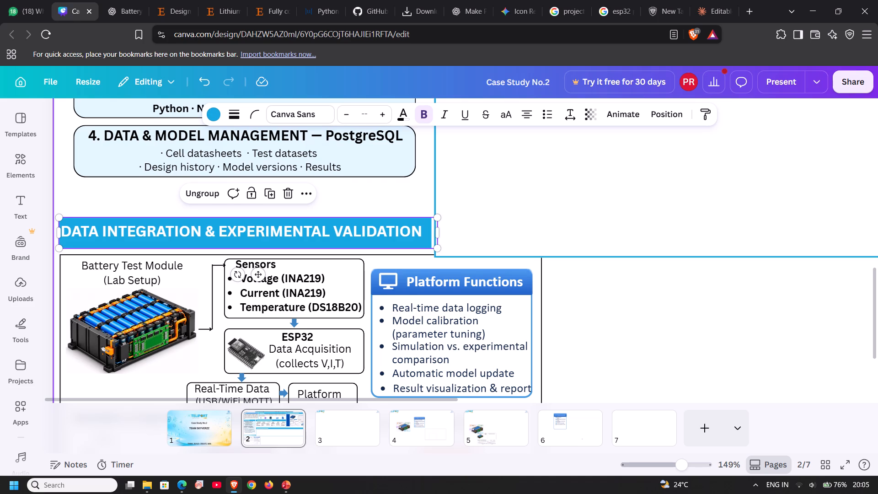
scroll(669, 320, down, 1)
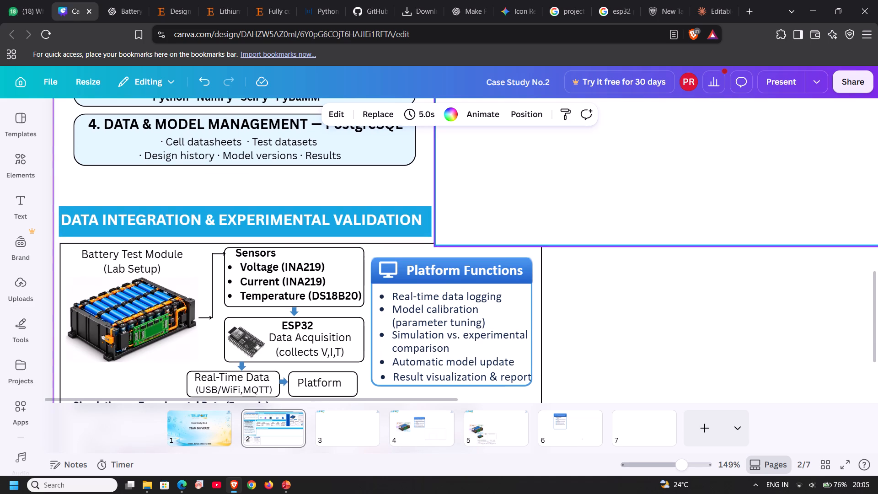
click(406, 215)
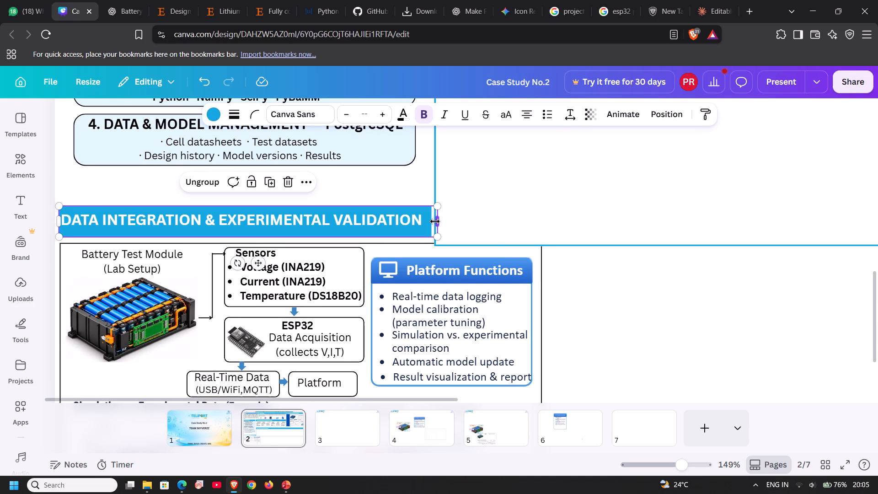
drag(435, 221, 430, 221)
click(573, 268)
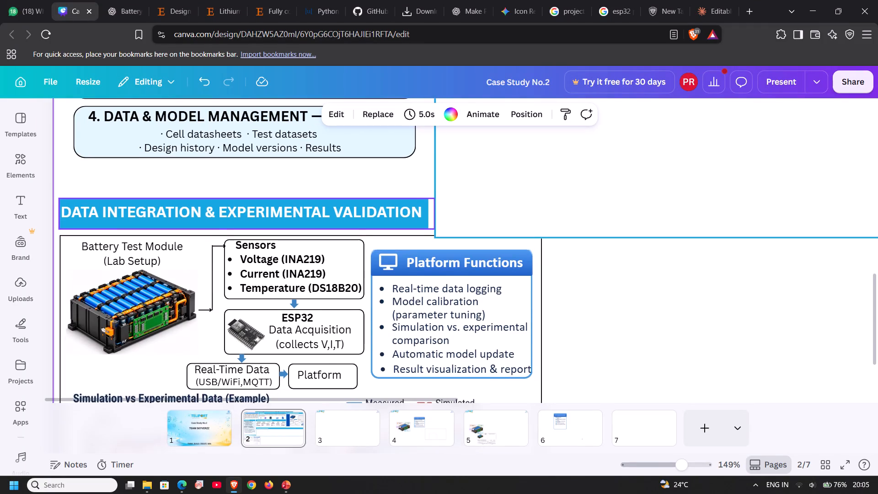
Nudge the black outline around the data integration content one step left to line up with the heading bar.
scroll(499, 284, down, 1)
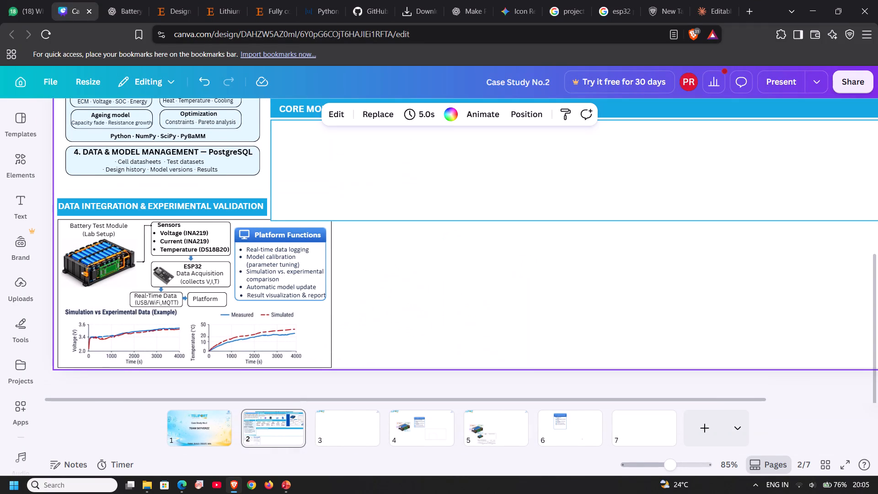
click(331, 334)
key(Left)
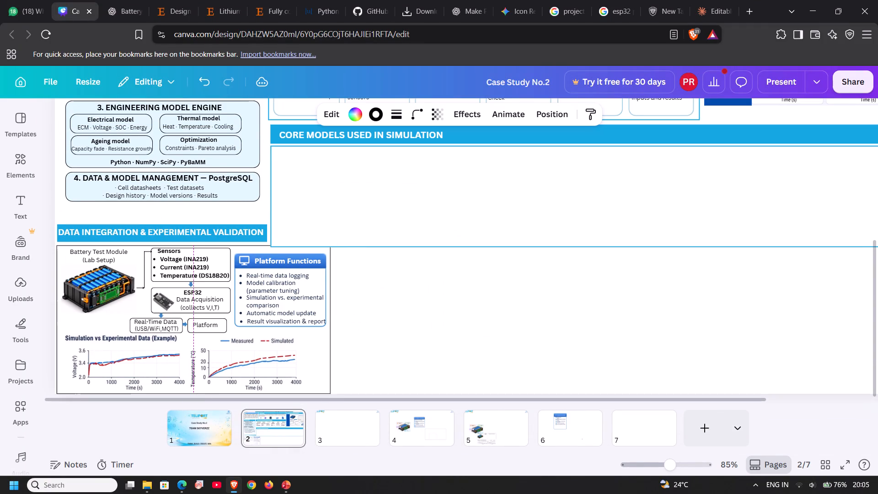
click(589, 380)
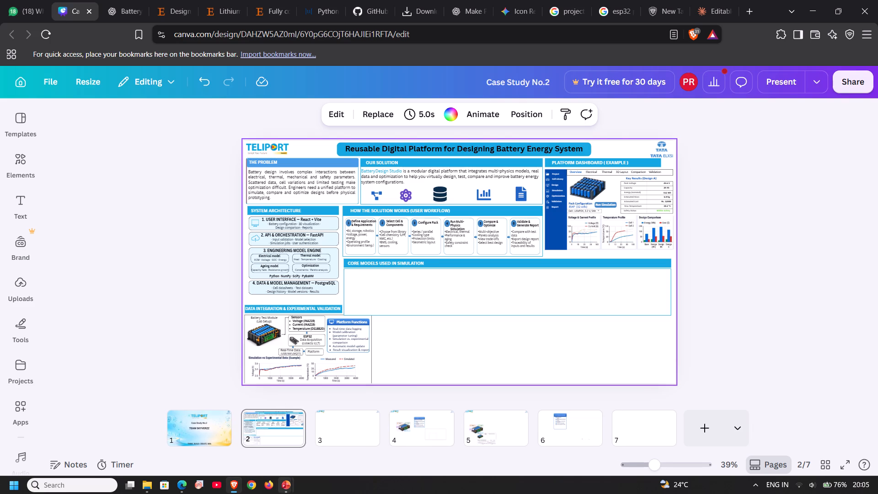
Switch to PowerPoint to check the BatteryDesign Studio poster layout, and return to the Canva page.
click(324, 428)
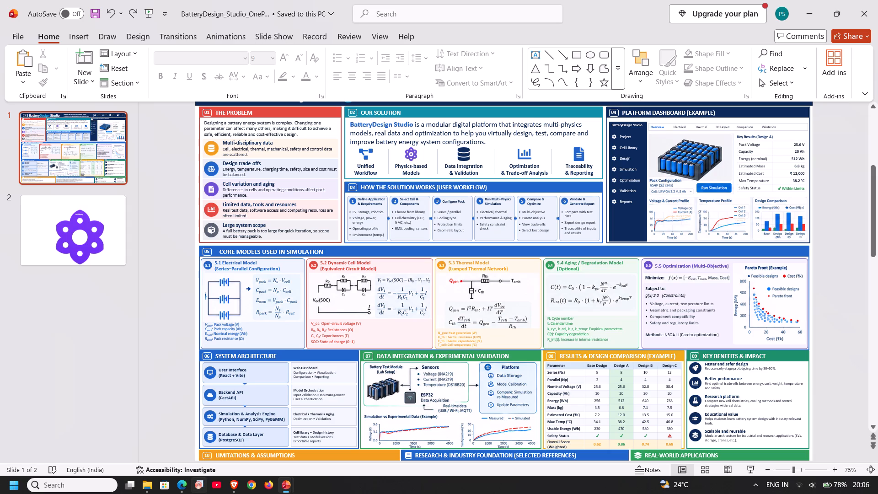
click(236, 485)
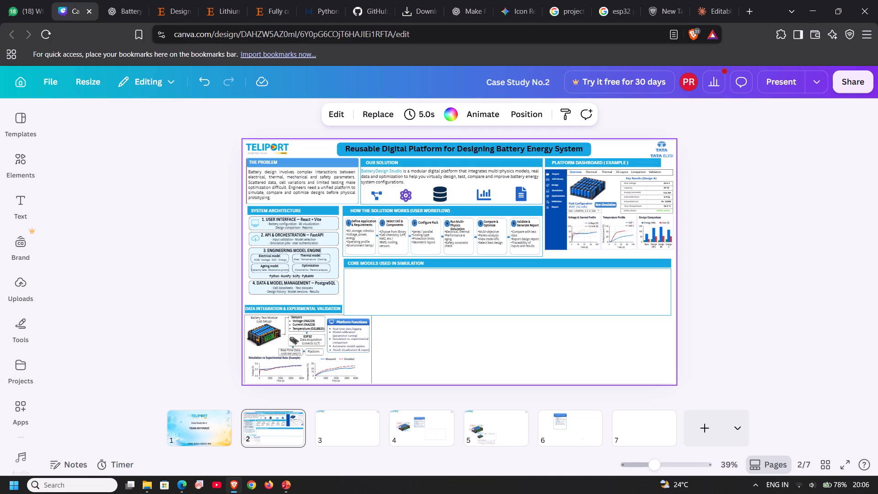
click(444, 354)
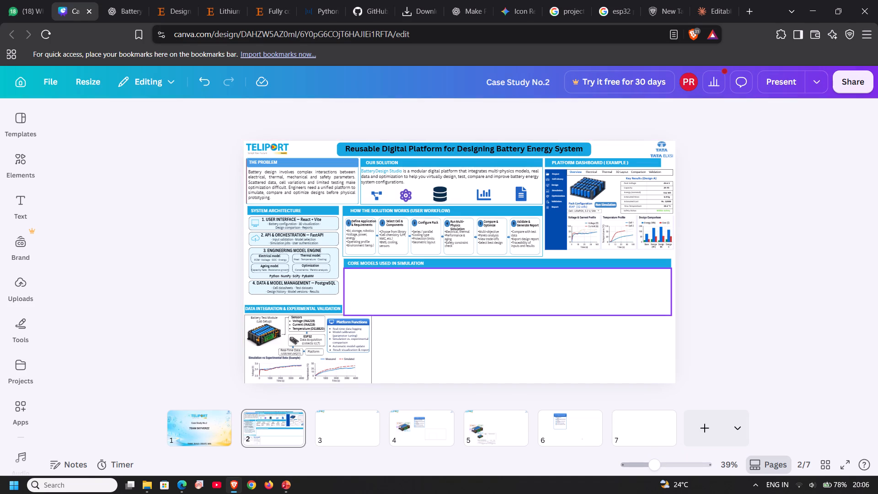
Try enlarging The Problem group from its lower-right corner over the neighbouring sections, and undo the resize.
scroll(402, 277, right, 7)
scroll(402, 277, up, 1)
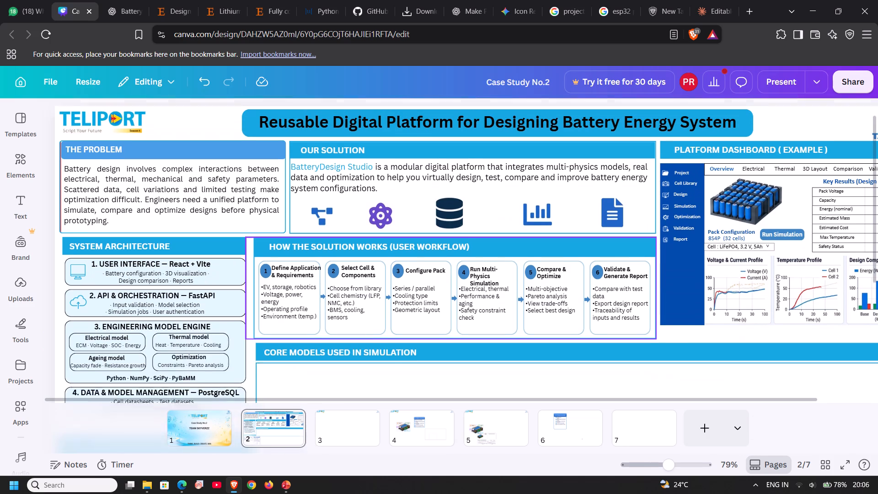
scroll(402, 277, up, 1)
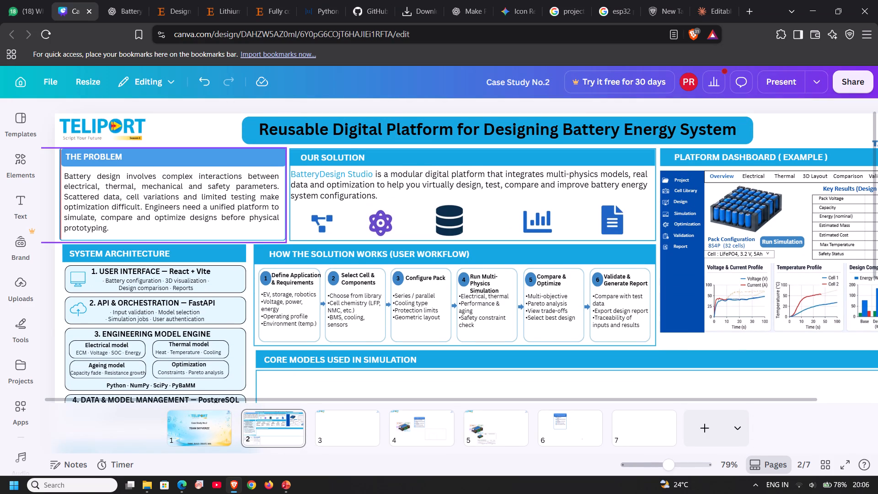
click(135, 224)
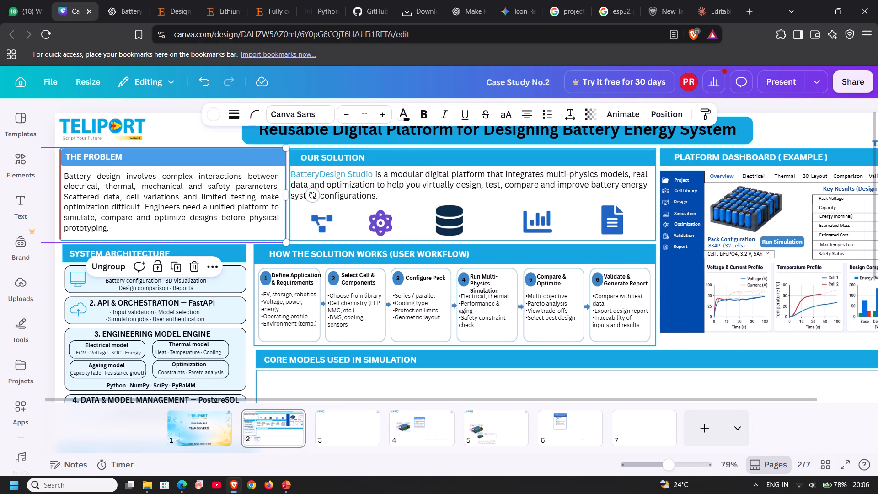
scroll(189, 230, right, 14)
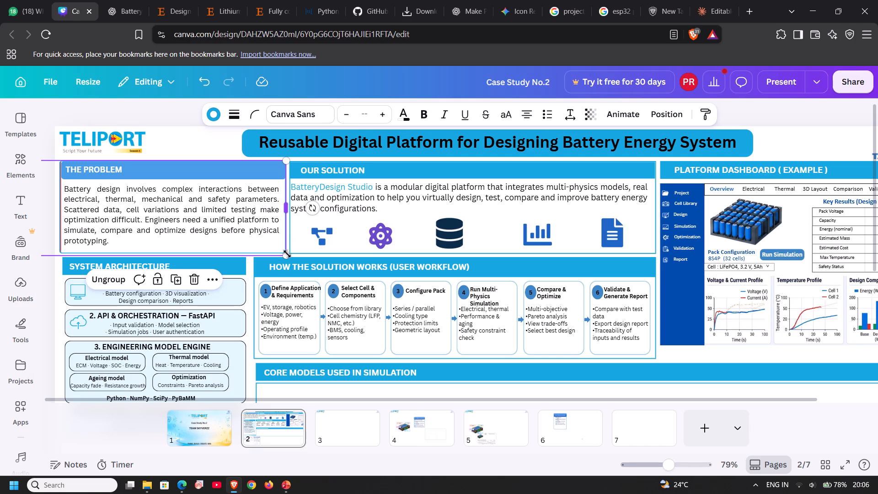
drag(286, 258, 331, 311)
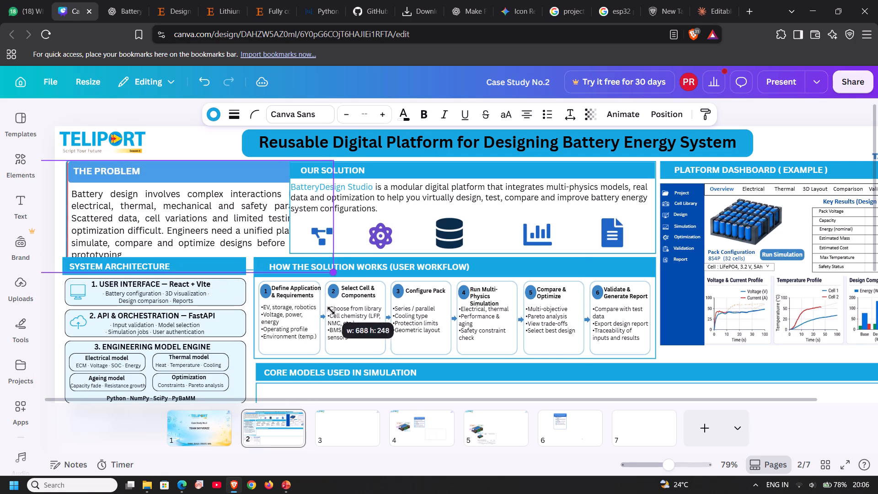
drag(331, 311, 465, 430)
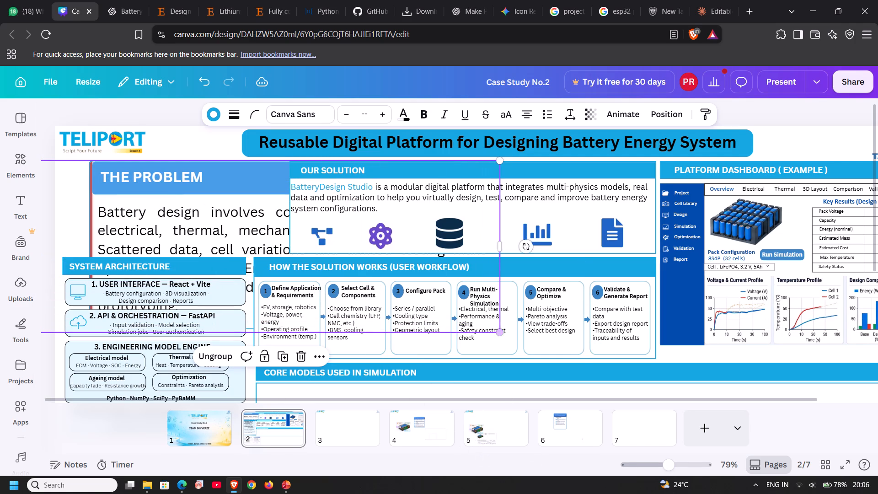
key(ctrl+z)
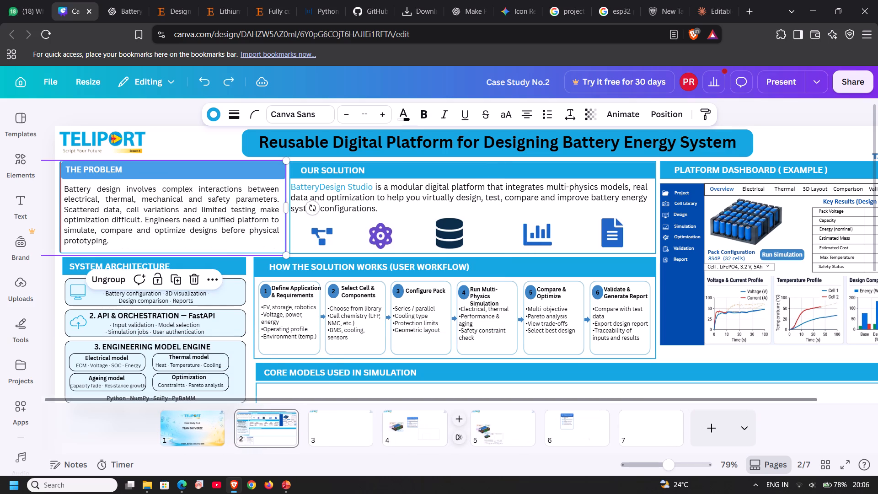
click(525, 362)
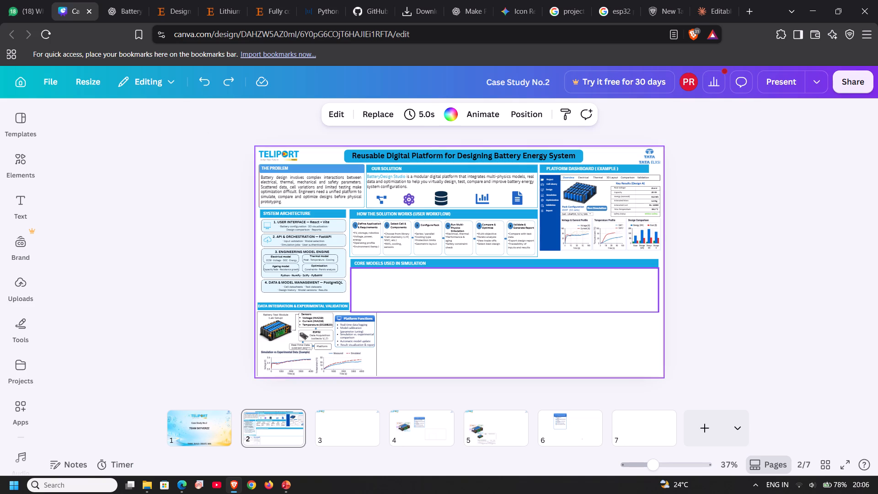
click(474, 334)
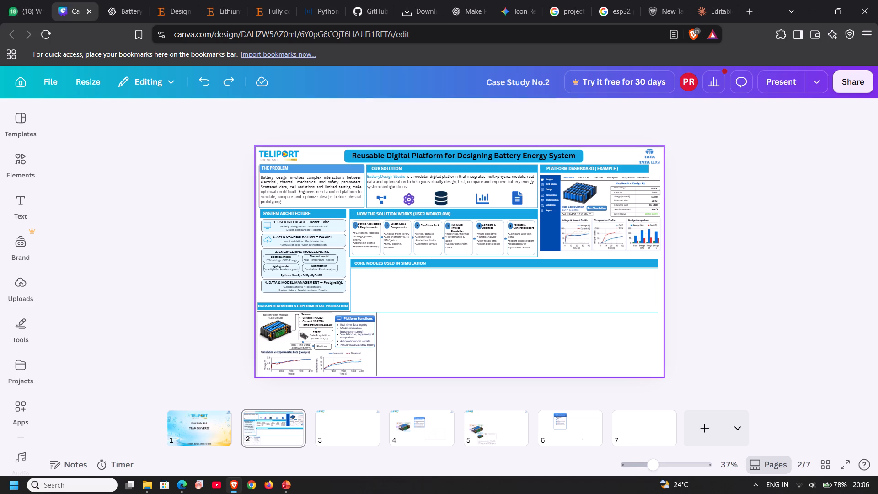
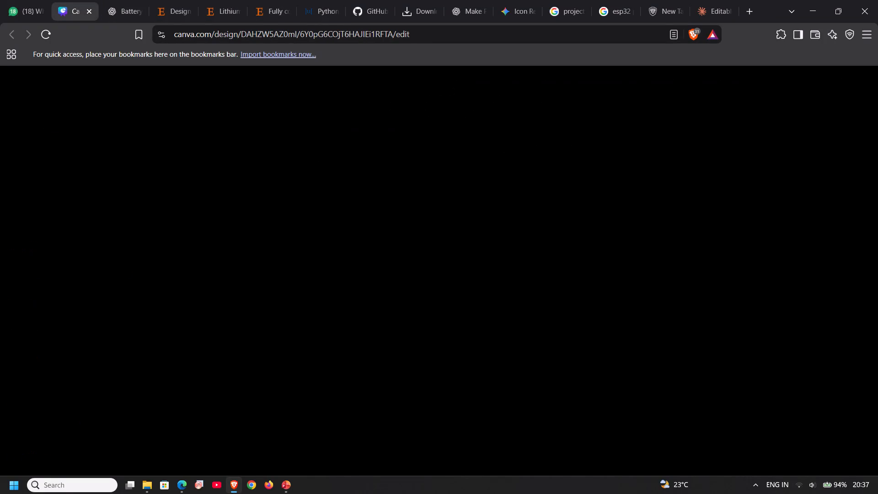
click(548, 374)
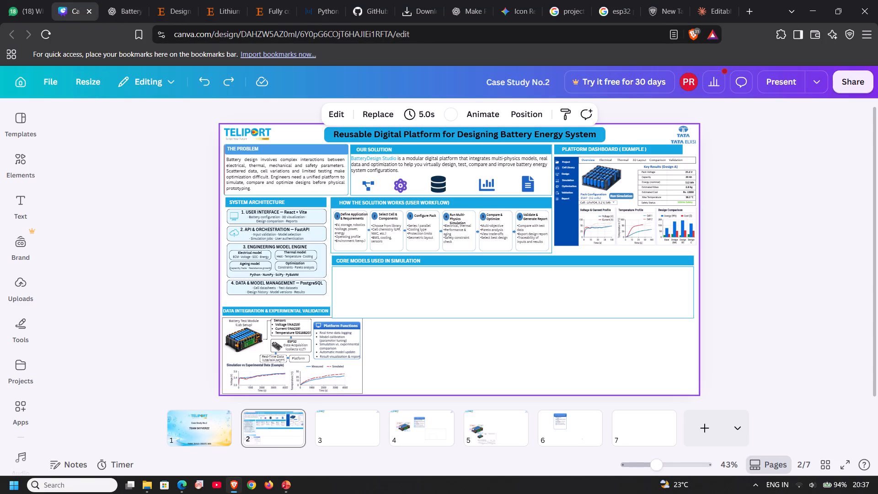
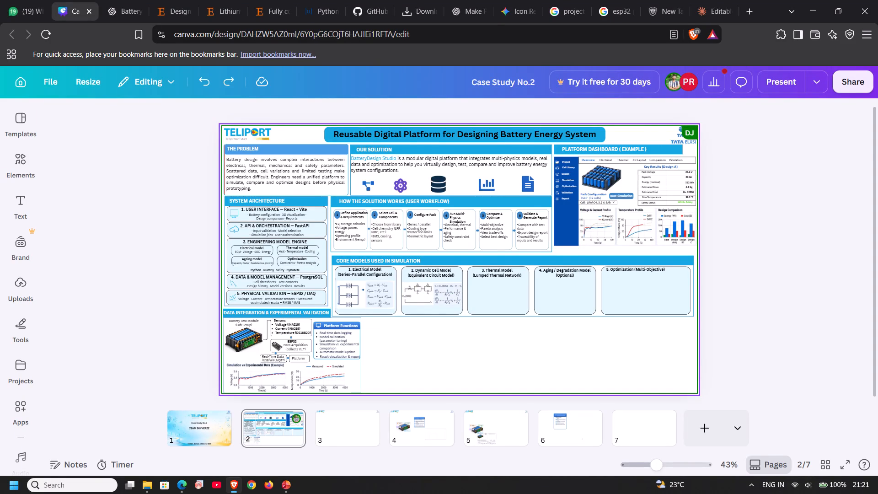
Reduce the corner rounding of the Electrical Model box in the core models section to about 10.
scroll(501, 372, right, 3)
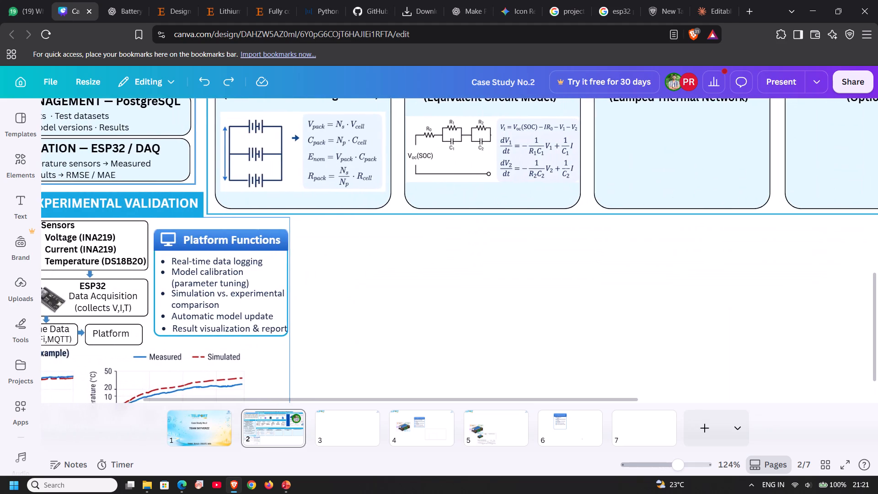
scroll(501, 372, up, 2)
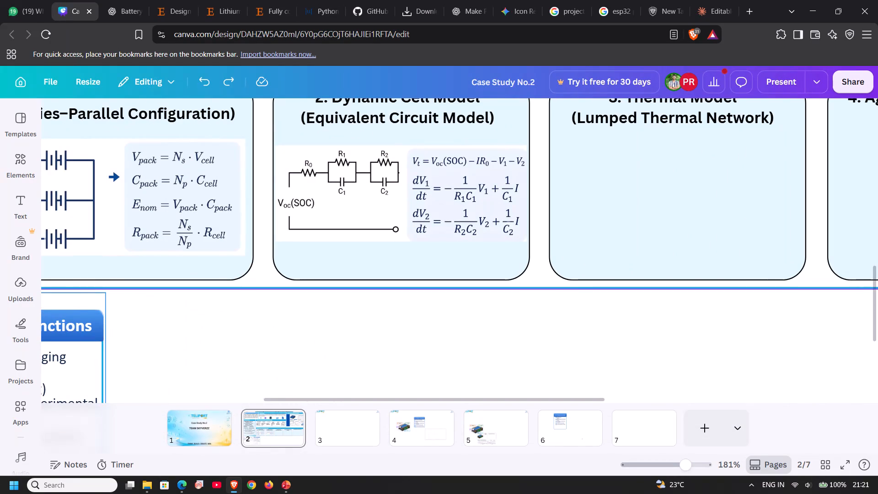
double_click(97, 265)
scroll(97, 265, right, 1)
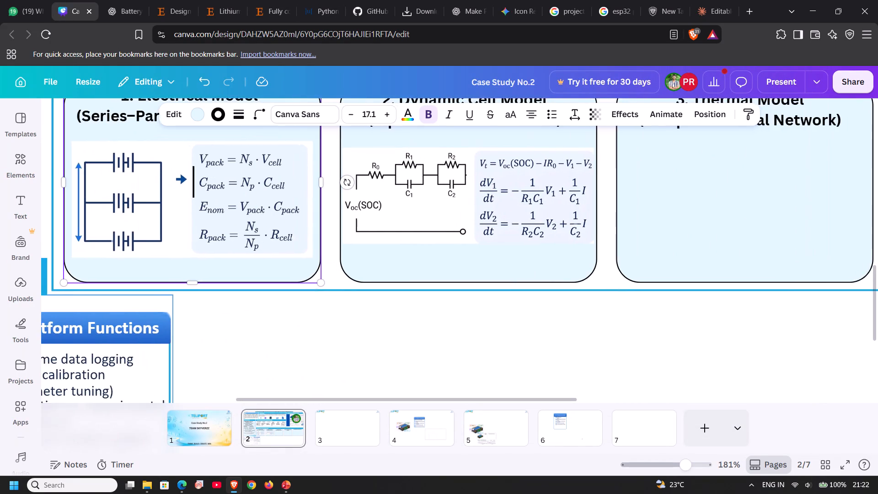
scroll(97, 265, right, 2)
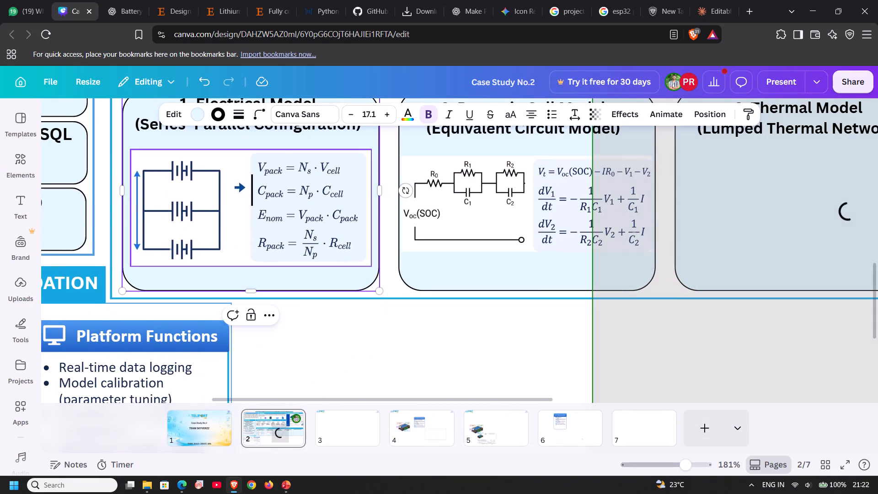
drag(318, 361, 327, 355)
click(321, 277)
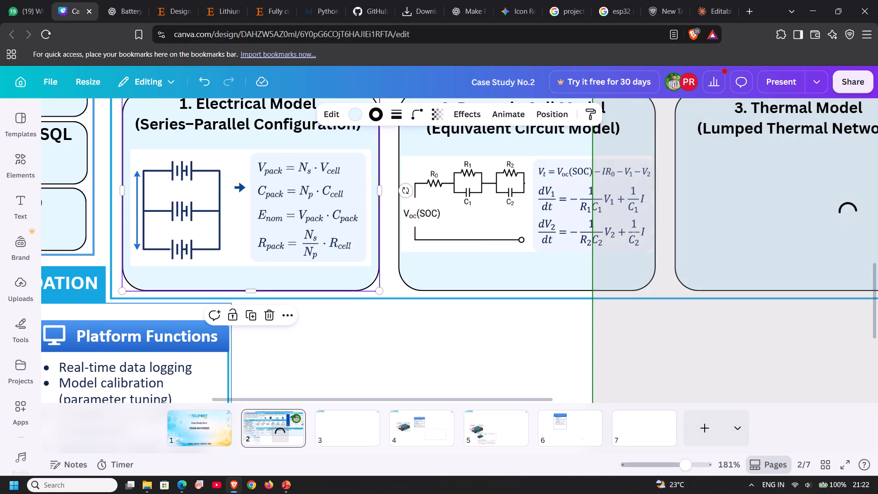
click(412, 116)
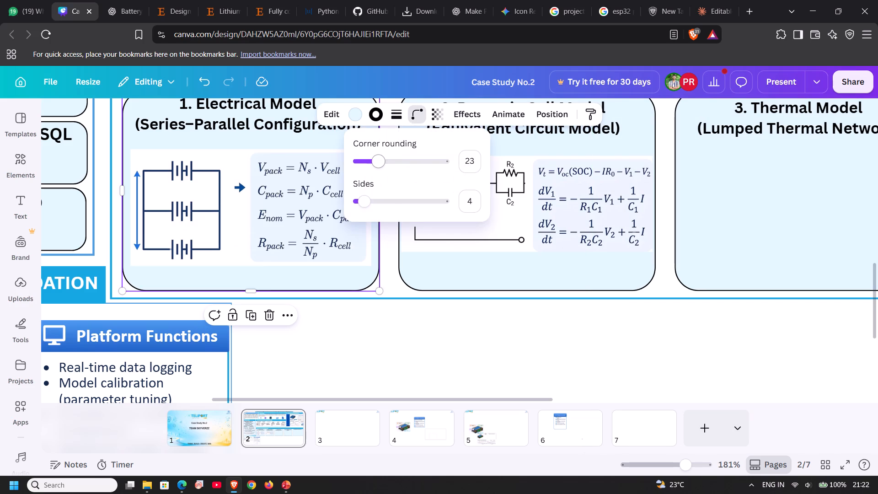
drag(378, 171, 367, 176)
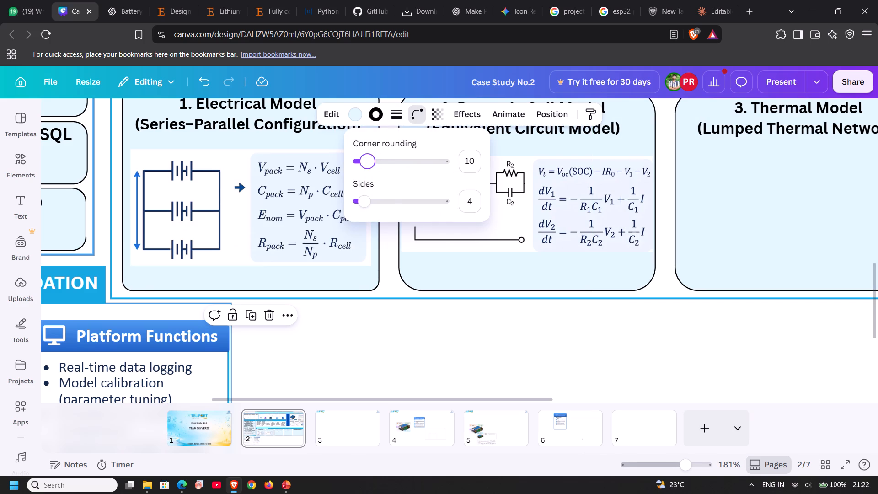
drag(367, 176, 366, 175)
click(391, 321)
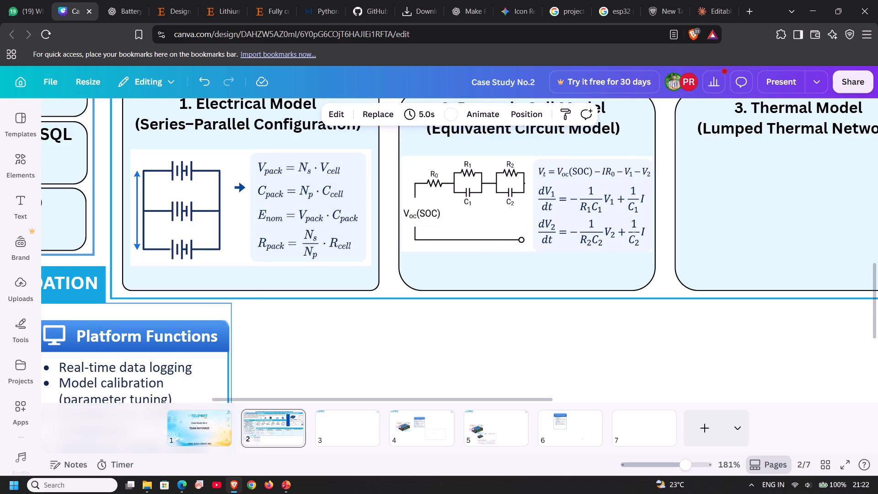
Set the corner rounding of the Dynamic Cell Model box to 9.
click(433, 271)
click(411, 110)
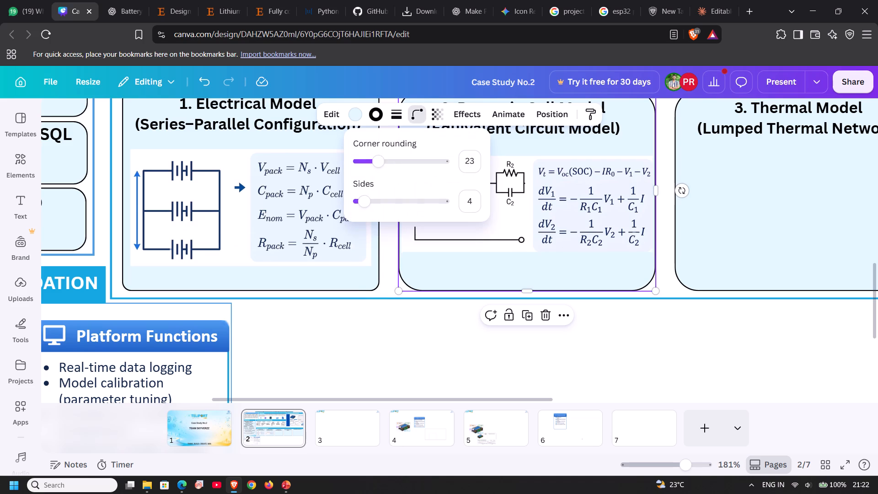
click(462, 165)
key(9)
key(Return)
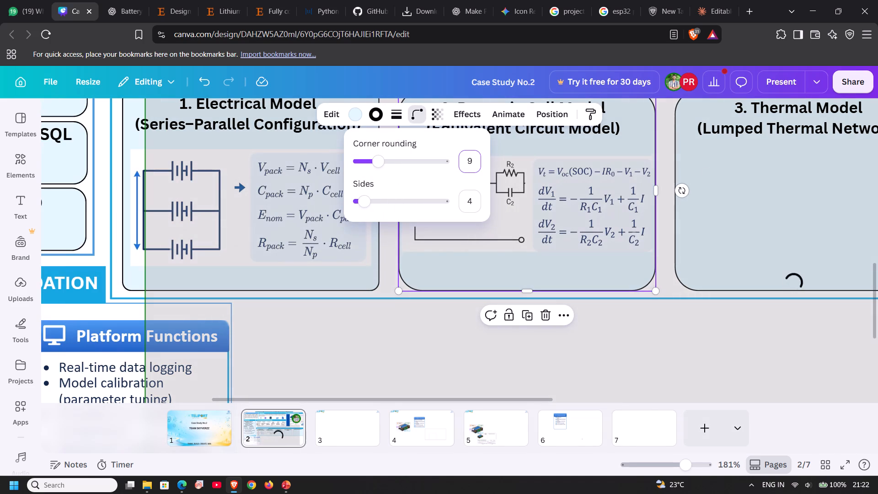
click(424, 320)
Set the corner rounding of the Thermal Model box to 9.
scroll(427, 317, left, 1)
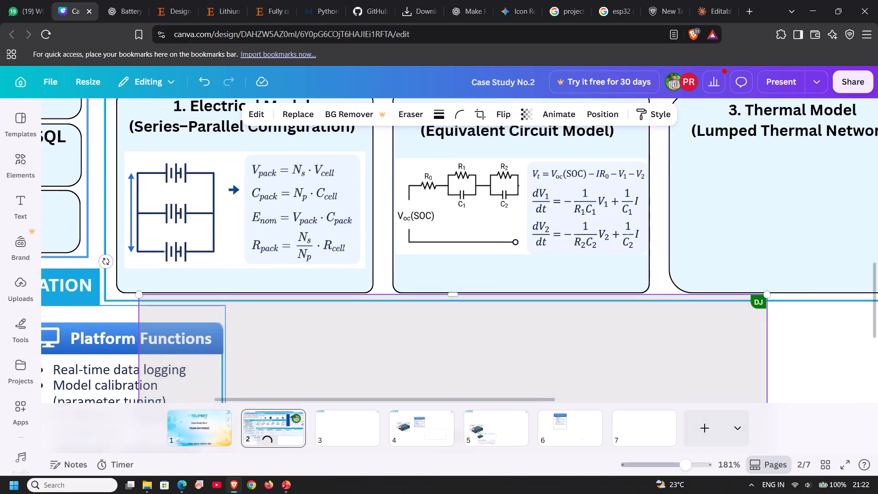
scroll(428, 317, left, 3)
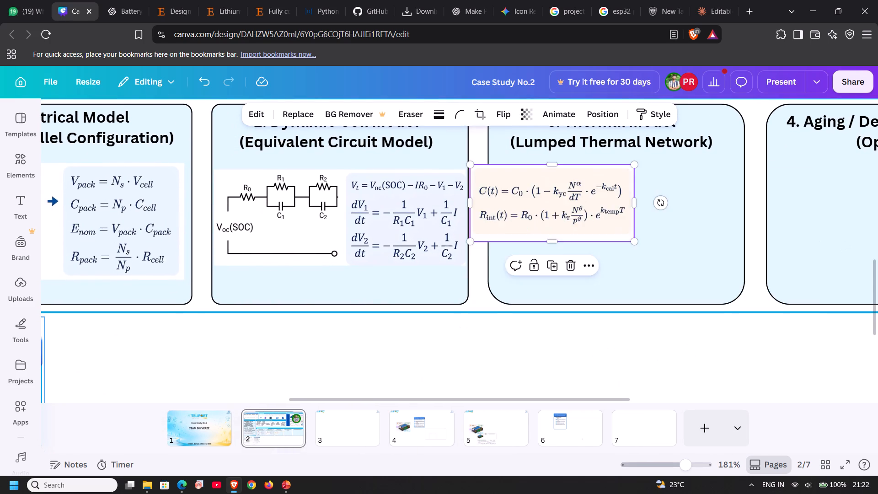
click(483, 316)
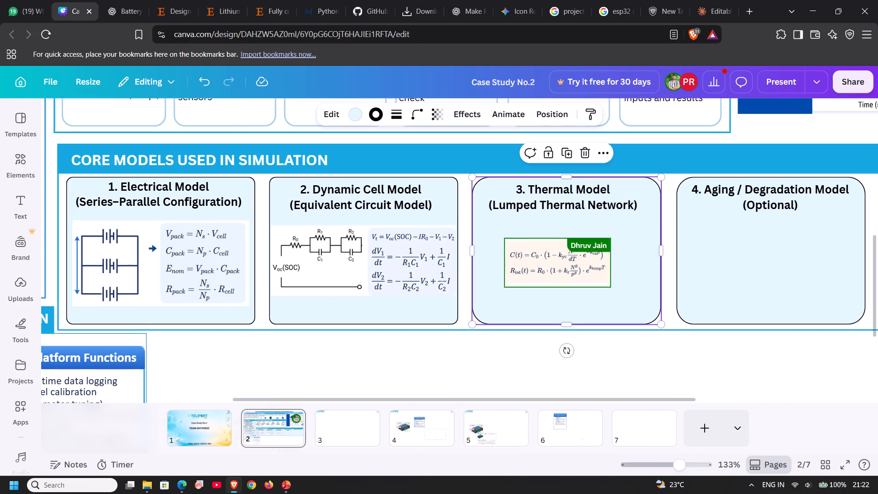
click(410, 112)
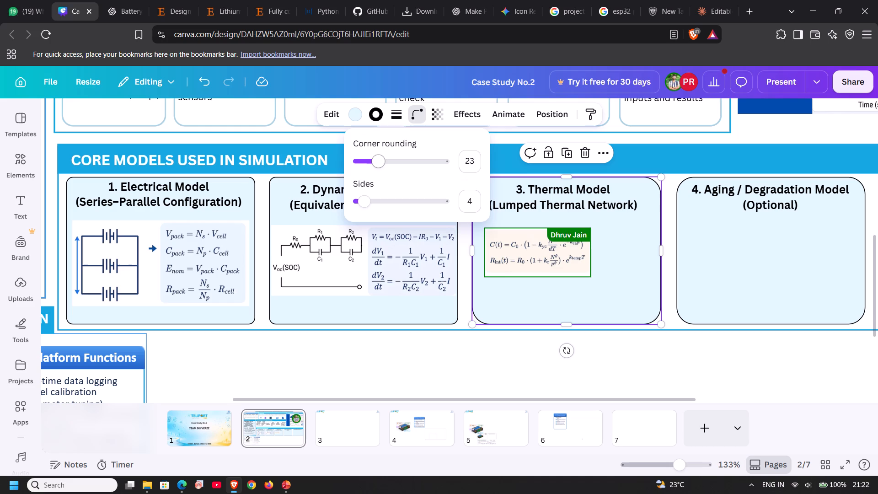
click(465, 162)
key(9)
key(Return)
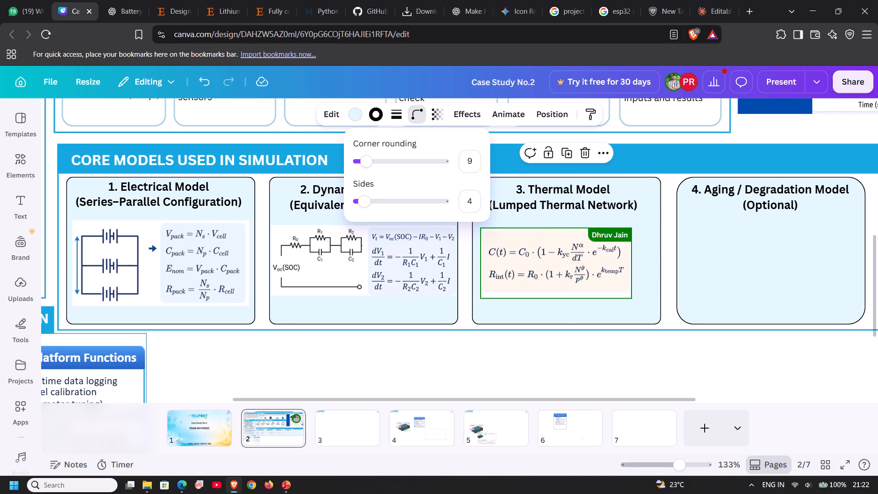
Set the corner rounding of the Aging / Degradation Model box to 9.
click(764, 224)
click(418, 108)
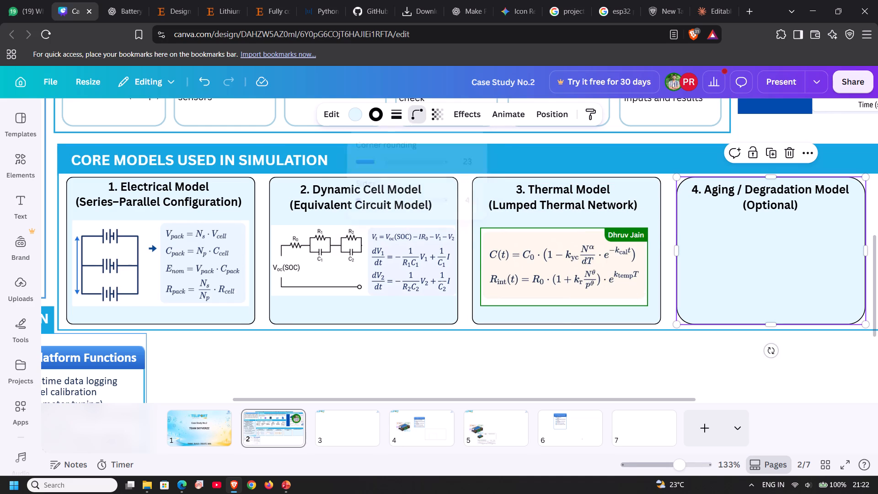
click(467, 157)
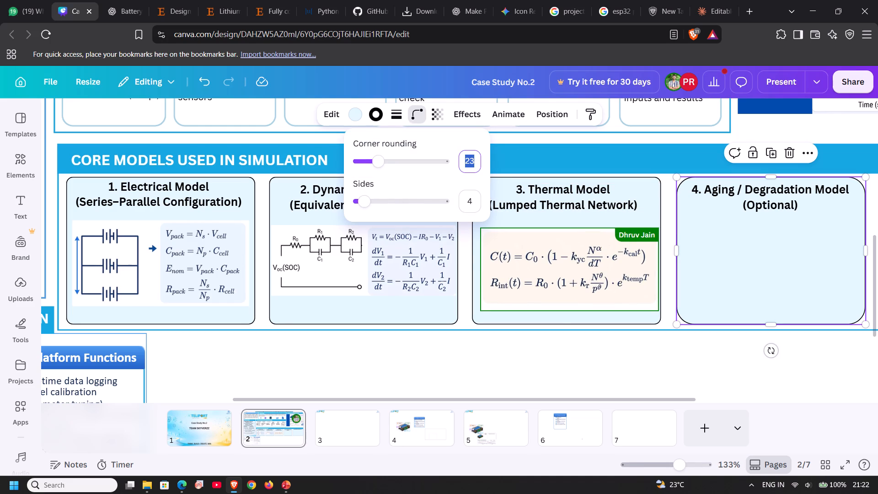
key(9)
key(Return)
Set the corner rounding of the Optimization (Multi-Objective) box to 9.
scroll(834, 242, left, 4)
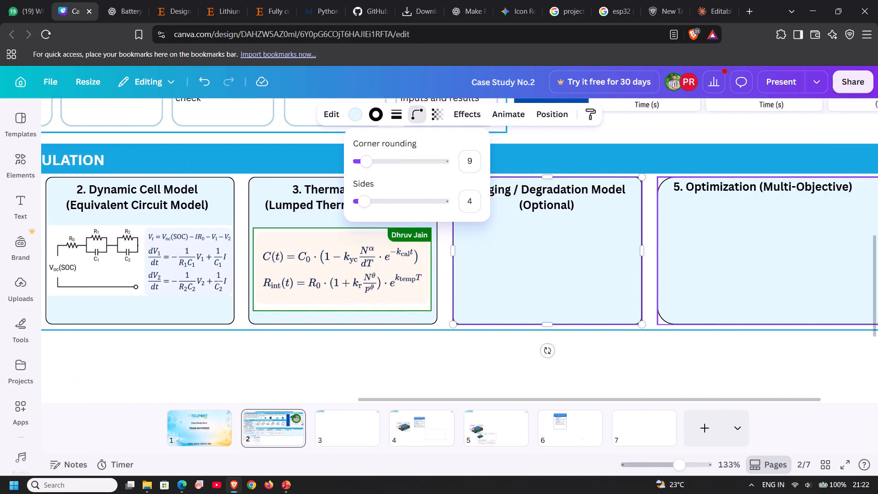
scroll(828, 243, left, 6)
click(672, 255)
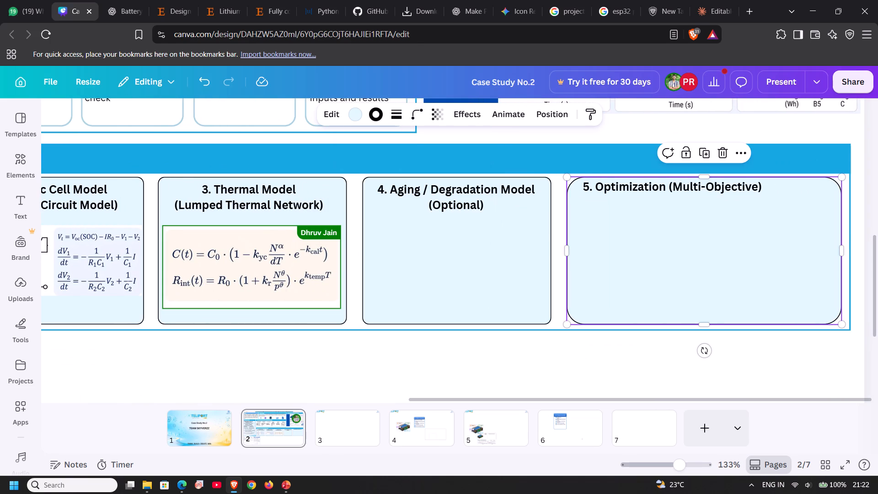
click(417, 109)
click(474, 166)
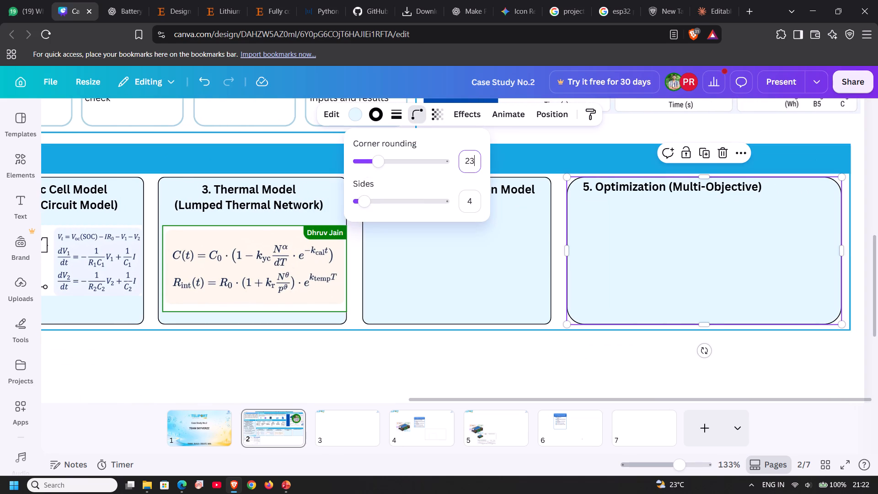
key(9)
key(Return)
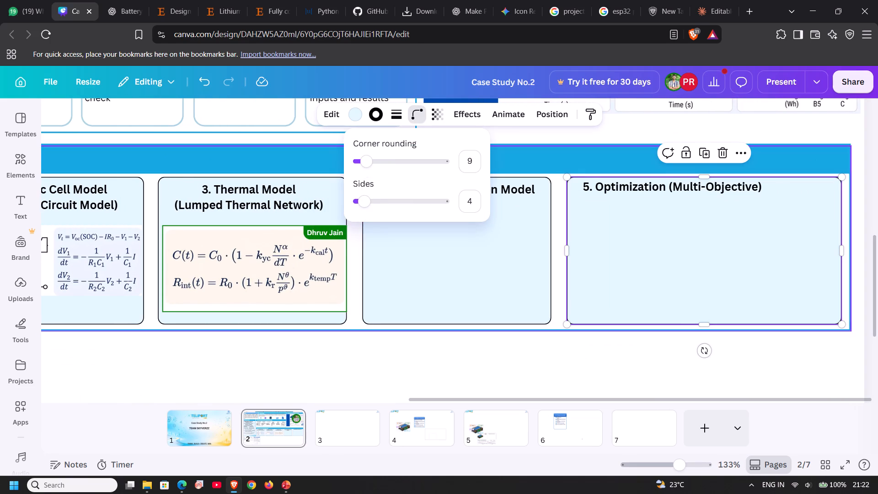
click(532, 363)
Review the core models section and the empty area beneath it on the poster page.
scroll(535, 363, right, 6)
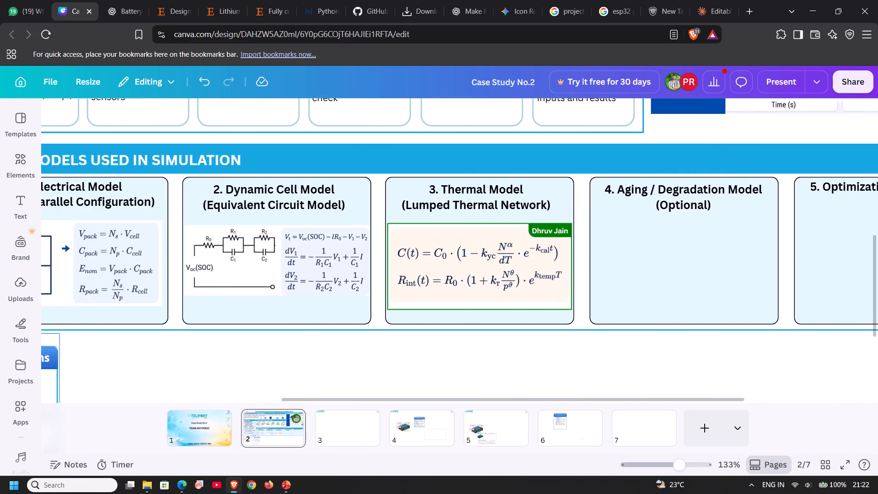
scroll(535, 363, right, 2)
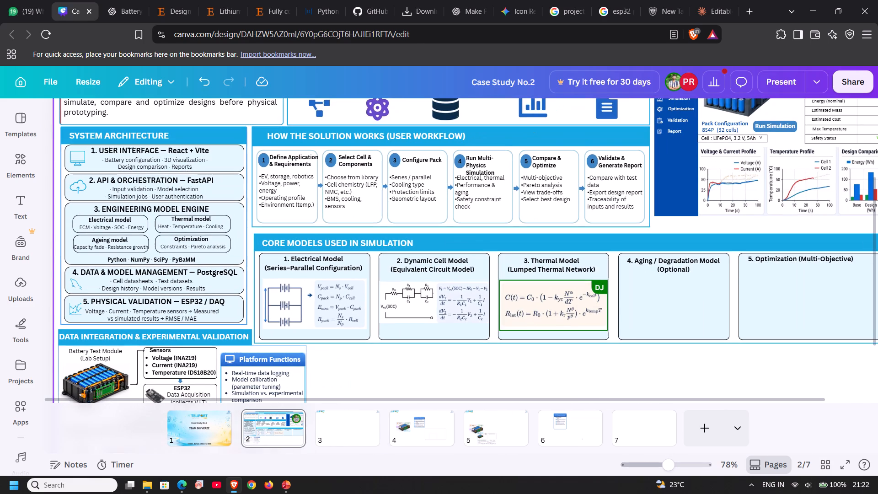
scroll(535, 363, left, 2)
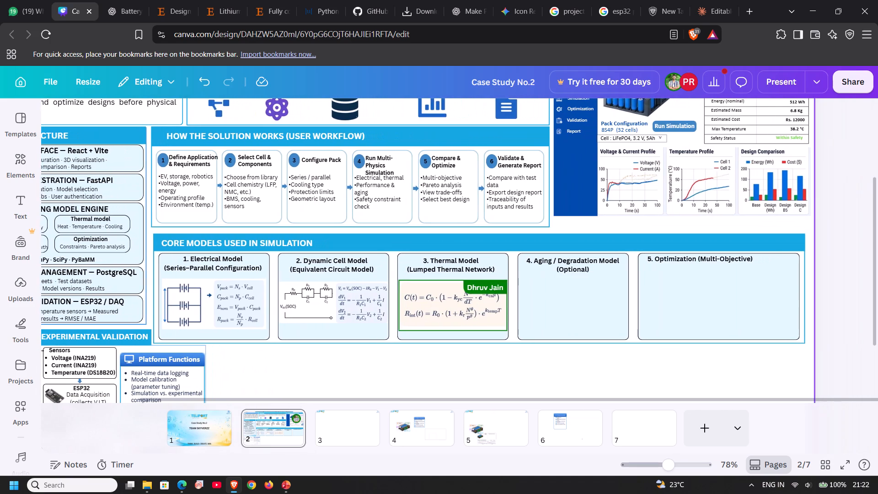
click(460, 242)
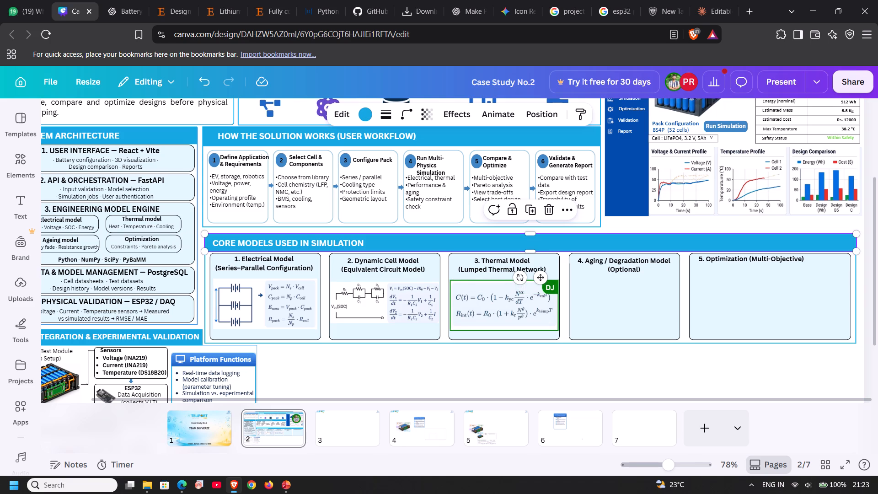
scroll(460, 242, down, 1)
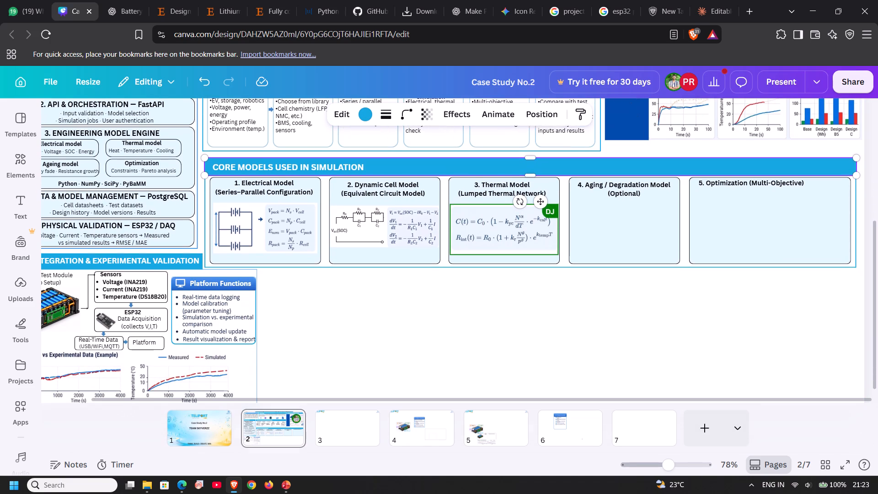
scroll(460, 242, down, 1)
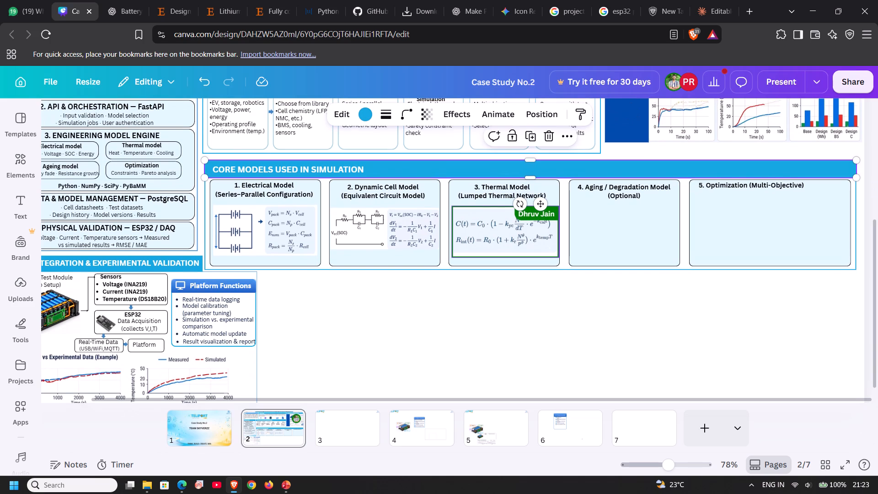
scroll(460, 242, down, 1)
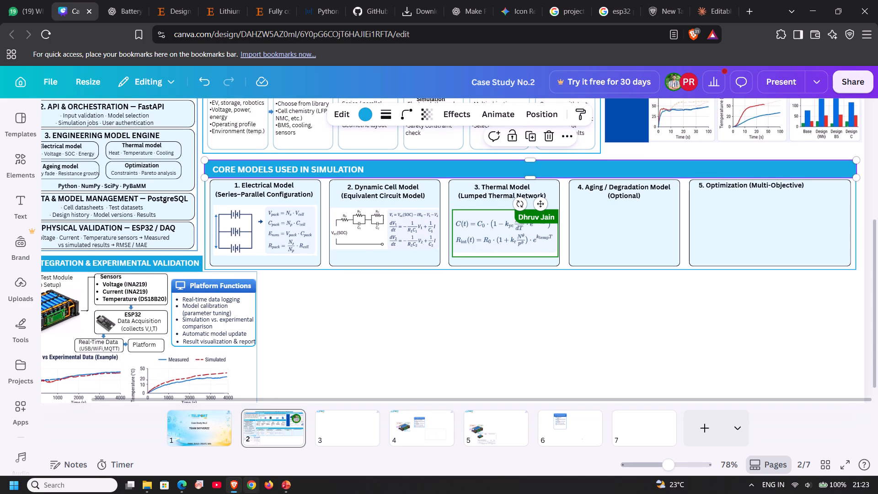
Switch to the BatteryDesign_Studio presentation in PowerPoint and examine the core model boxes 5.1 to 5.5 as reference for the poster.
click(299, 441)
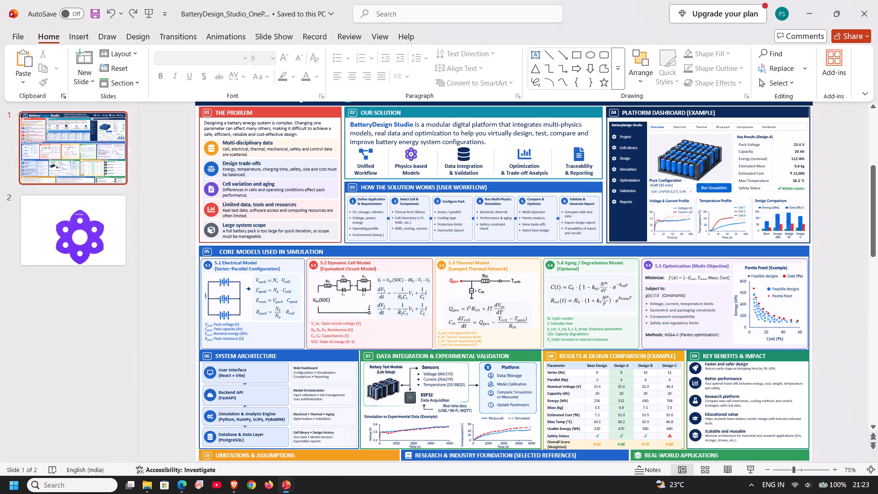
scroll(359, 389, up, 7)
scroll(359, 389, right, 8)
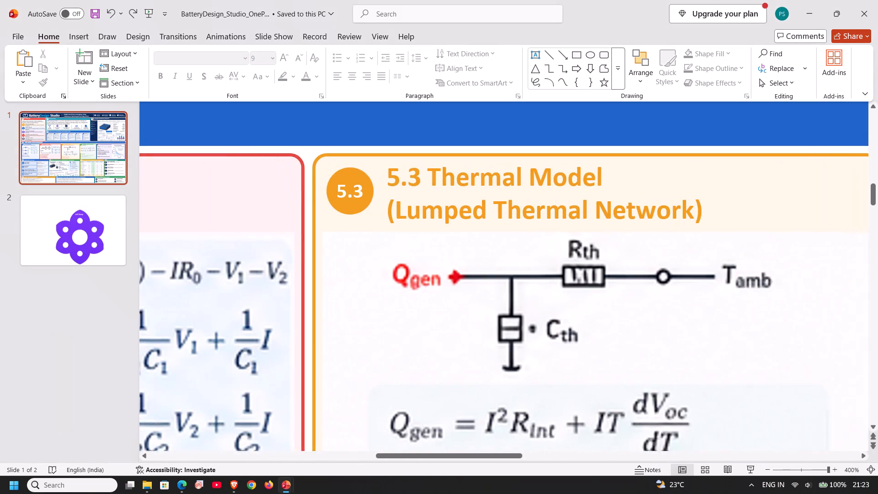
ctrl+scroll(359, 389, down, 4)
scroll(359, 389, down, 1)
scroll(359, 389, right, 5)
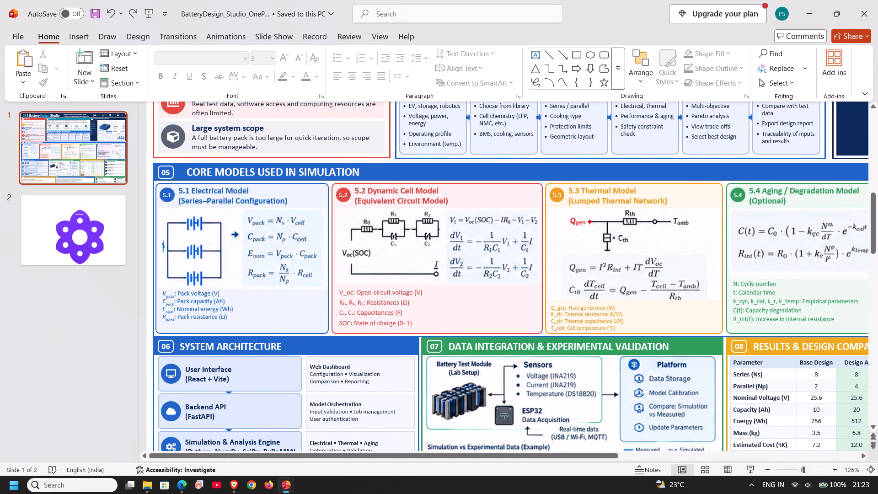
scroll(359, 389, left, 11)
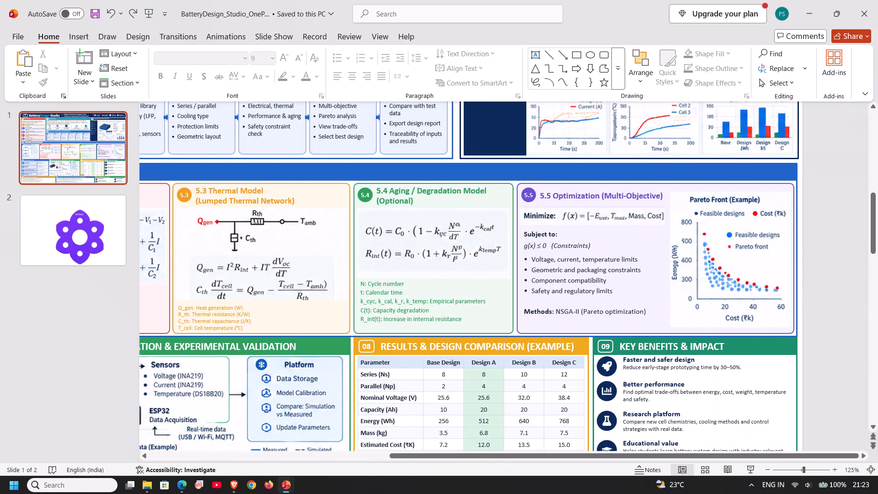
scroll(359, 389, right, 4)
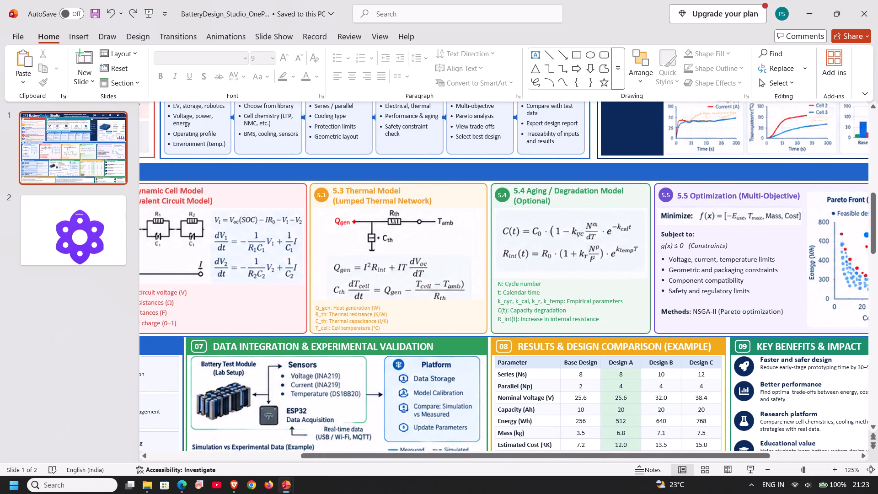
scroll(359, 389, right, 3)
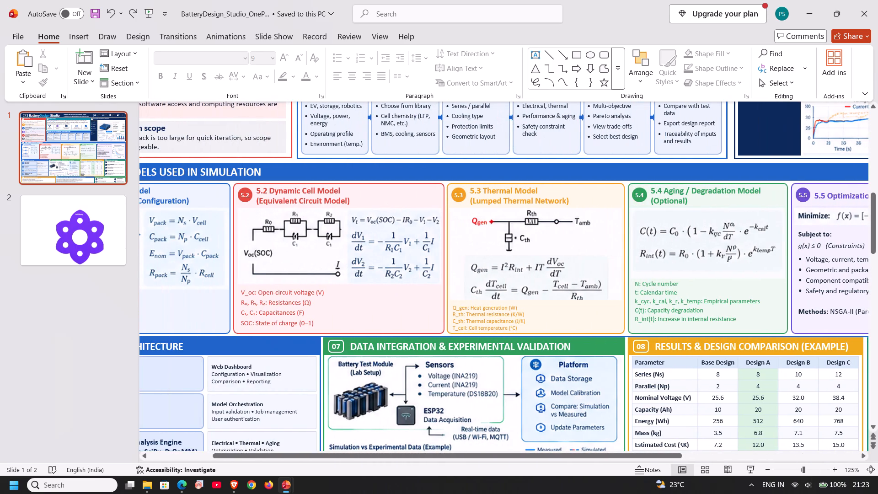
Examine sections 05 to 09 of the BatteryDesign_Studio reference slide.
scroll(359, 389, right, 2)
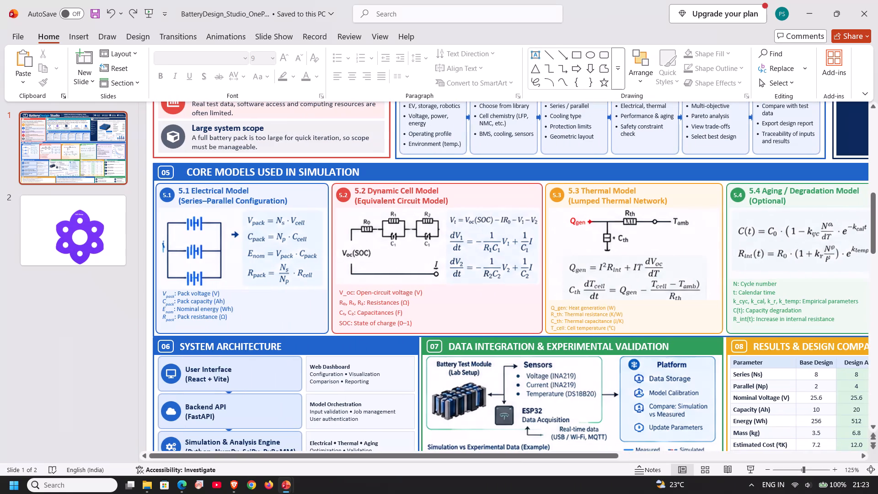
scroll(359, 389, right, 2)
ctrl+scroll(359, 389, down, 1)
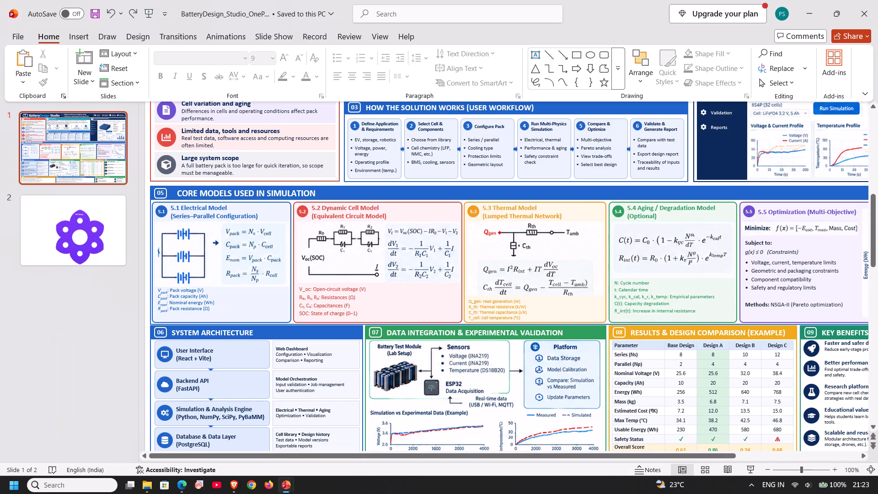
Switch to the Case Study No.2 design in Canva and look over page 3.
click(232, 483)
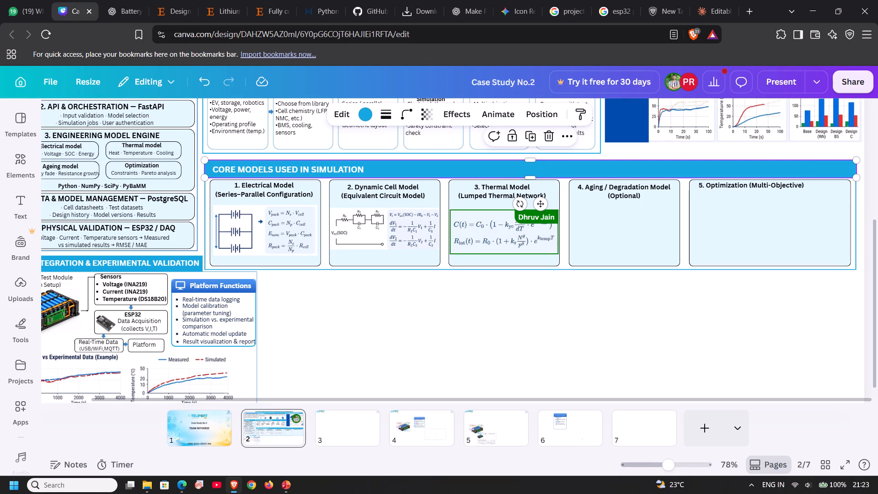
click(368, 435)
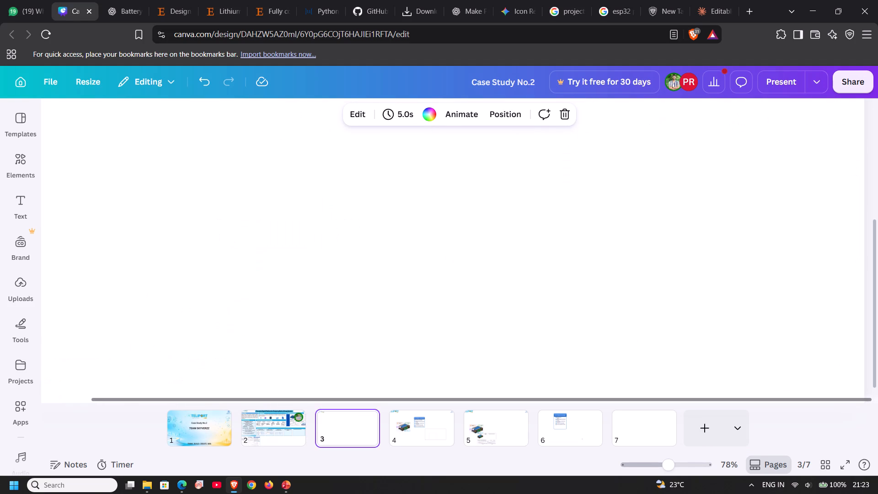
scroll(197, 226, up, 3)
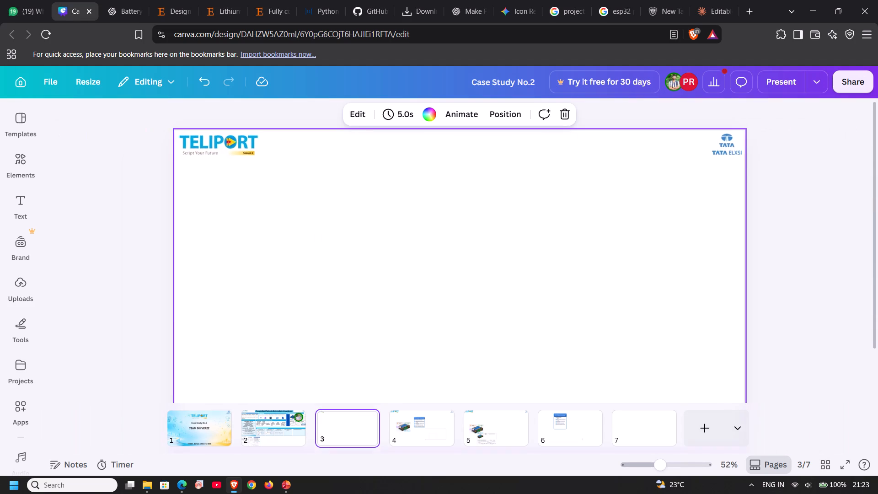
scroll(96, 34, down, 1)
click(114, 13)
scroll(339, 204, up, 20)
scroll(339, 204, up, 20)
scroll(339, 204, up, 8)
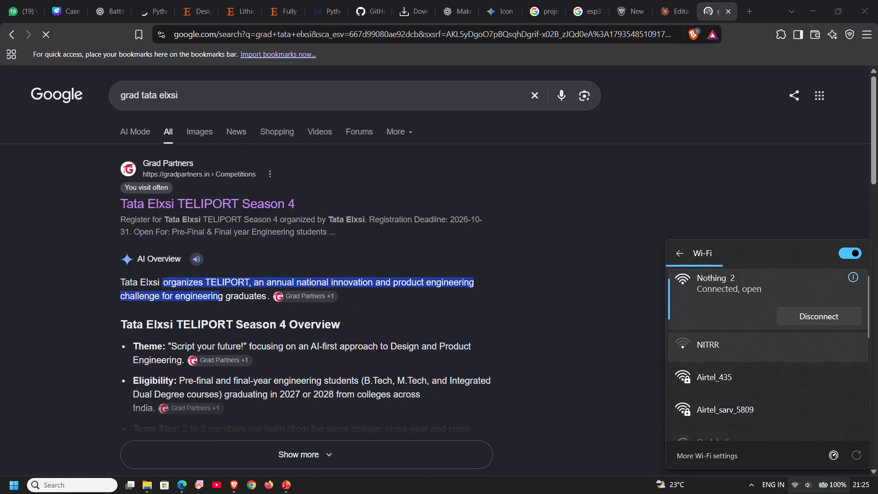
click(629, 188)
Open the Grad Partners search result for Tata Elxsi TELIPORT Season 4.
click(211, 206)
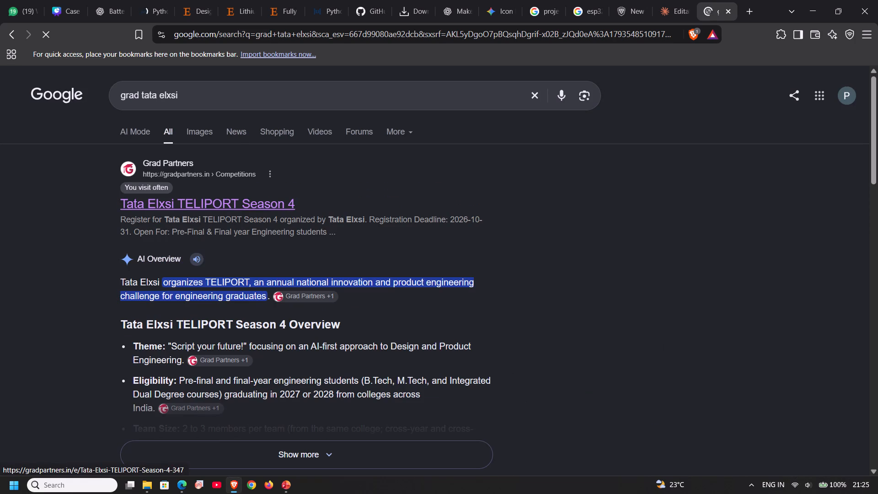
click(213, 205)
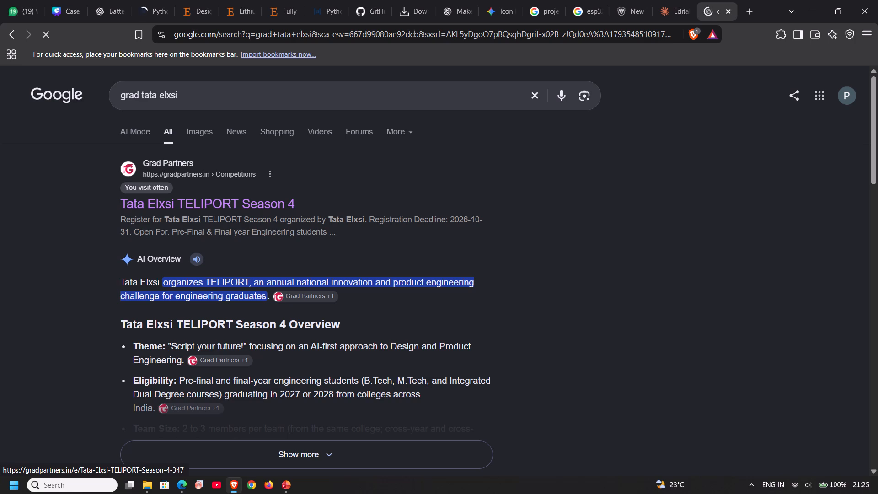
Return to the PyBaMM article and examine its abstract, keywords and publication details.
click(150, 2)
scroll(294, 242, down, 2)
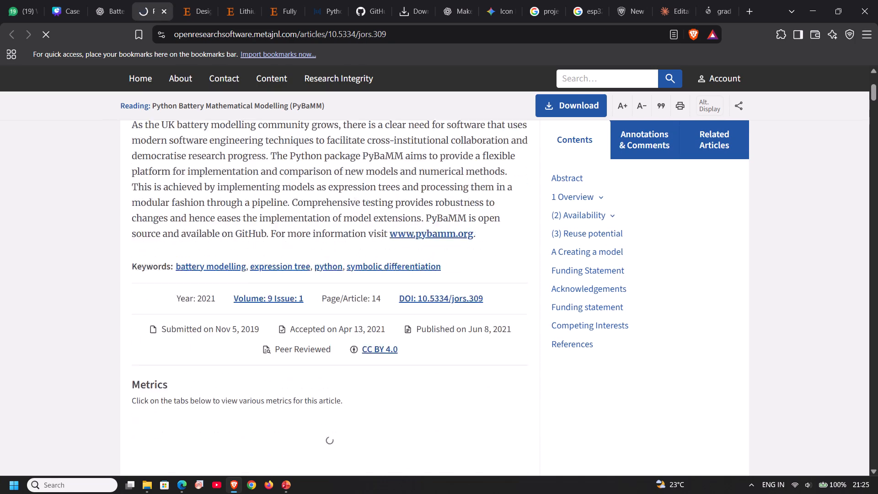
scroll(293, 245, down, 4)
scroll(293, 245, up, 11)
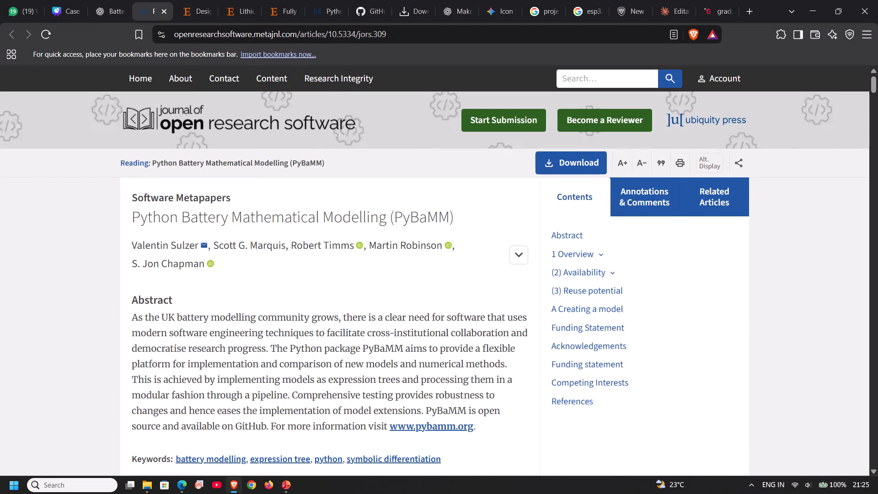
scroll(415, 237, down, 7)
scroll(415, 237, up, 12)
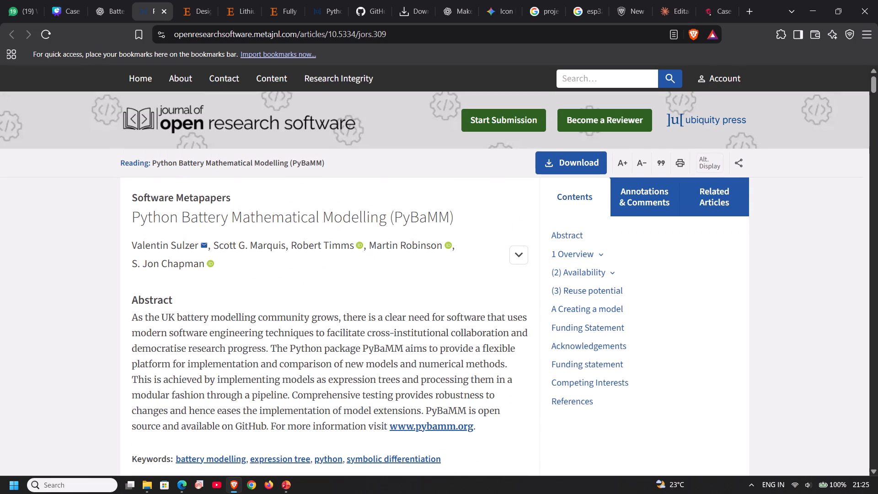
Check the Grad Partners page for Tata Elxsi TELIPORT Season 4.
click(710, 7)
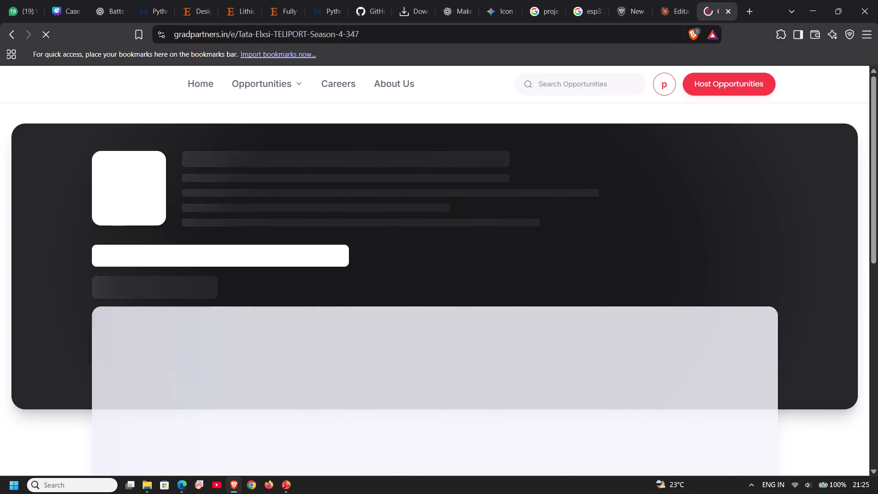
Return to the PyBaMM article and skim it from the abstract through the architecture, pipeline figures, code examples and reuse potential to the references.
click(149, 6)
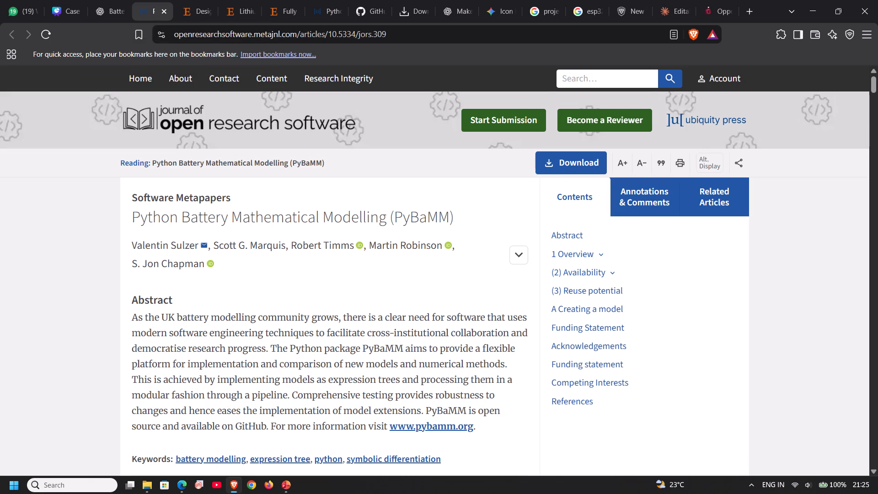
scroll(184, 249, down, 2)
scroll(184, 236, up, 1)
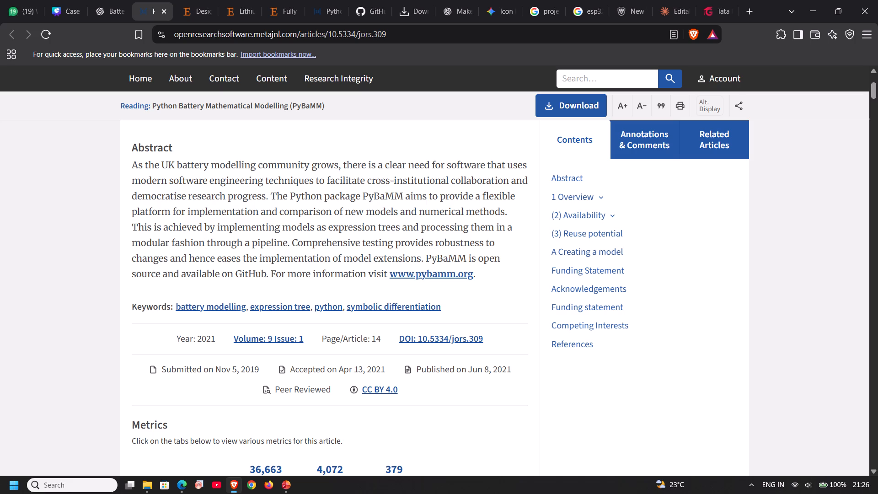
scroll(208, 245, up, 2)
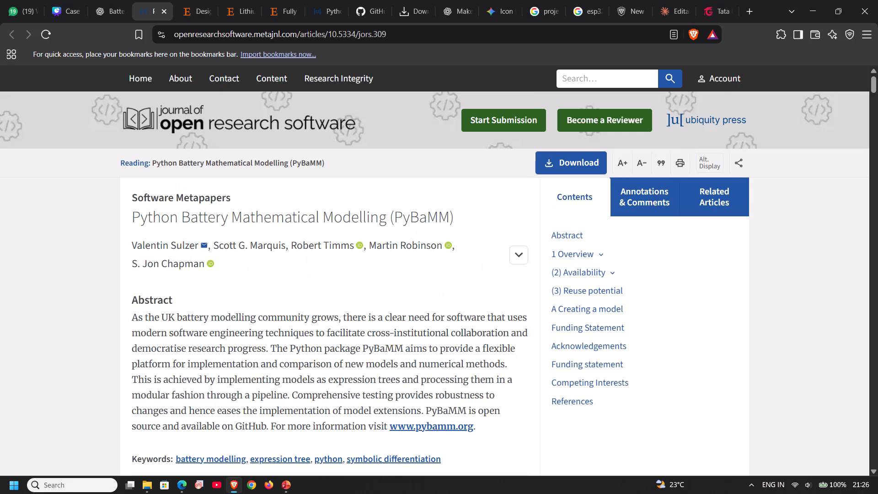
scroll(208, 245, down, 9)
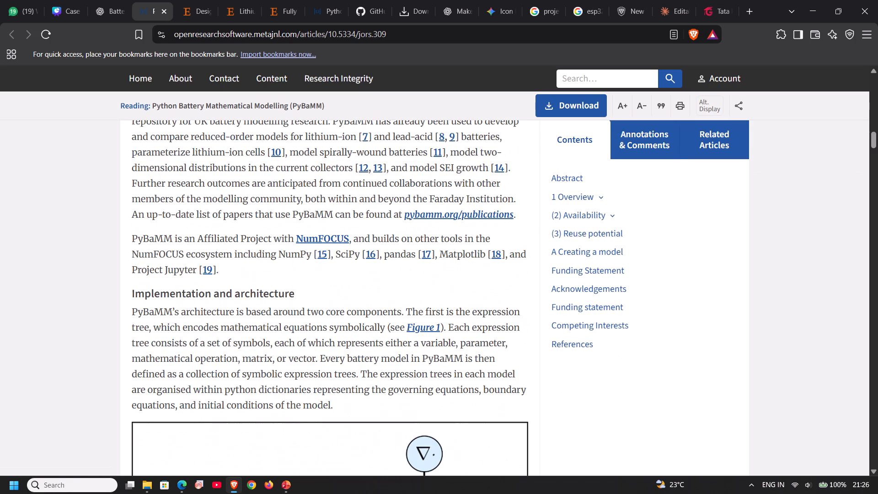
scroll(210, 244, down, 6)
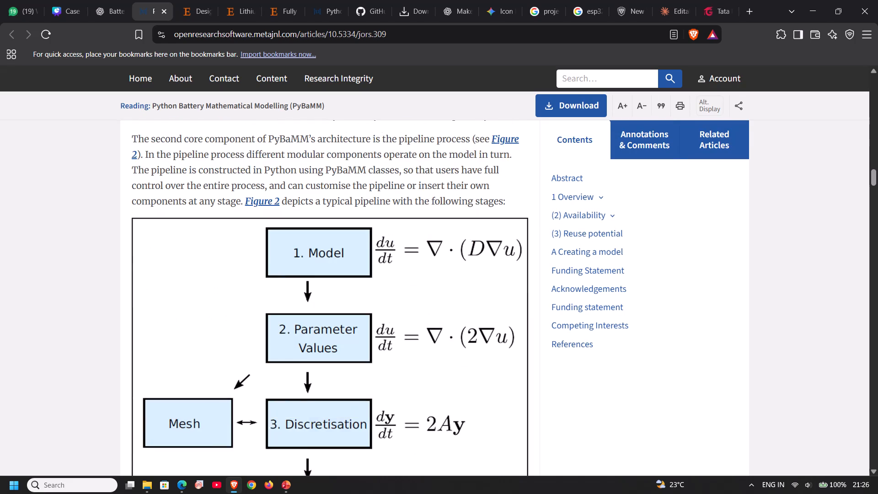
scroll(209, 243, down, 4)
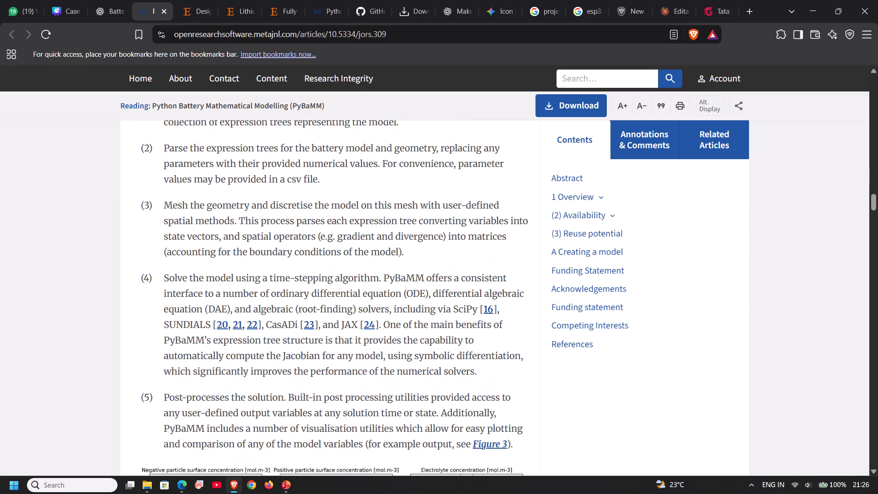
scroll(209, 243, down, 2)
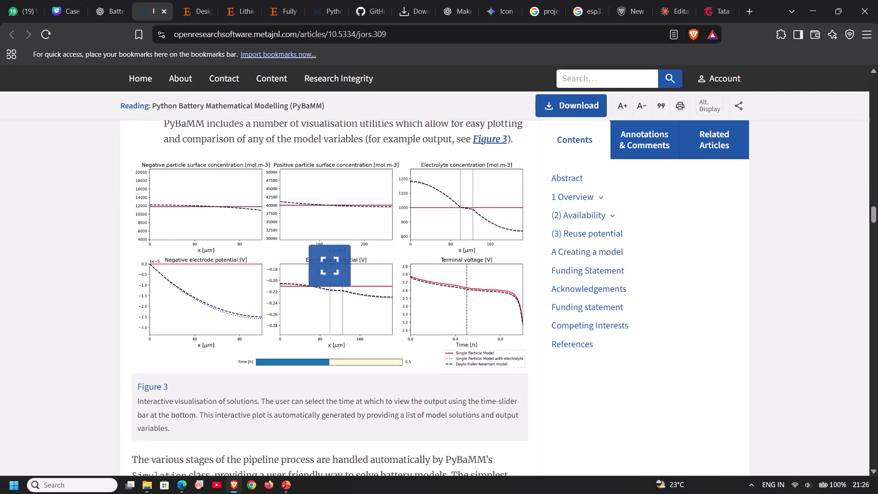
scroll(209, 243, down, 8)
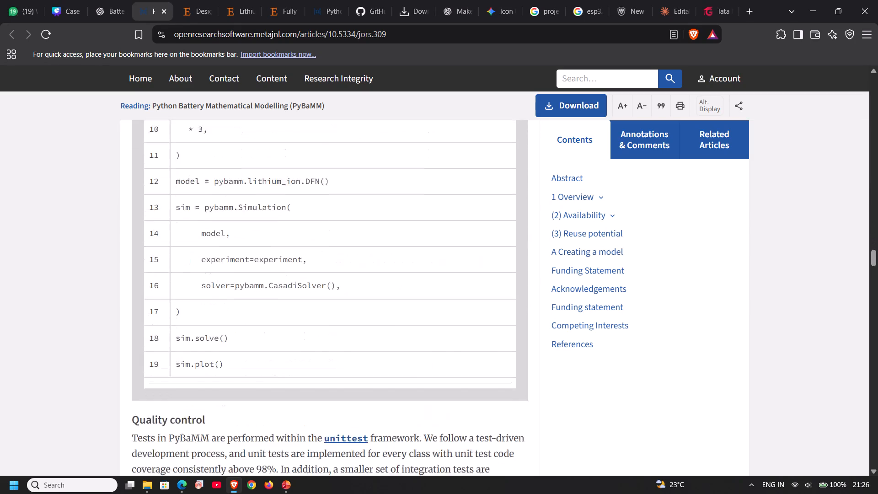
scroll(213, 242, down, 9)
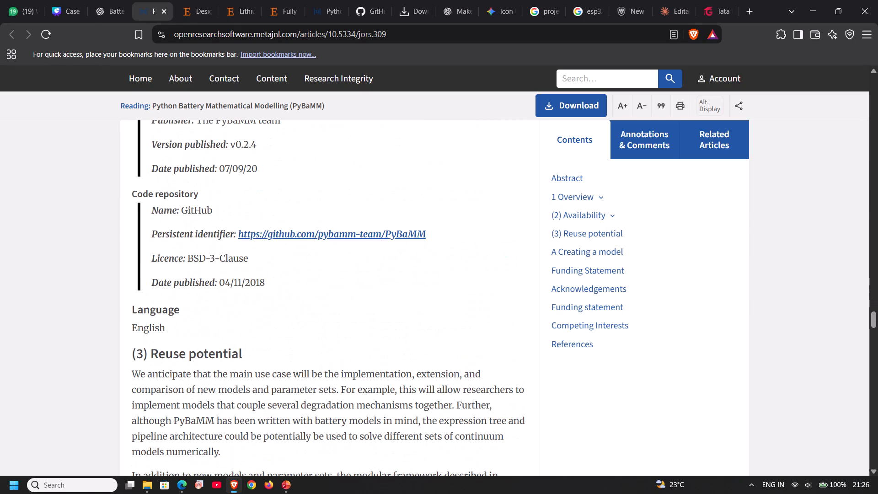
scroll(213, 242, down, 11)
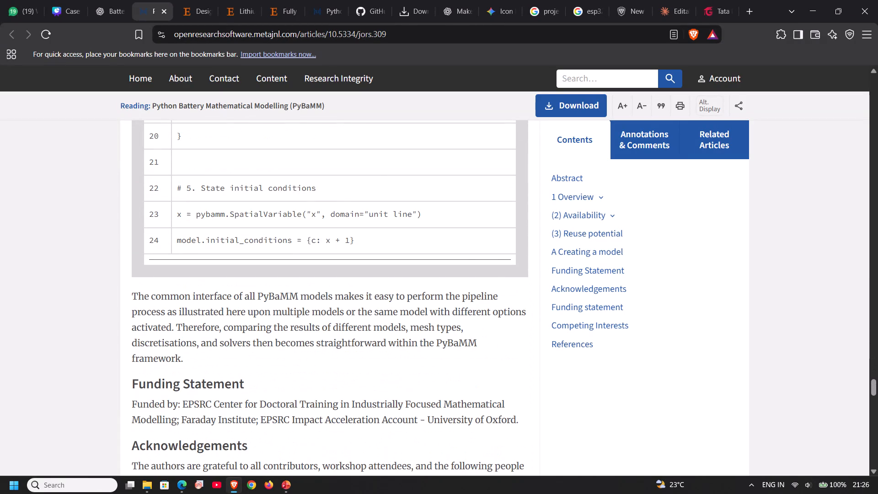
scroll(319, 209, down, 5)
scroll(321, 198, up, 2)
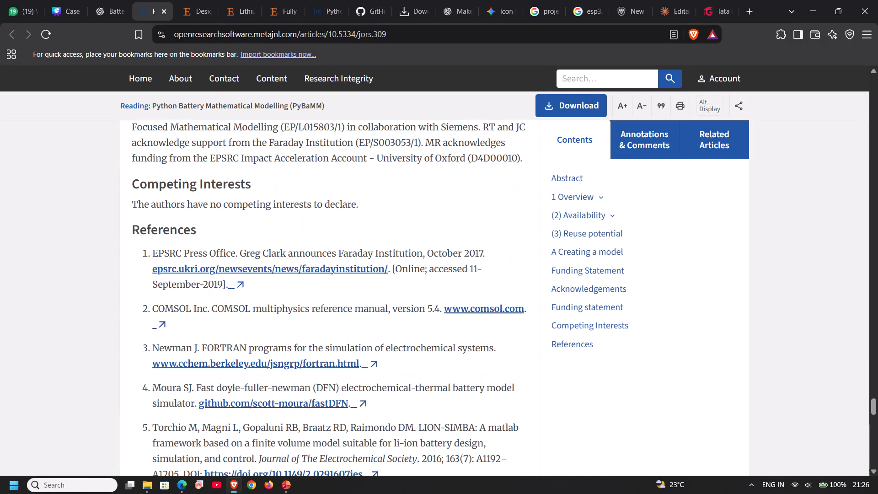